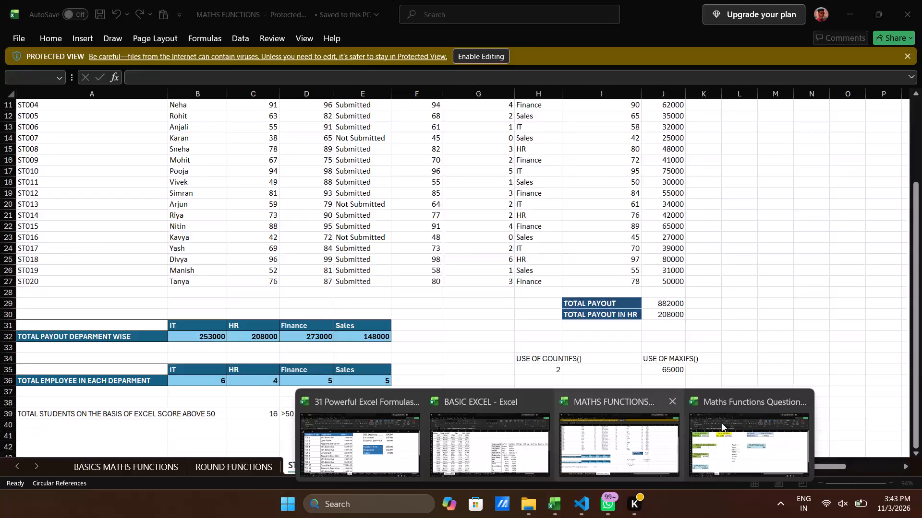
Switch to the Maths Functions Questions workbook and review the existing calculation blocks on Sheet2.
click(738, 439)
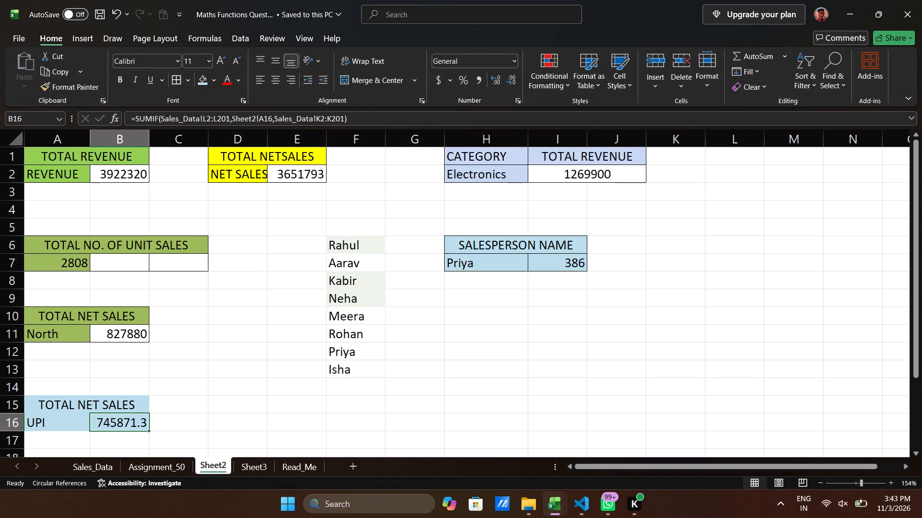
scroll(624, 440, down, 2)
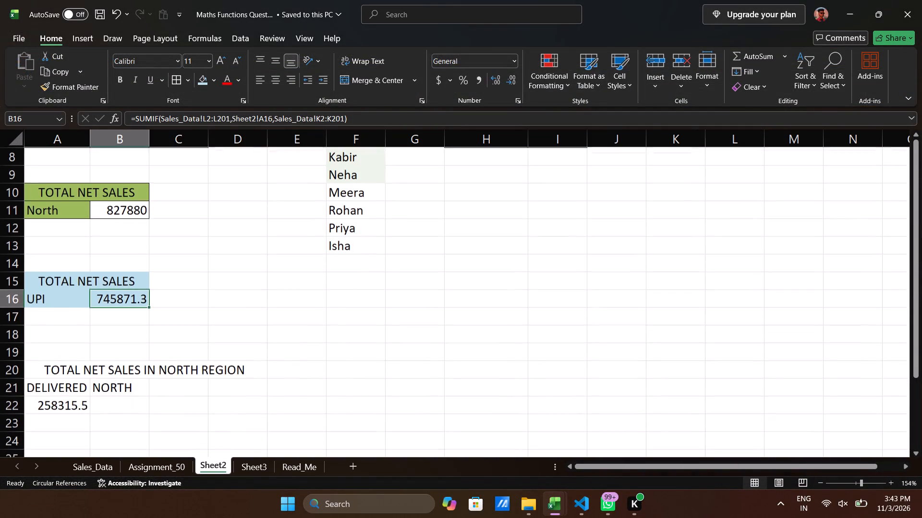
scroll(624, 440, down, 1)
scroll(624, 440, right, 1)
scroll(624, 440, up, 1)
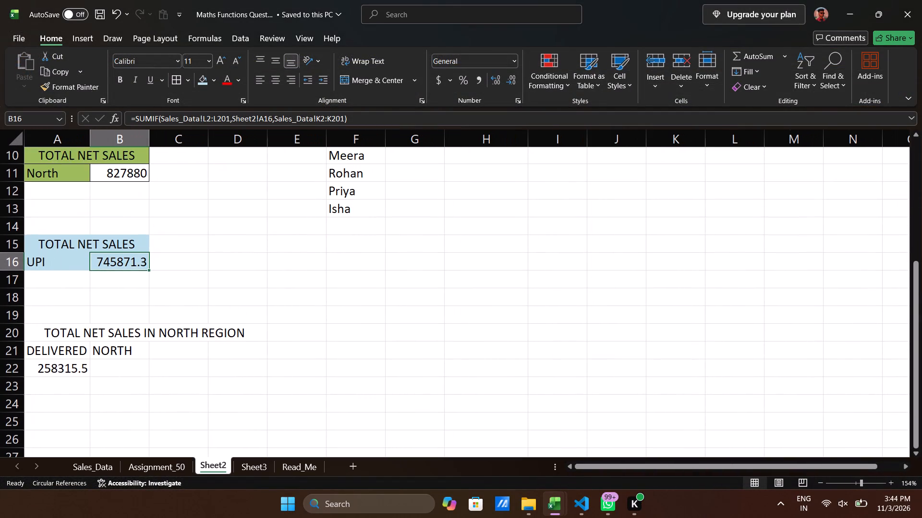
scroll(624, 440, up, 1)
scroll(134, 338, up, 3)
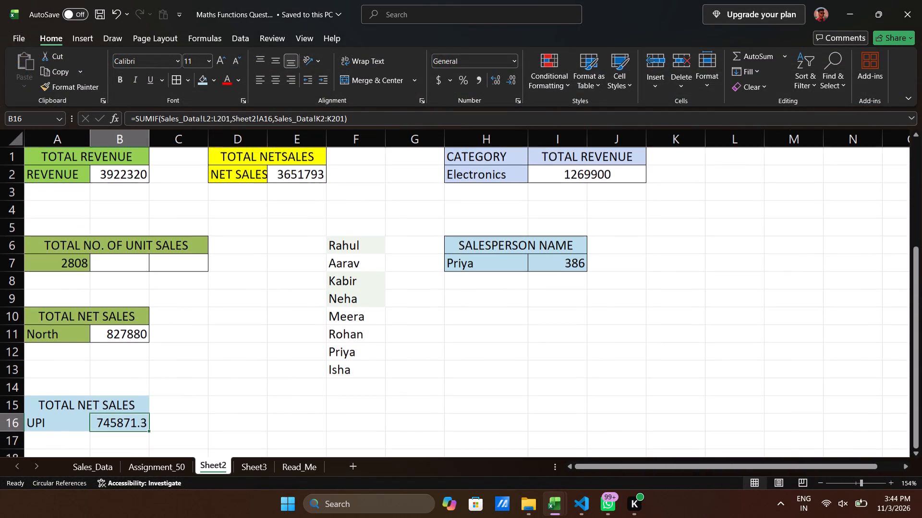
scroll(232, 352, down, 3)
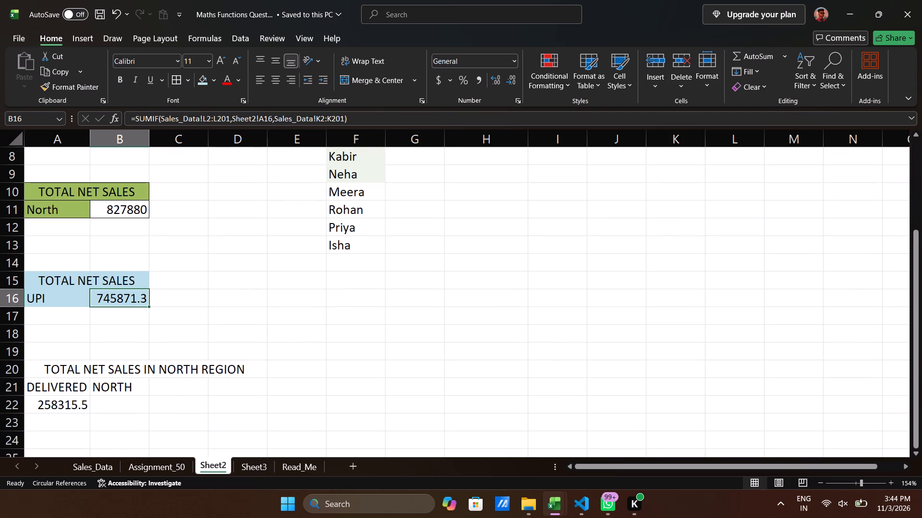
Read the SUMIFS questions on the Assignment_50 sheet, glance at Sheet3 and return to Sheet2.
click(152, 459)
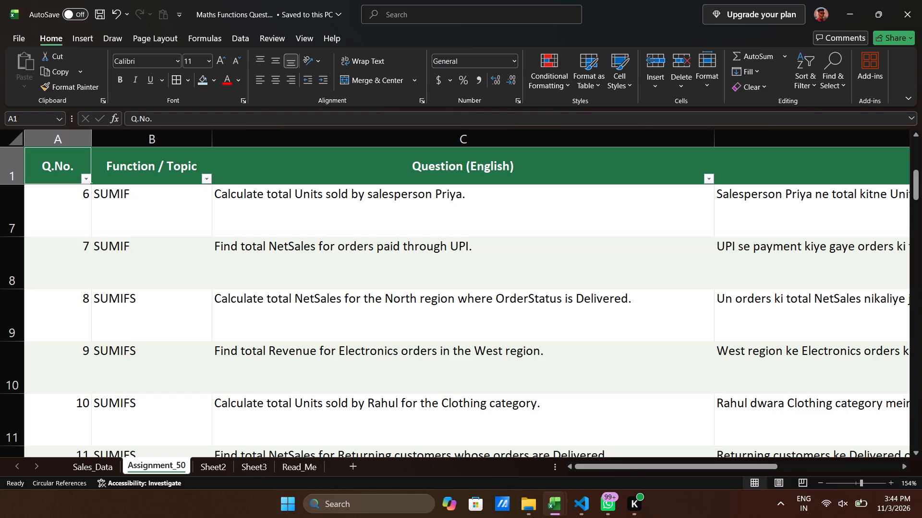
click(254, 469)
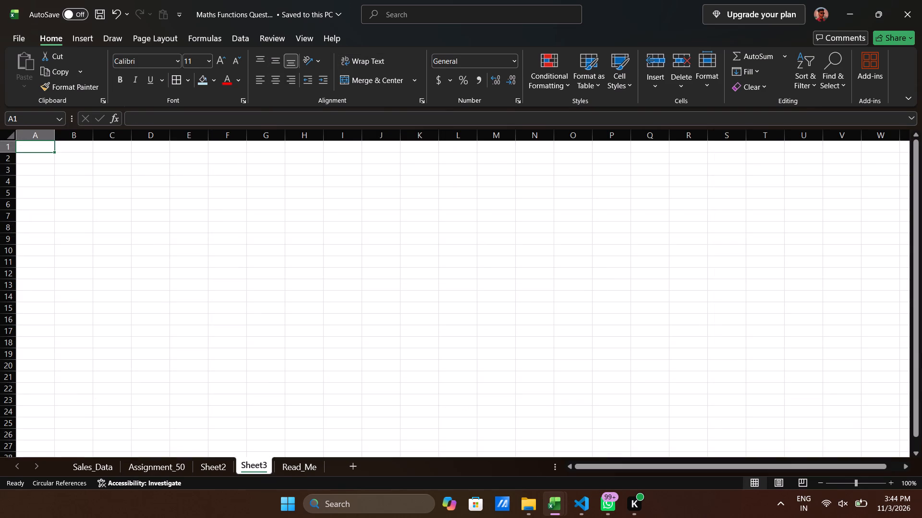
scroll(263, 419, up, 2)
scroll(263, 419, right, 3)
click(208, 463)
scroll(205, 360, right, 2)
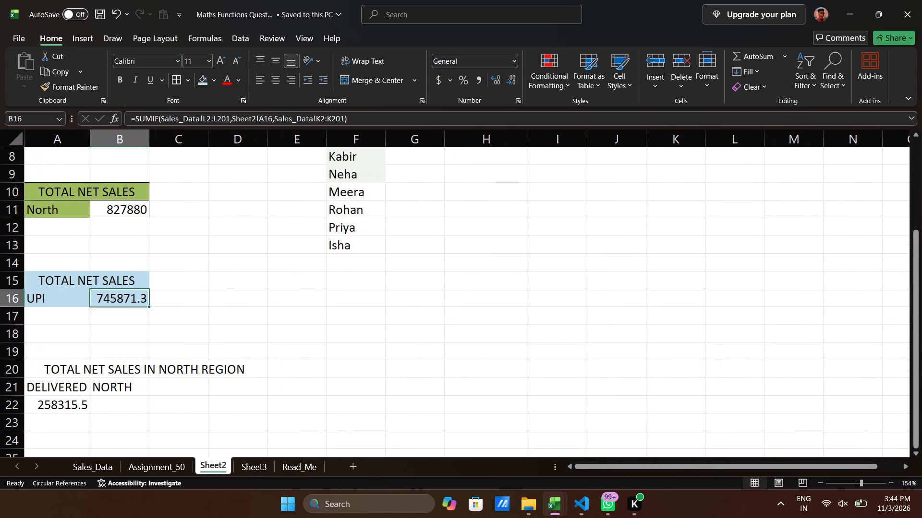
Change the region in cell A11 of the green TOTAL NET SALES block to WEST.
click(53, 208)
text(WE)
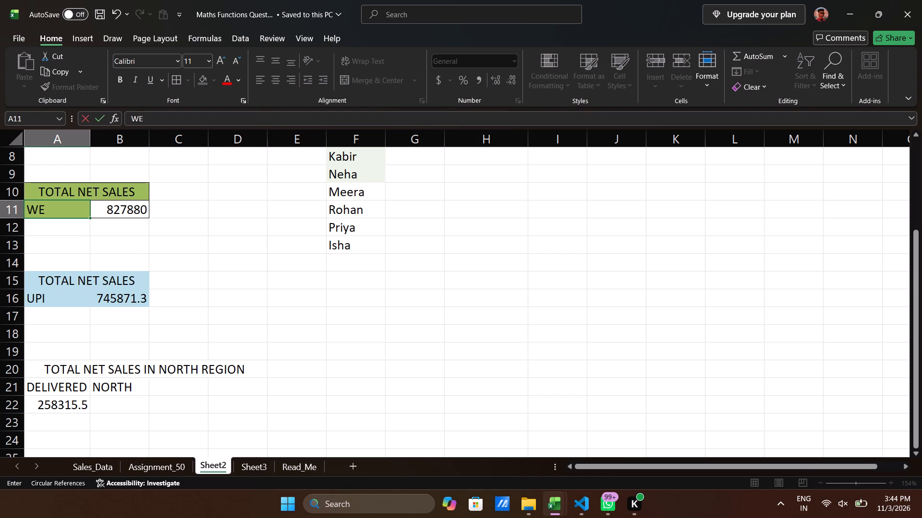
key(s)
key(t)
key(Return)
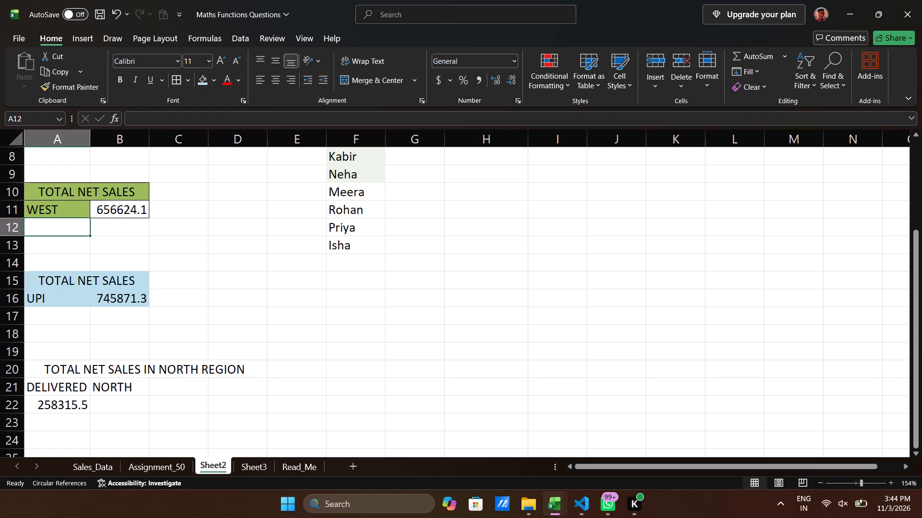
Enter the heading TOTAL REVENUE in cell L6 of Sheet2.
scroll(129, 270, up, 1)
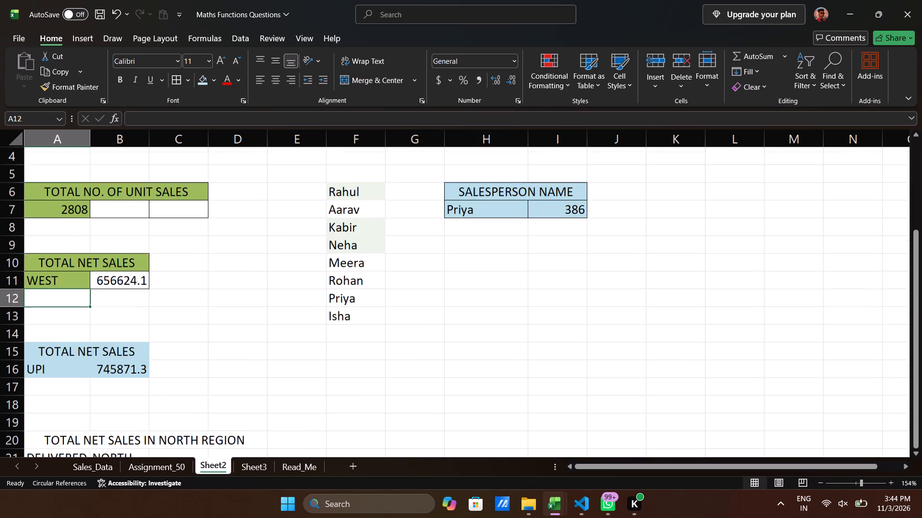
scroll(129, 270, up, 2)
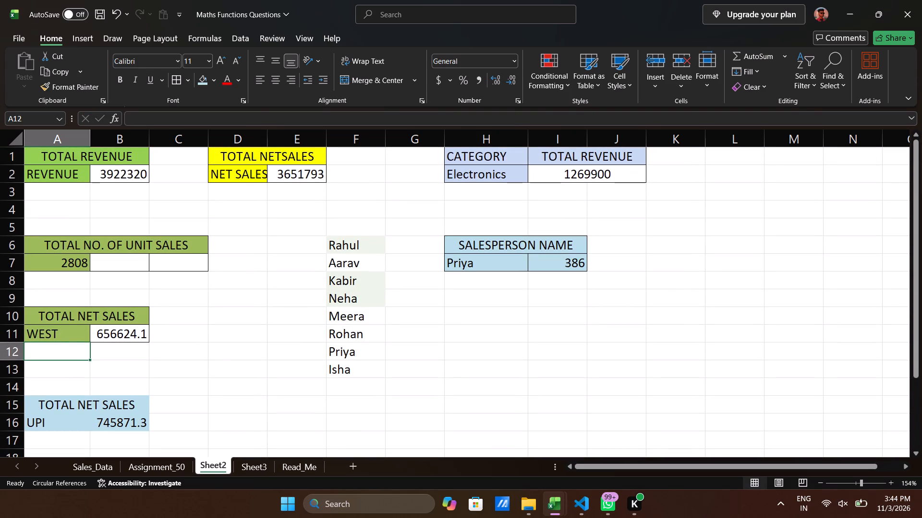
scroll(554, 331, down, 2)
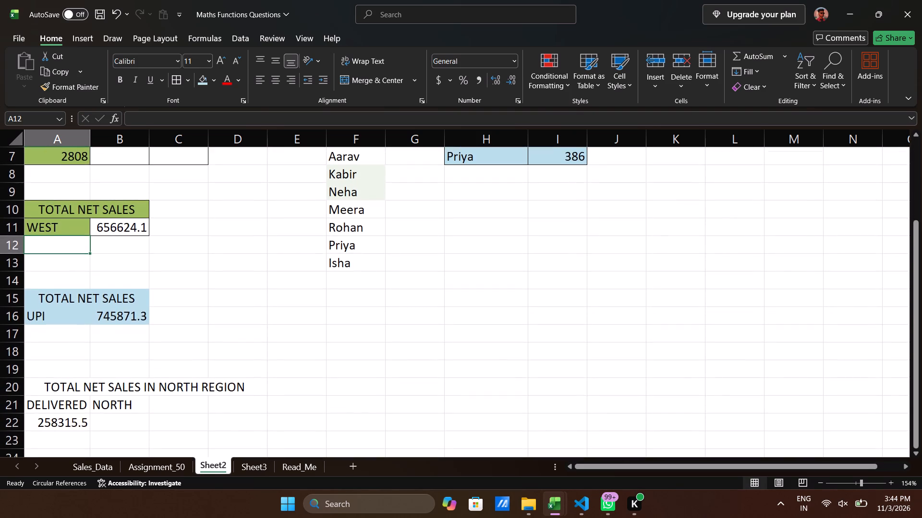
scroll(554, 331, down, 1)
scroll(554, 331, up, 2)
scroll(554, 331, down, 1)
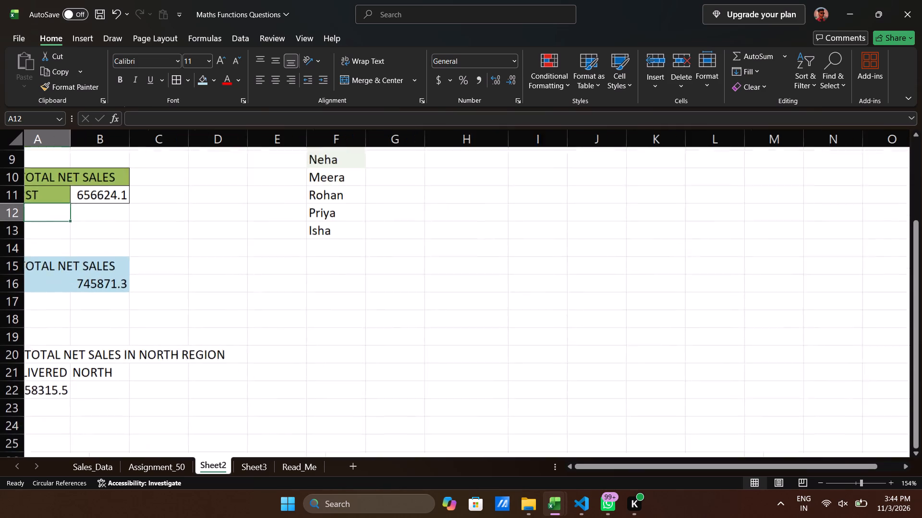
scroll(554, 331, down, 1)
scroll(554, 331, right, 2)
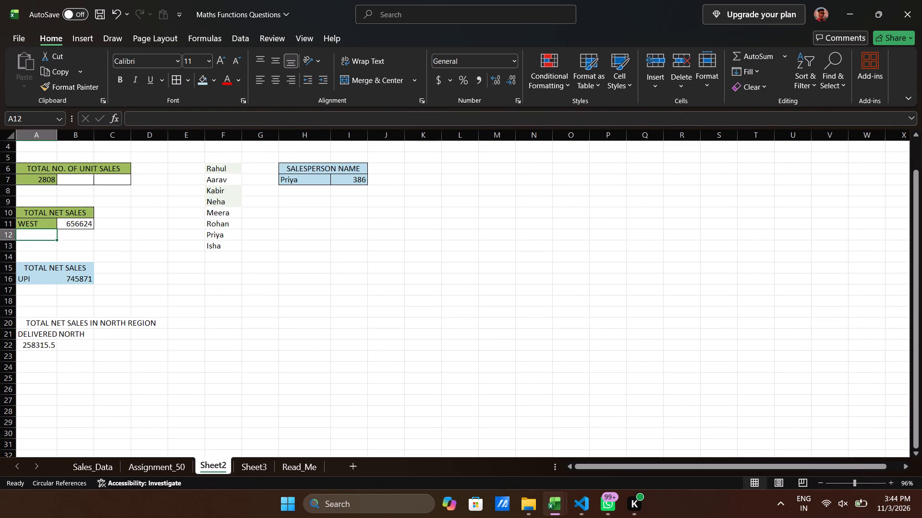
click(464, 166)
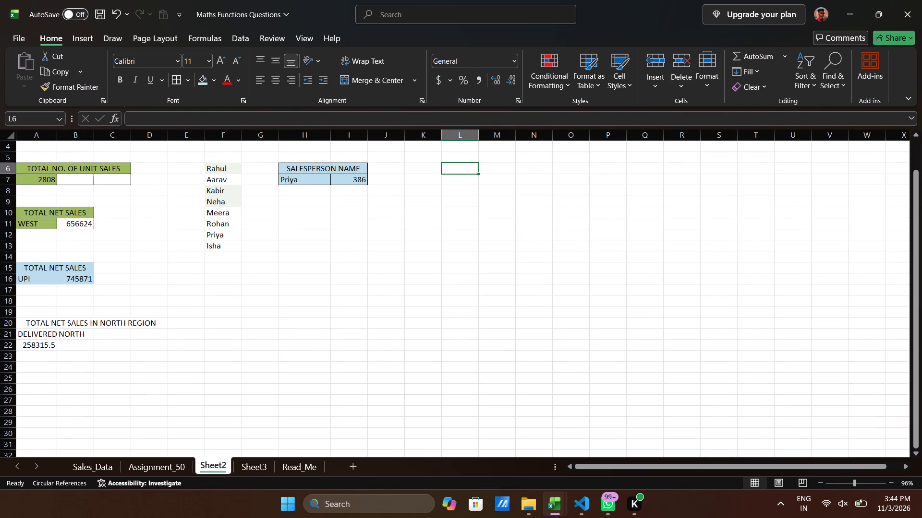
text(TOTAL REVE)
text(NUE)
key(space)
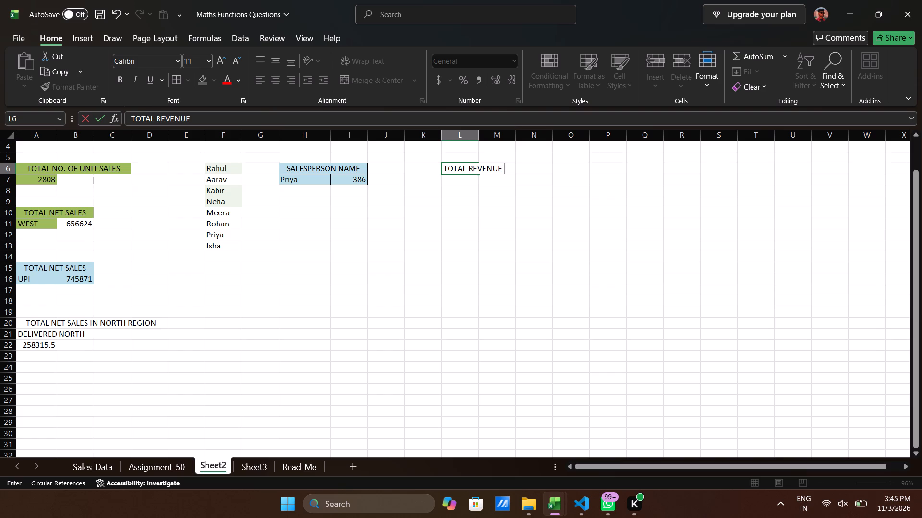
key(Return)
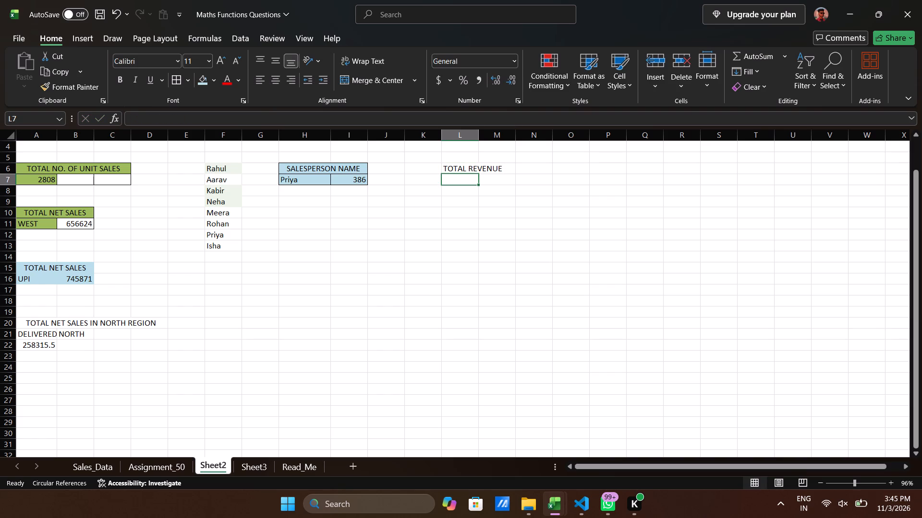
Check question 9 on the Assignment_50 sheet and enter the heading WEST REGION in cell N6 of Sheet2.
click(175, 458)
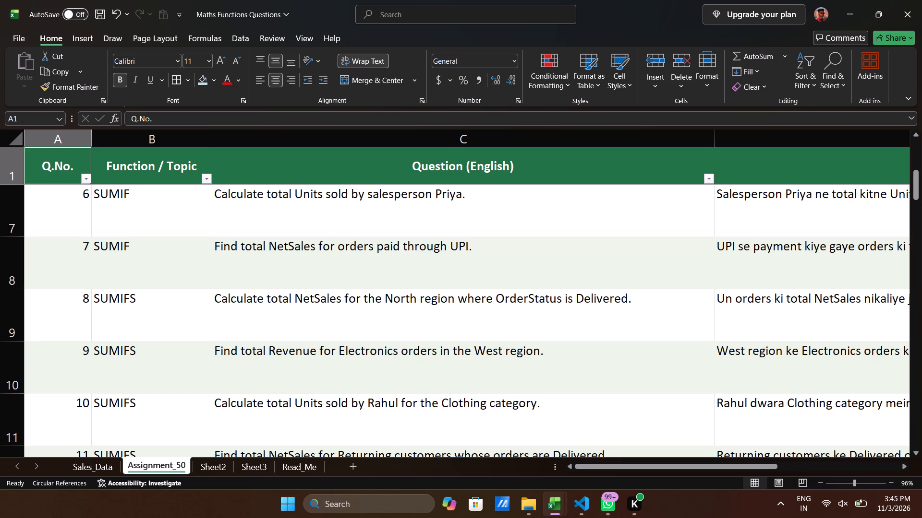
click(212, 470)
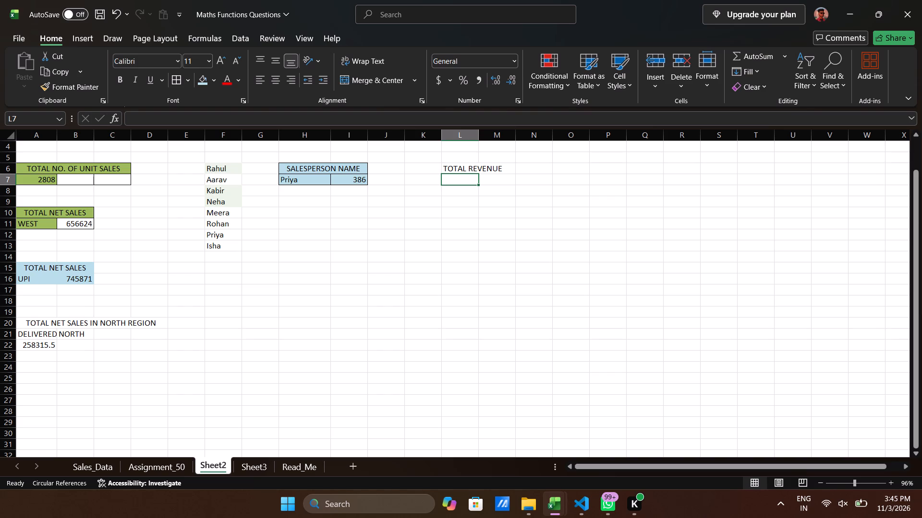
click(531, 171)
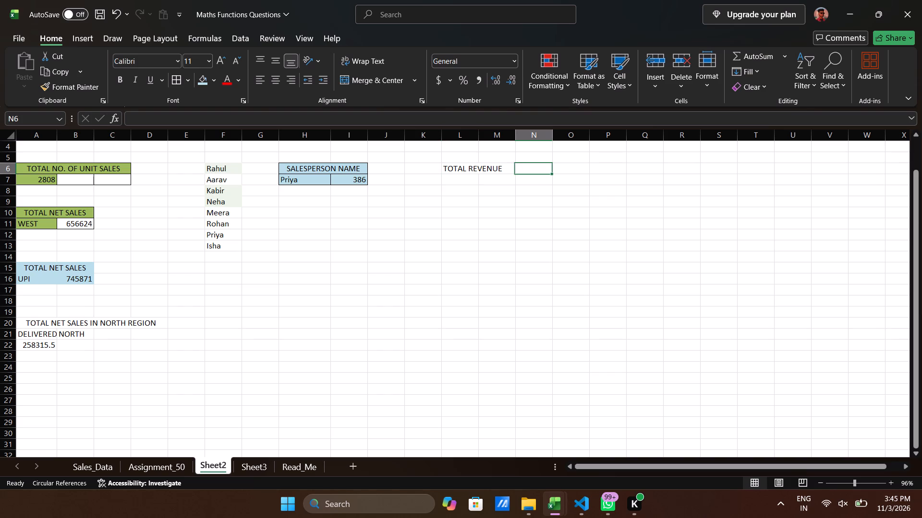
key(e)
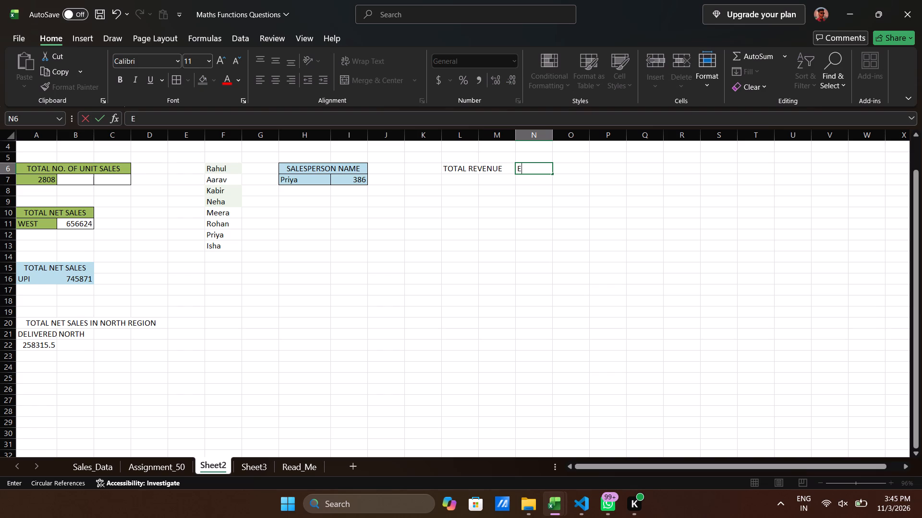
key(BackSpace)
text(WEST REGION)
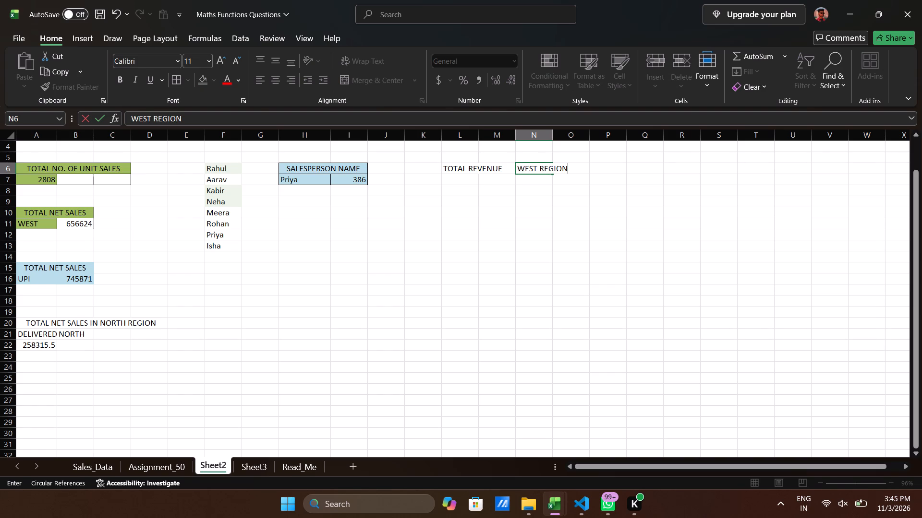
key(Return)
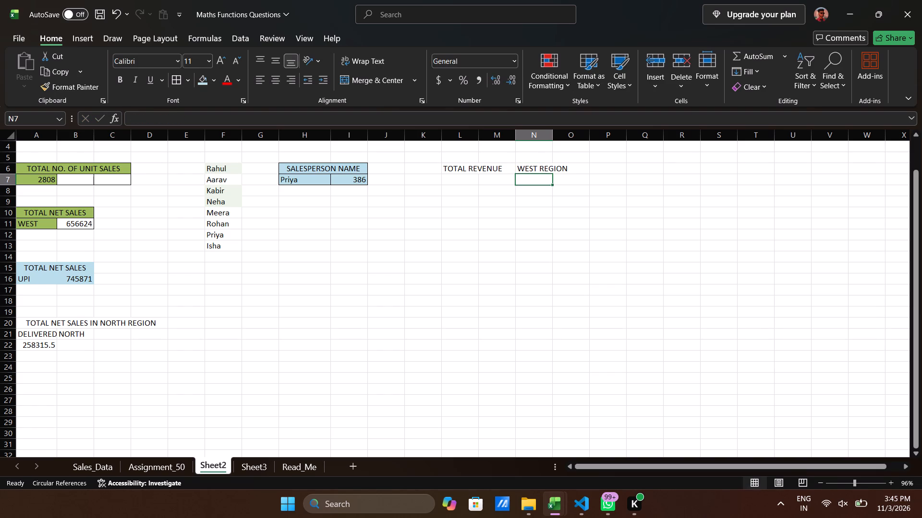
Look through the category choices offered in cell H2 under the CATEGORY heading.
click(468, 180)
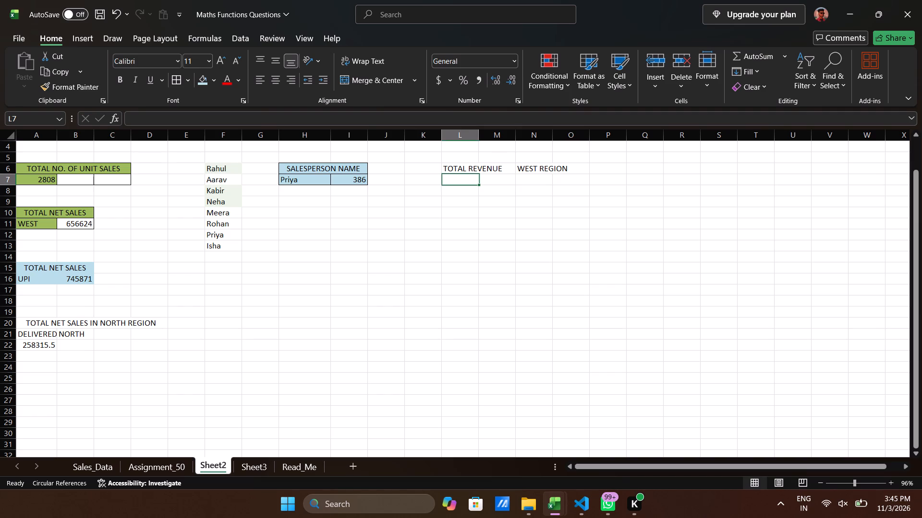
scroll(372, 230, right, 1)
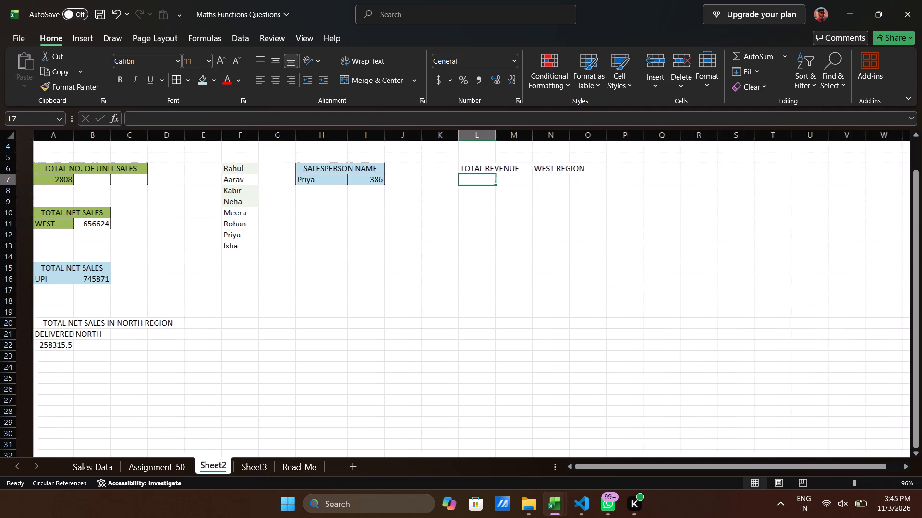
scroll(372, 230, right, 1)
scroll(243, 275, up, 2)
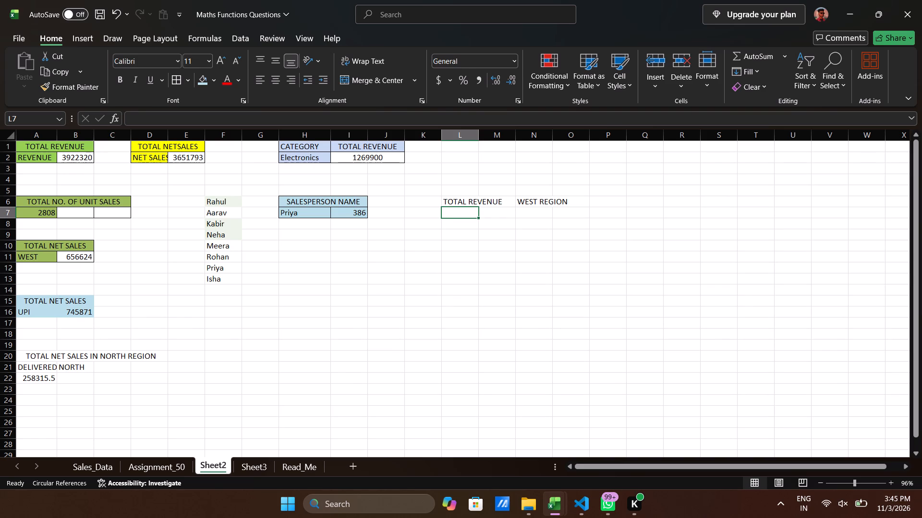
click(312, 159)
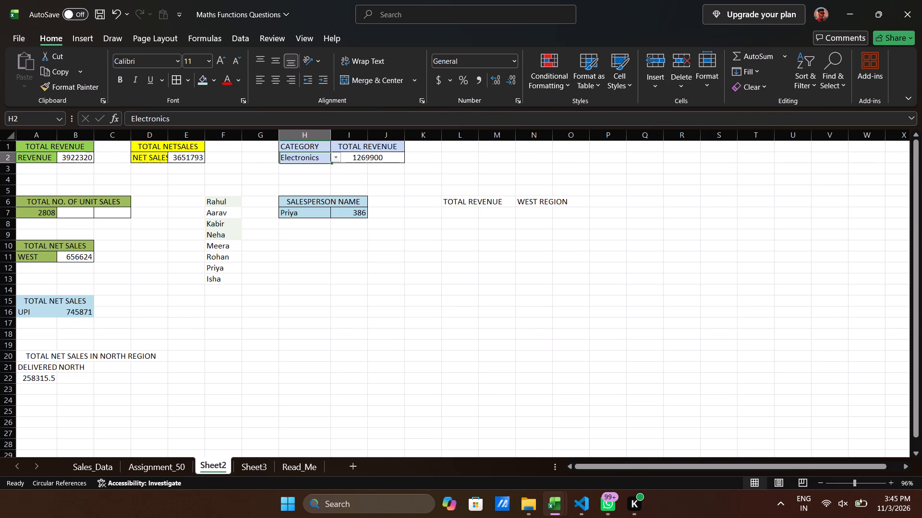
click(337, 159)
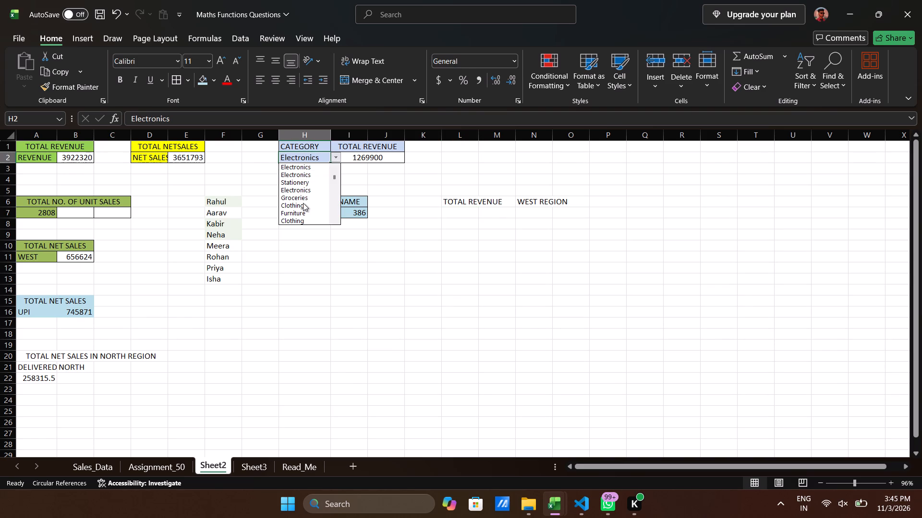
scroll(303, 203, down, 3)
scroll(303, 203, up, 2)
click(458, 213)
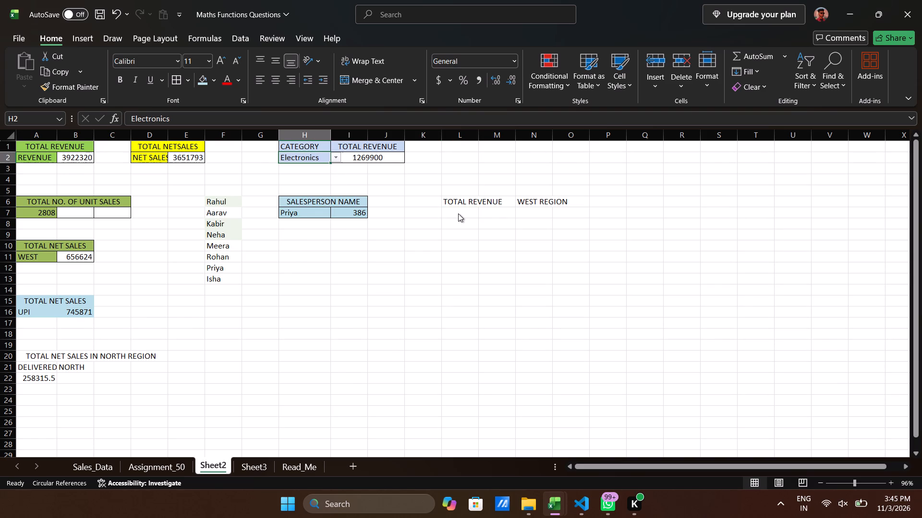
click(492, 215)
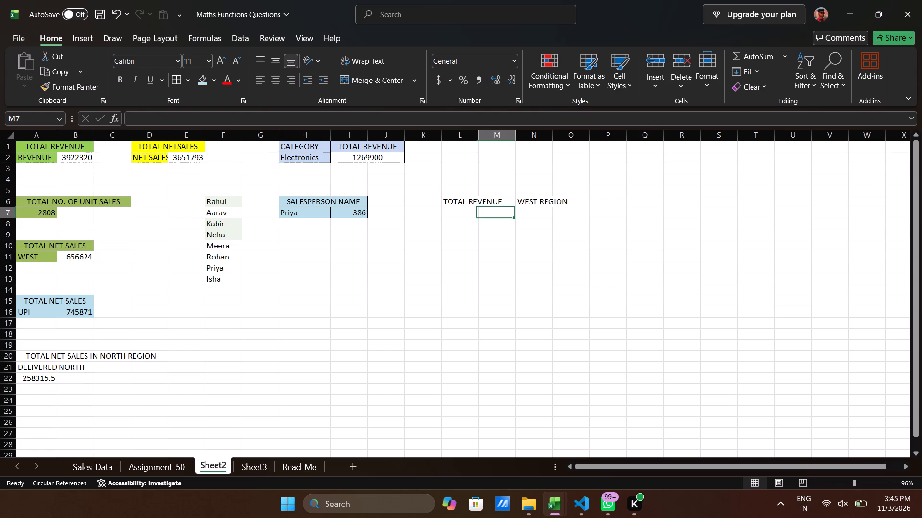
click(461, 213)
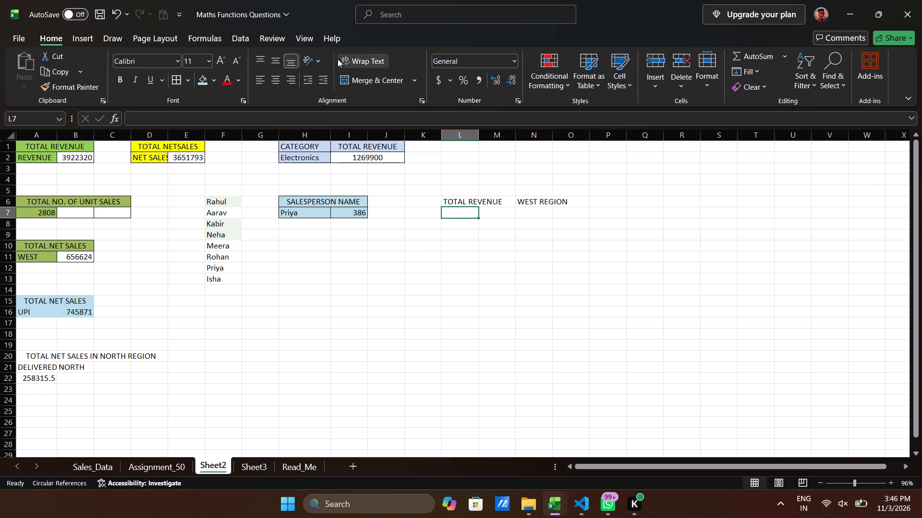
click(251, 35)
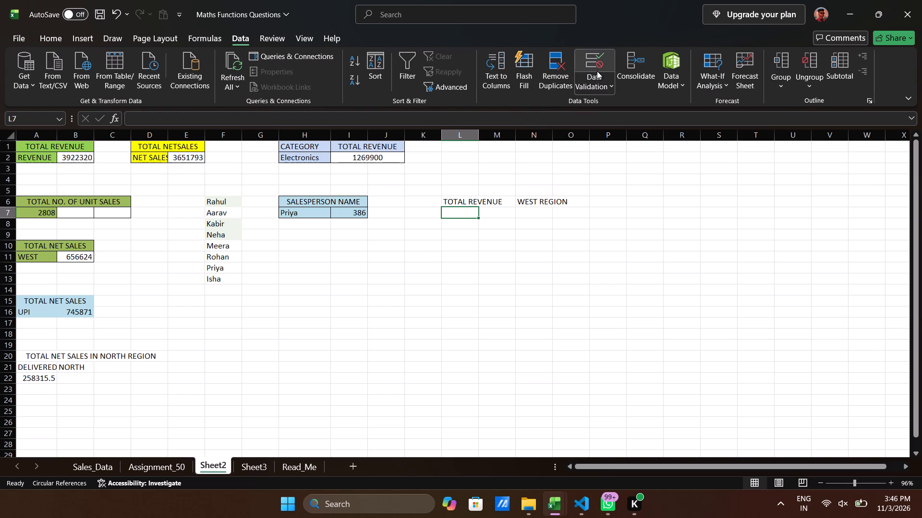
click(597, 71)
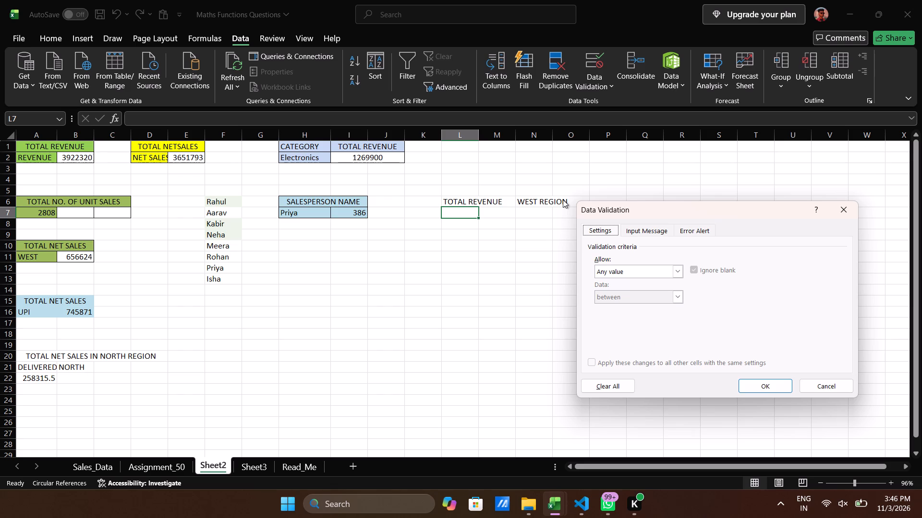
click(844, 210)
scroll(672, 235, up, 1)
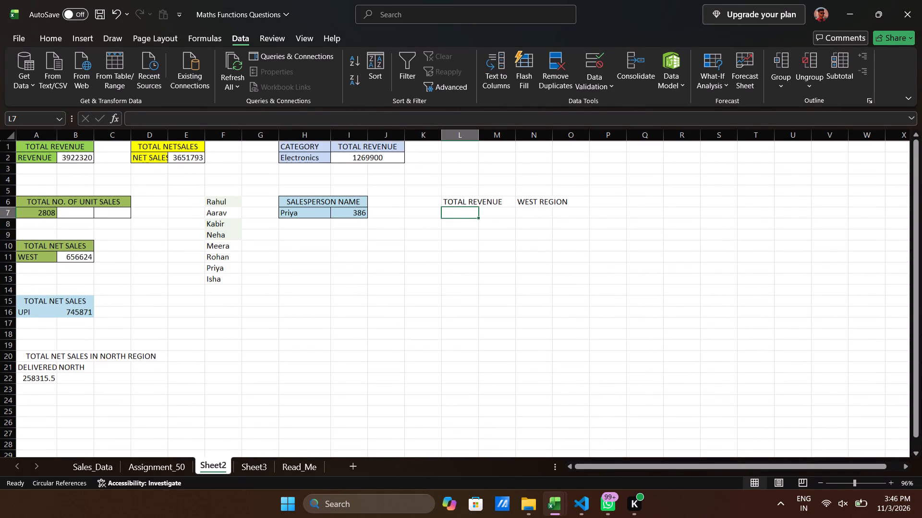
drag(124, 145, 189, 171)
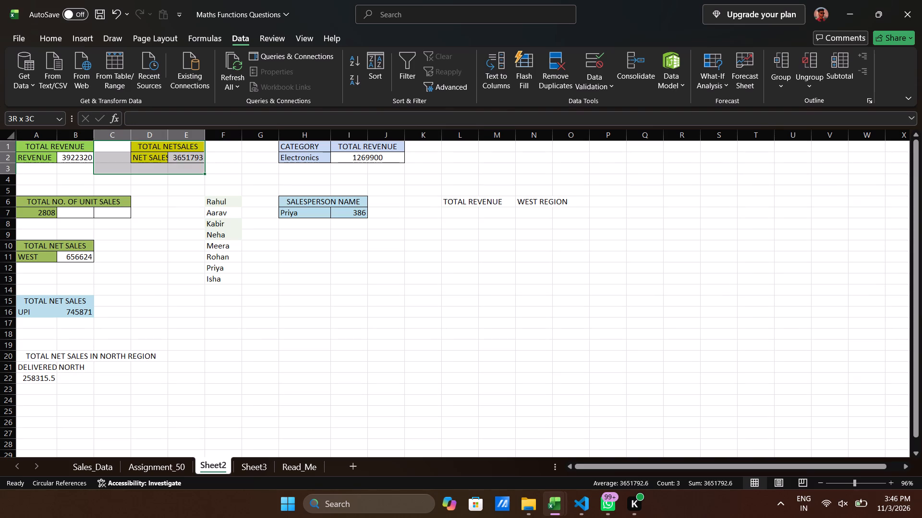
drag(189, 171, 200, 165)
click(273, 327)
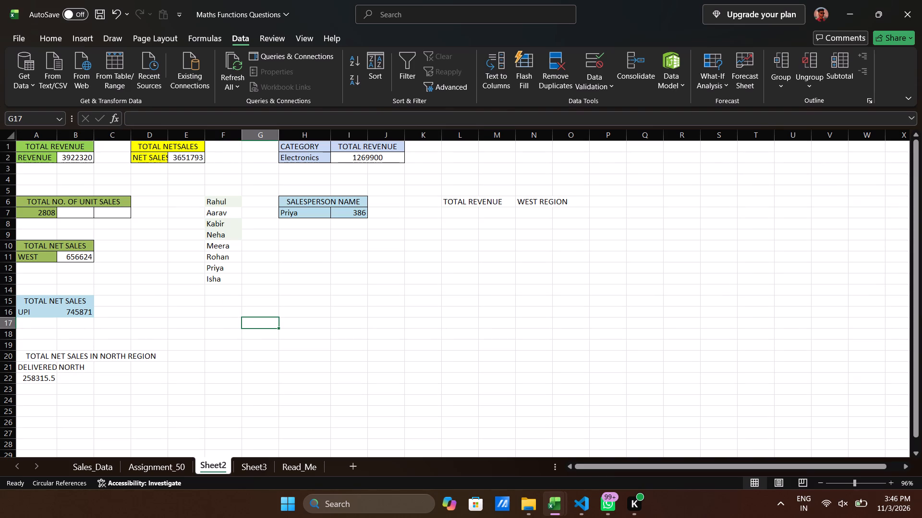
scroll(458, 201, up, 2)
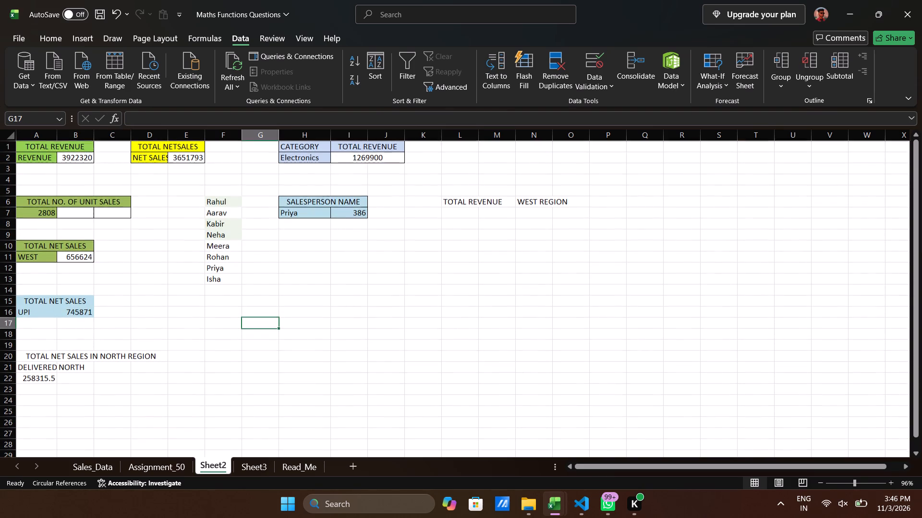
Copy the TOTAL REVENUE and WEST REGION headings from L6:O6 to row 1, starting in cell M1.
drag(448, 201, 563, 200)
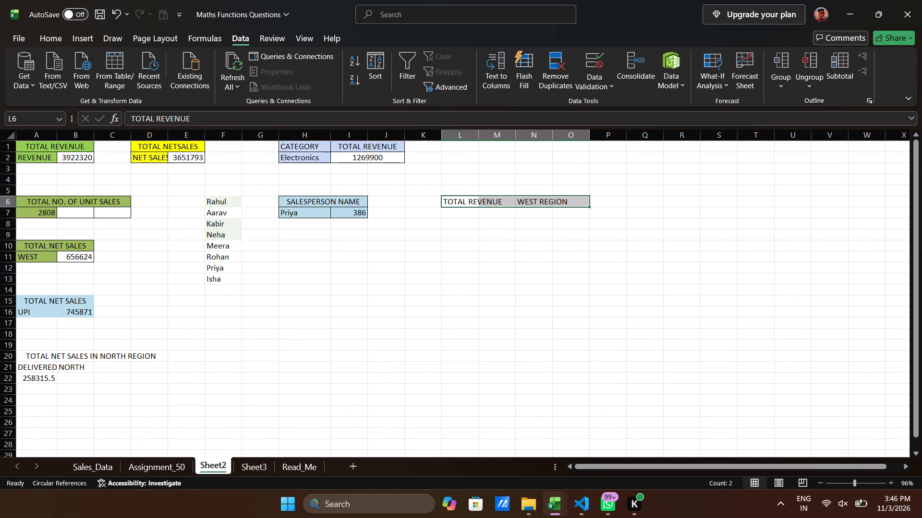
key(ctrl+c)
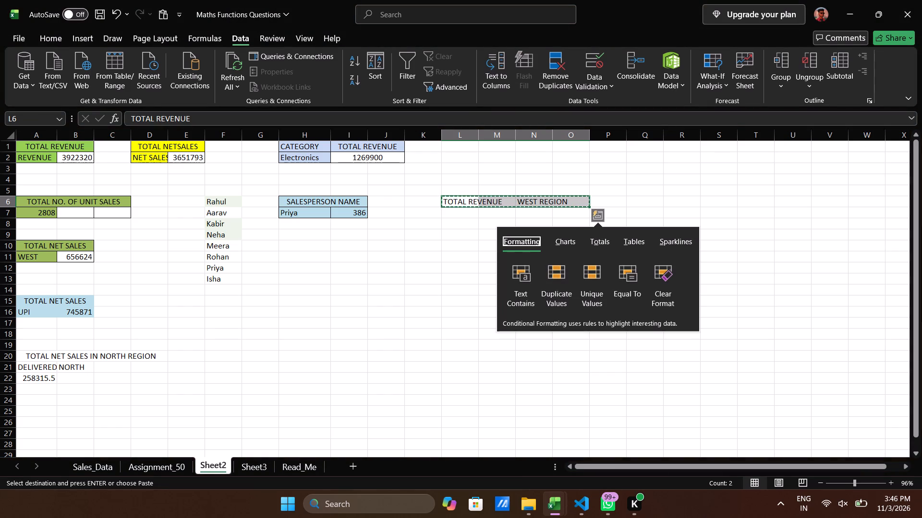
click(487, 146)
right_click(487, 146)
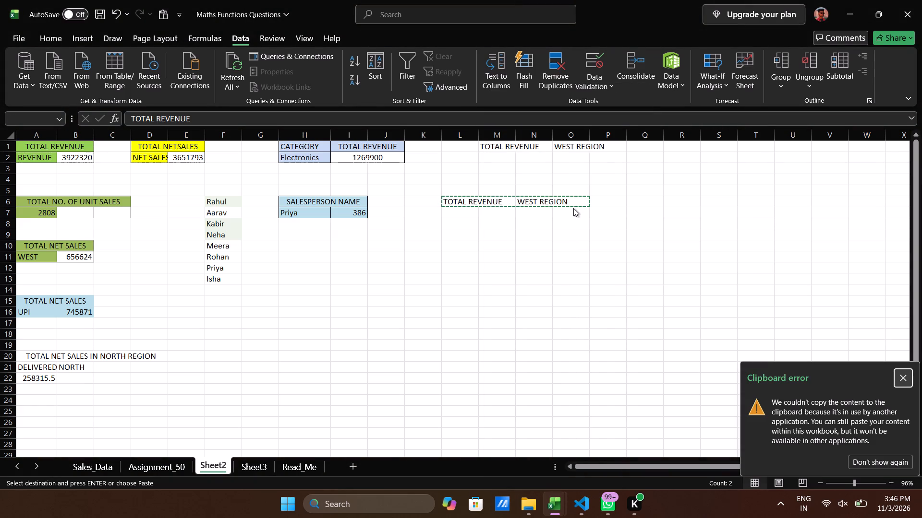
click(905, 383)
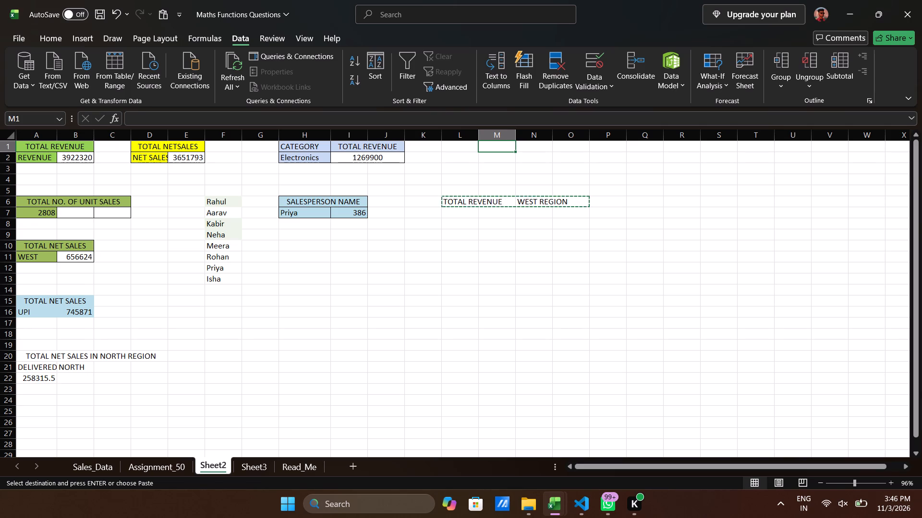
key(ctrl+v)
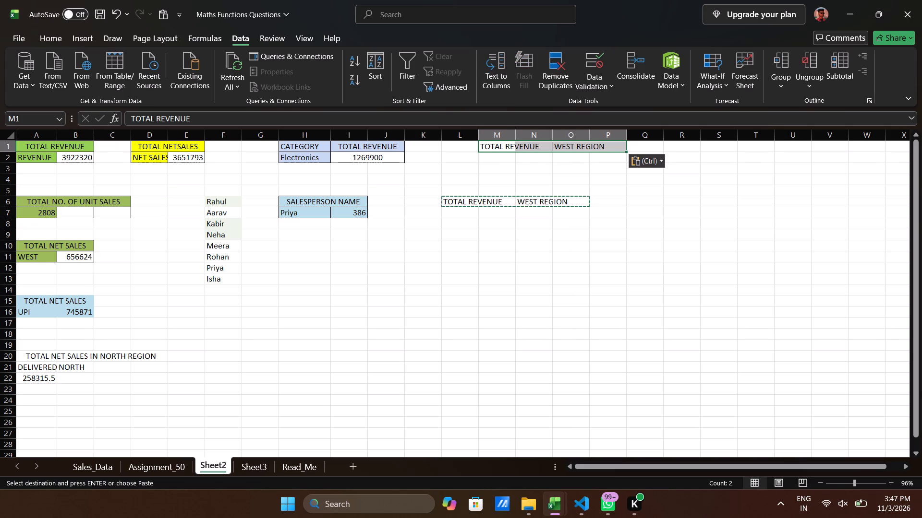
Delete the original TOTAL REVENUE and WEST REGION headings from cells L6:O6.
click(561, 171)
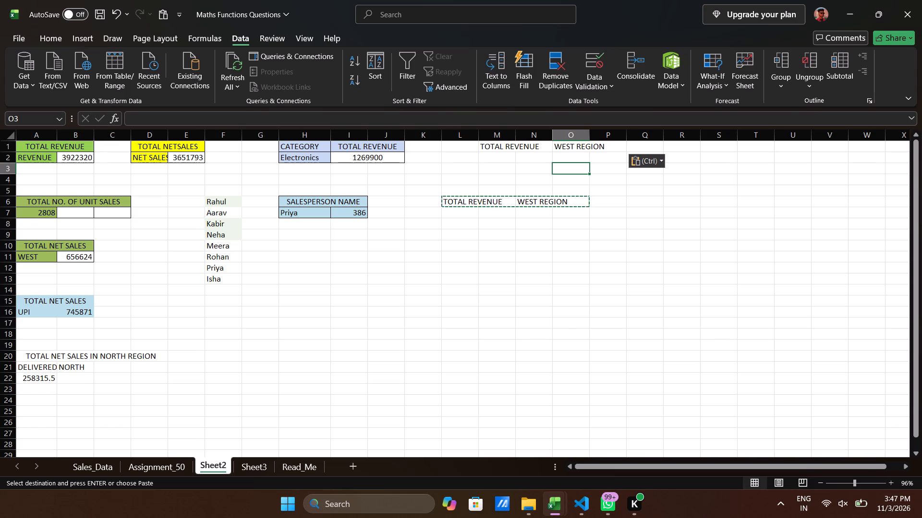
key(ctrl+x)
drag(448, 202, 546, 212)
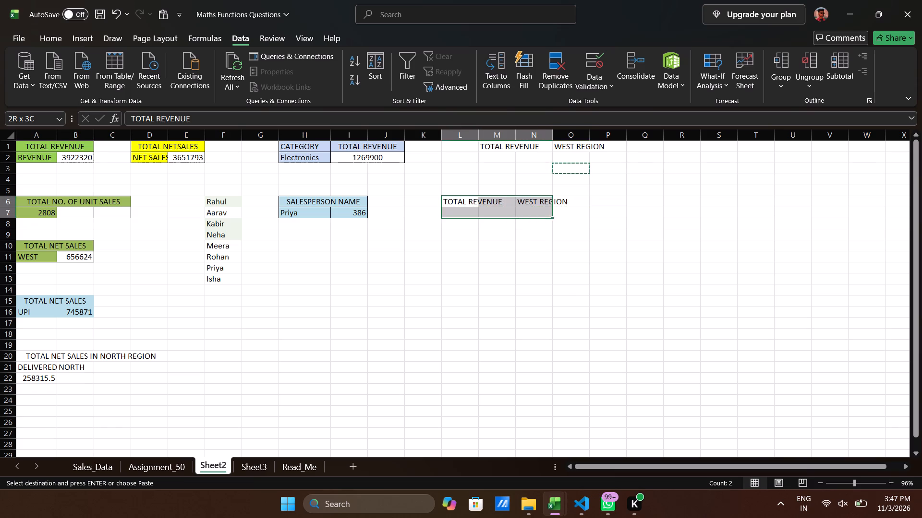
drag(546, 212, 568, 205)
key(ctrl+x)
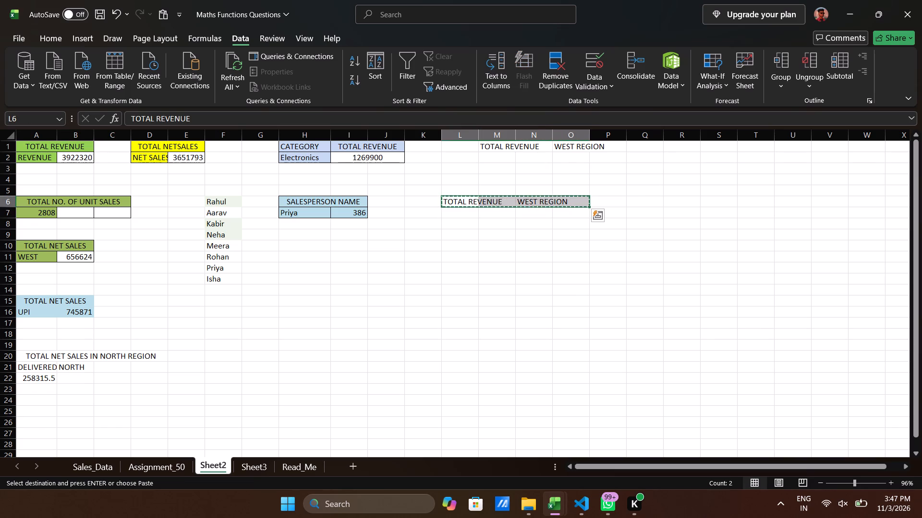
key(Delete)
Enlarge the TOTAL REVENUE and WEST REGION headings in M1:P1 to font size 14.
click(496, 155)
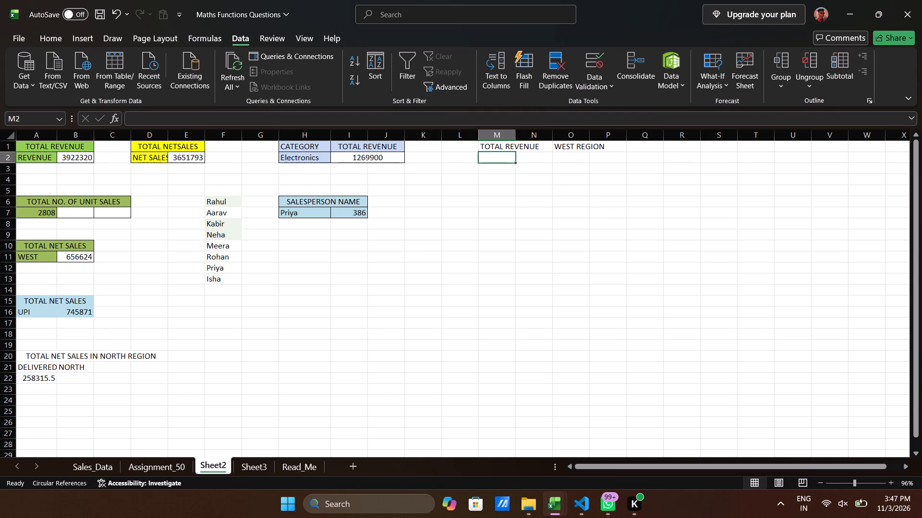
drag(488, 145, 569, 150)
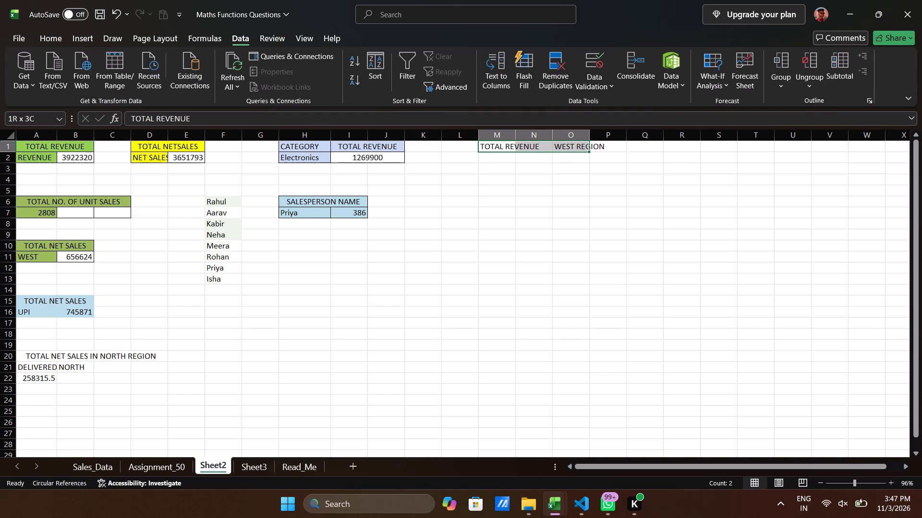
drag(569, 150, 584, 150)
drag(584, 150, 598, 150)
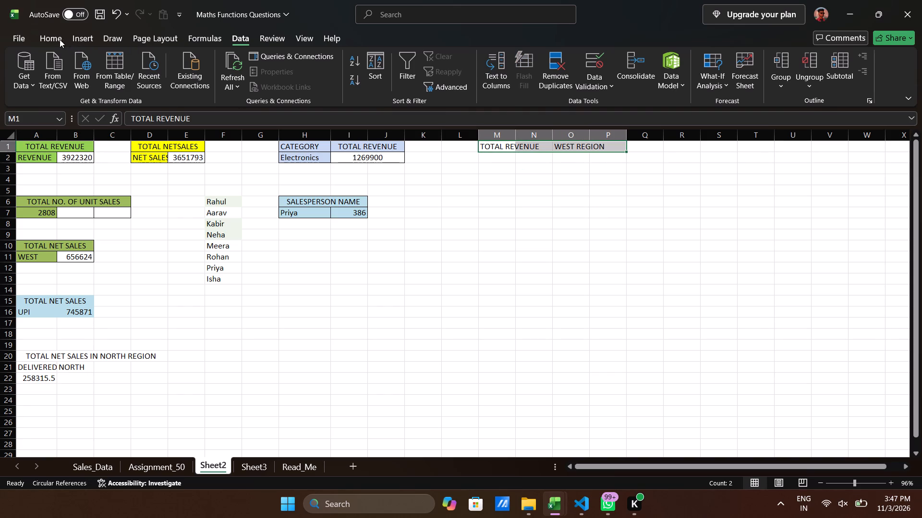
click(59, 39)
triple_click(223, 60)
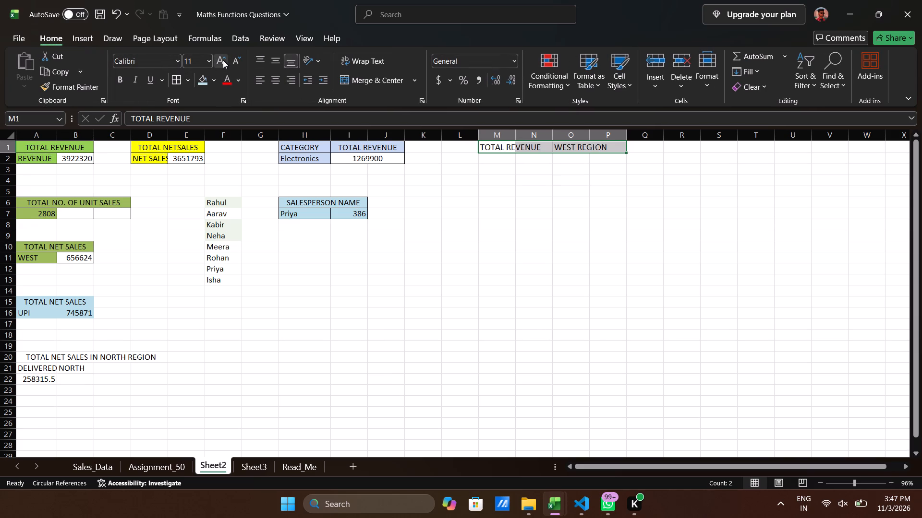
click(223, 60)
click(223, 60)
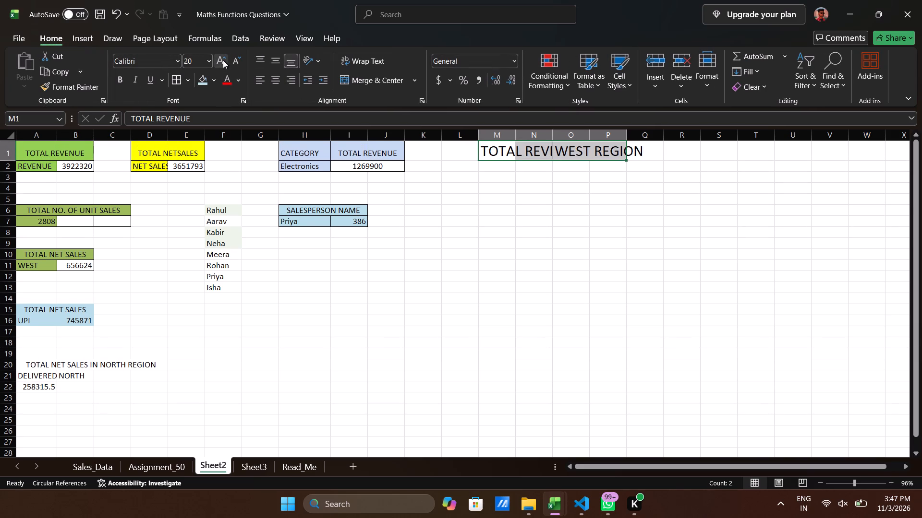
click(223, 60)
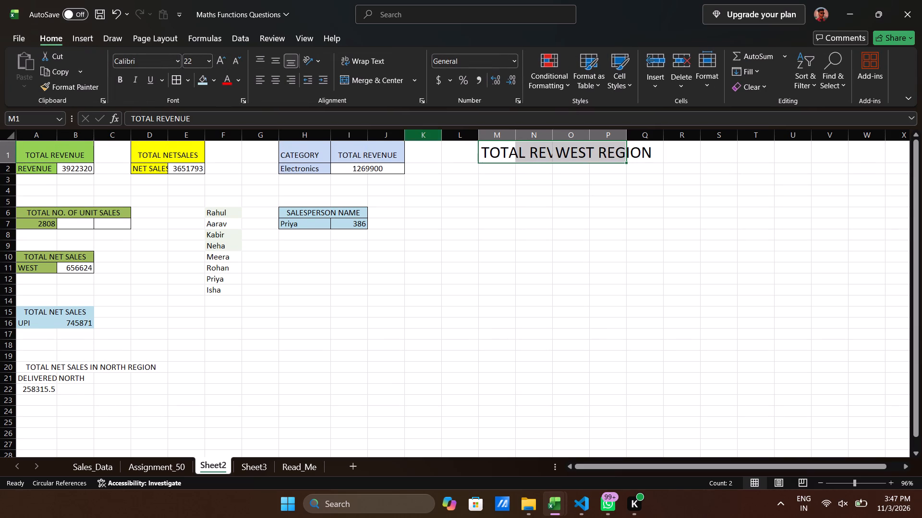
triple_click(238, 66)
click(238, 66)
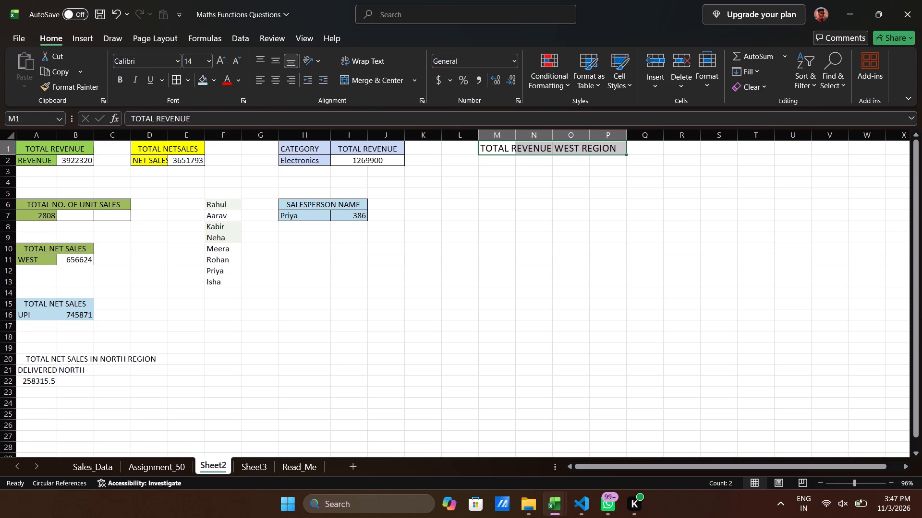
Merge and center the TOTAL REVENUE heading across M1:N1 and widen column N to give it more room.
click(504, 162)
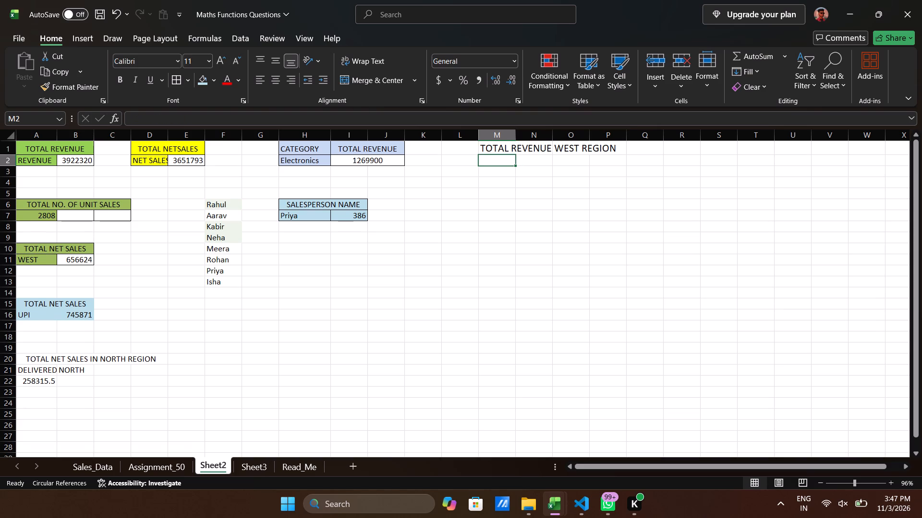
drag(489, 150, 540, 145)
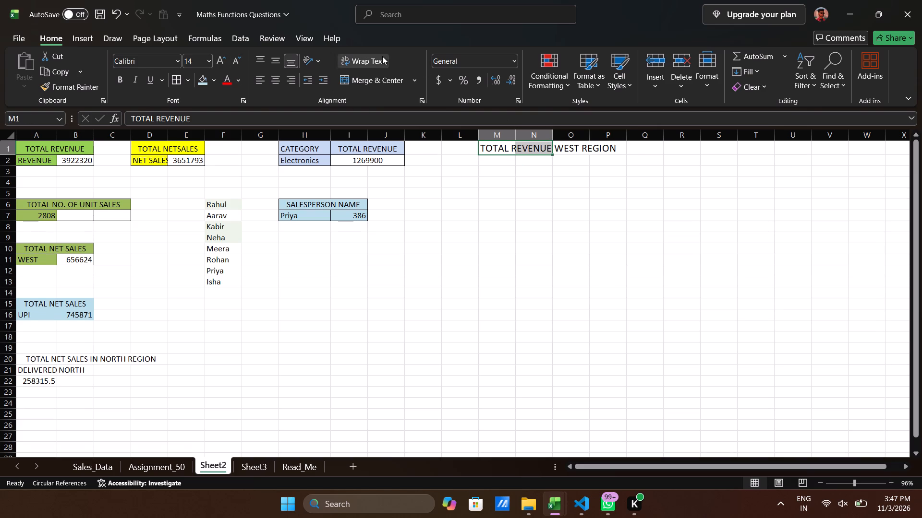
click(377, 74)
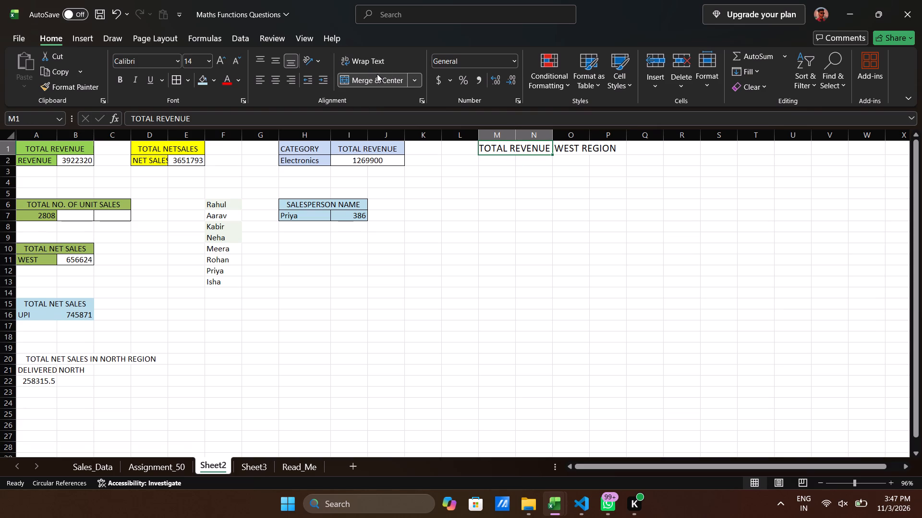
drag(555, 132, 573, 136)
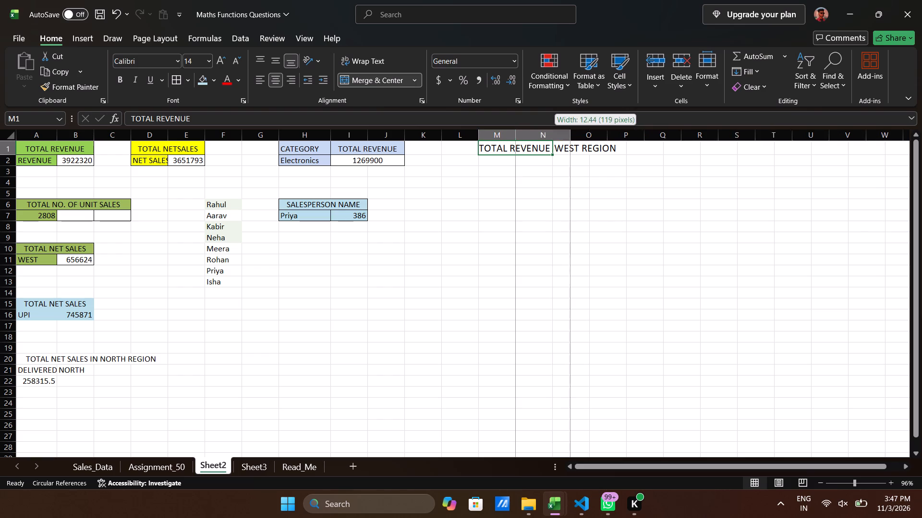
drag(573, 136, 575, 136)
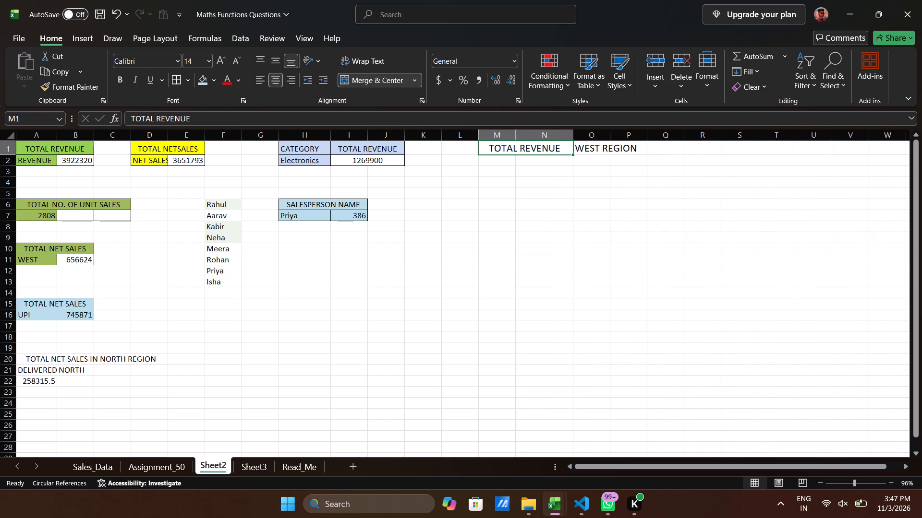
Merge and center the WEST REGION heading across cells O1:P1.
drag(597, 148, 631, 149)
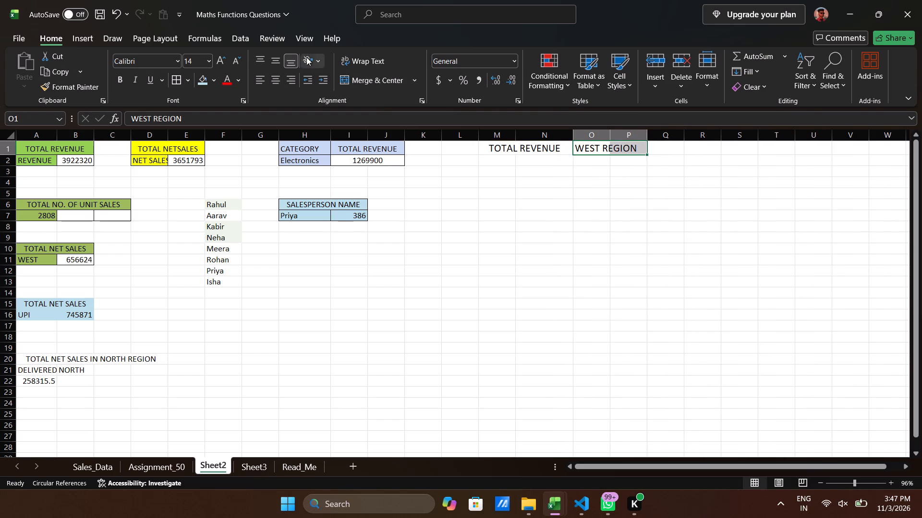
click(361, 80)
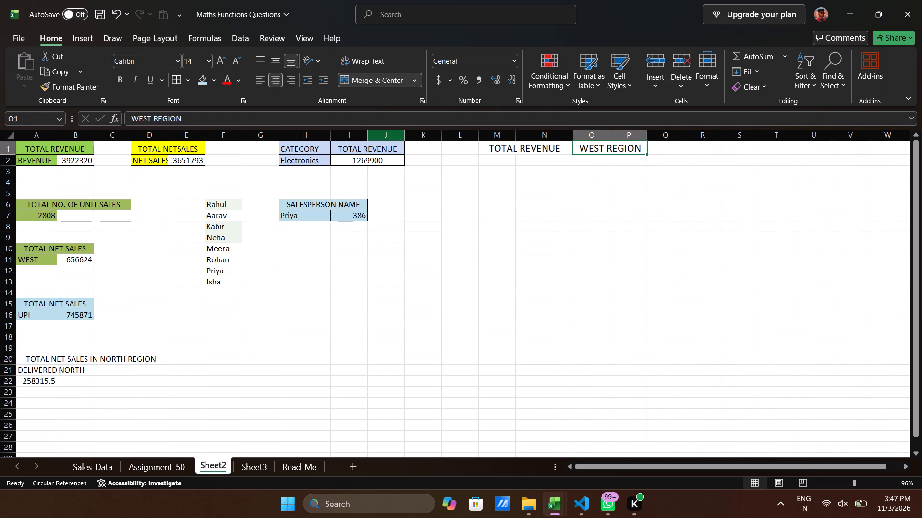
Start a data validation rule for cell M2 under the TOTAL REVENUE heading, allowing a List.
click(514, 161)
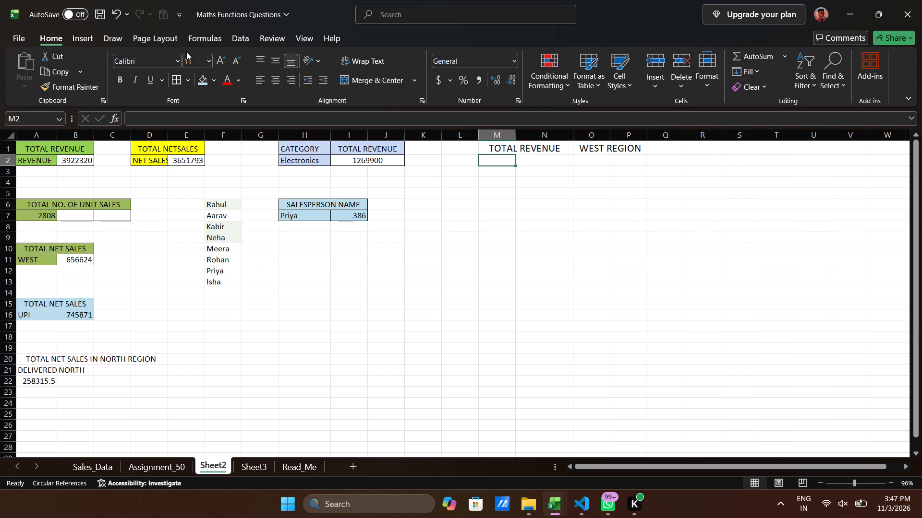
click(238, 45)
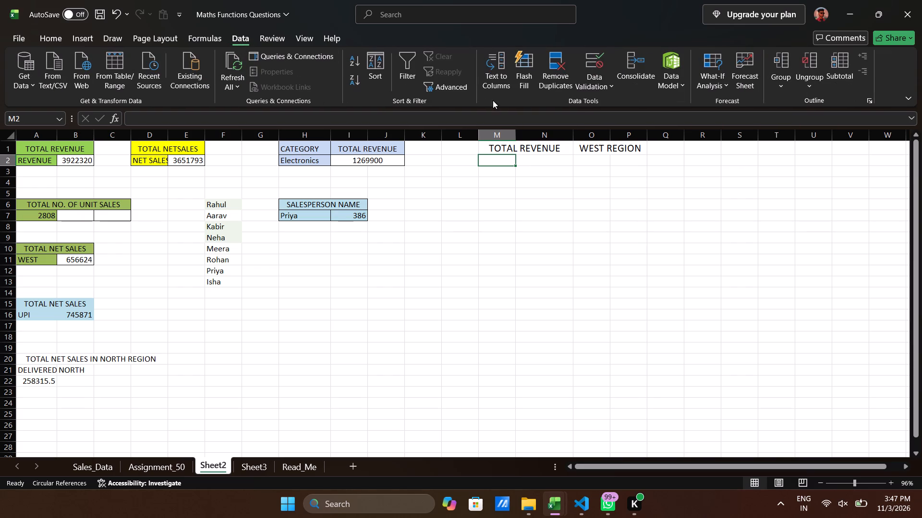
click(597, 65)
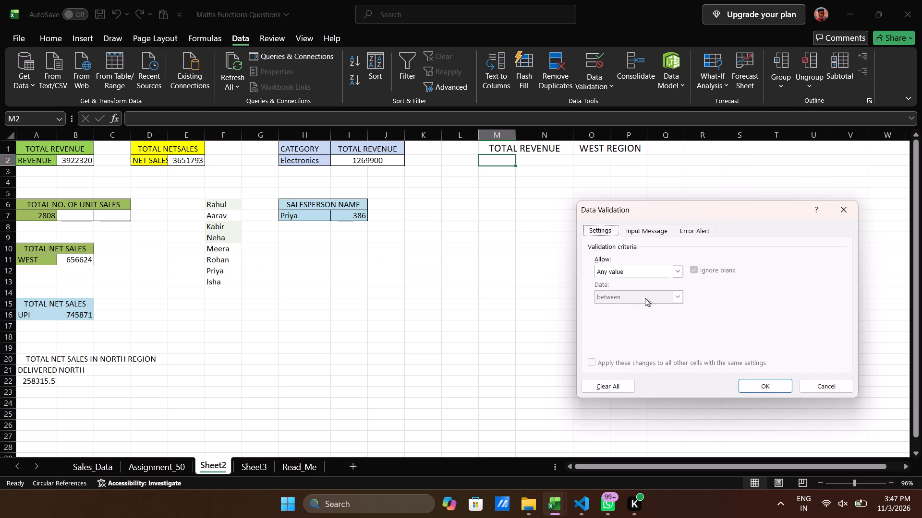
drag(636, 274, 609, 311)
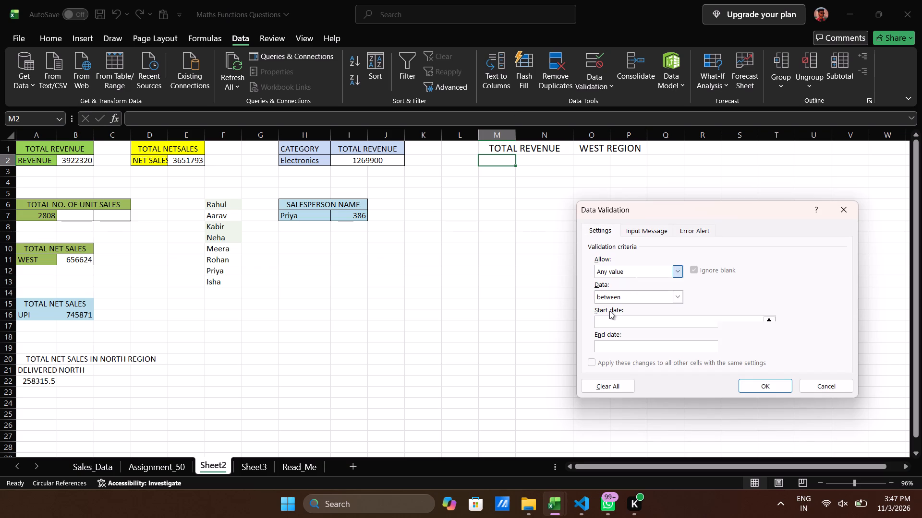
click(616, 271)
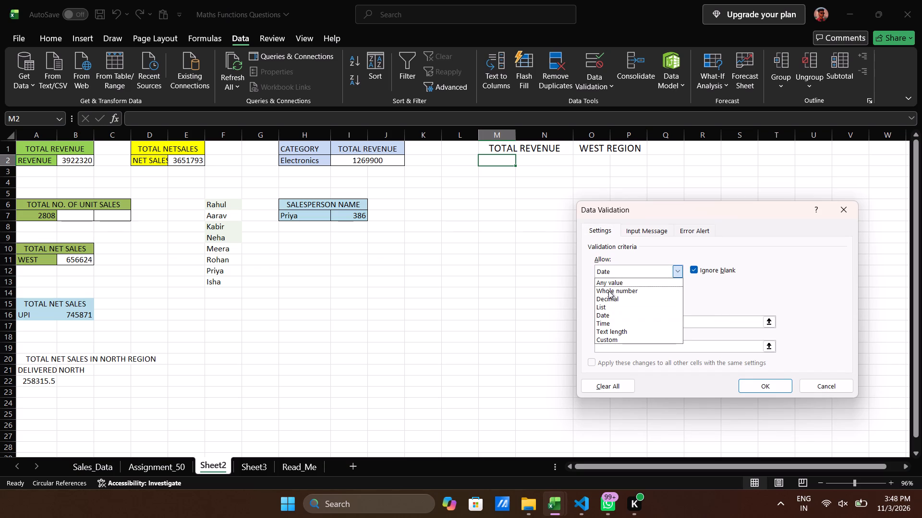
click(604, 306)
click(612, 322)
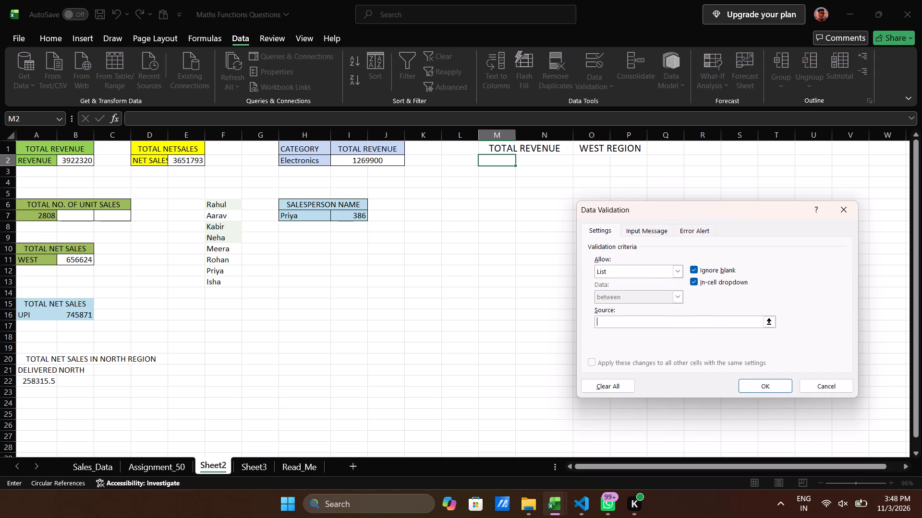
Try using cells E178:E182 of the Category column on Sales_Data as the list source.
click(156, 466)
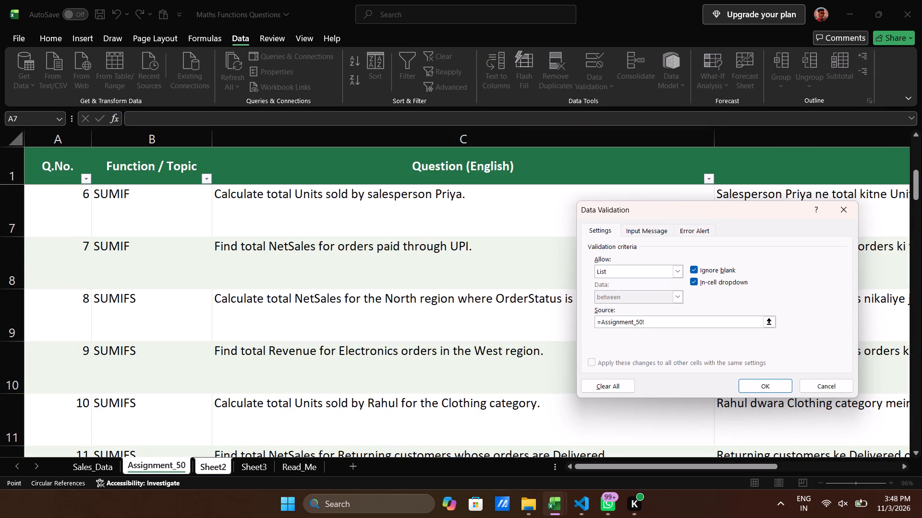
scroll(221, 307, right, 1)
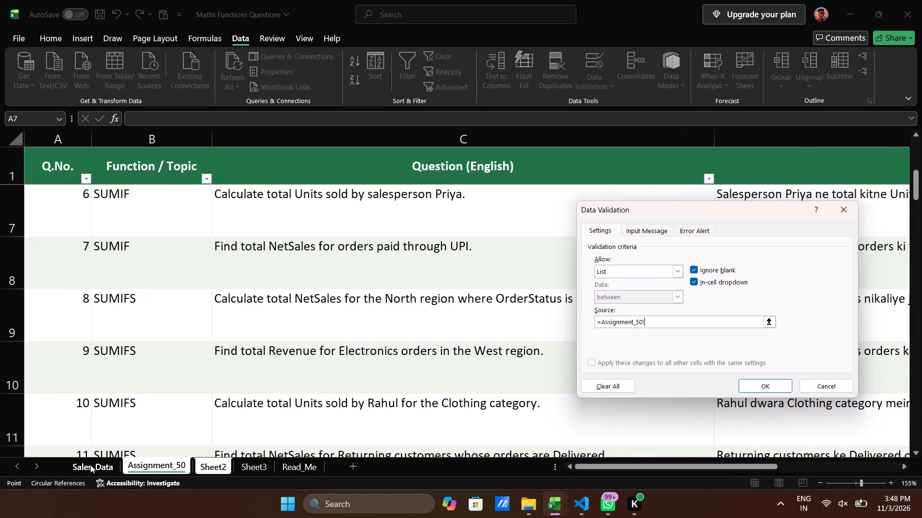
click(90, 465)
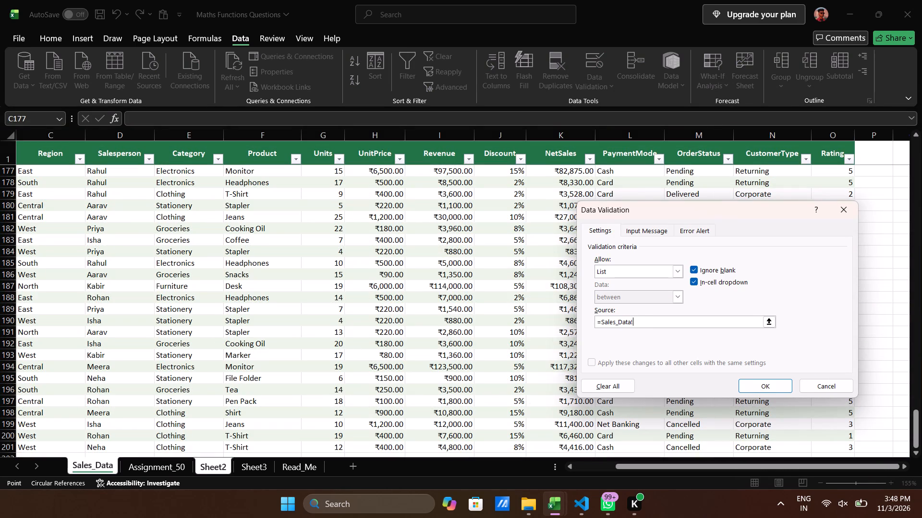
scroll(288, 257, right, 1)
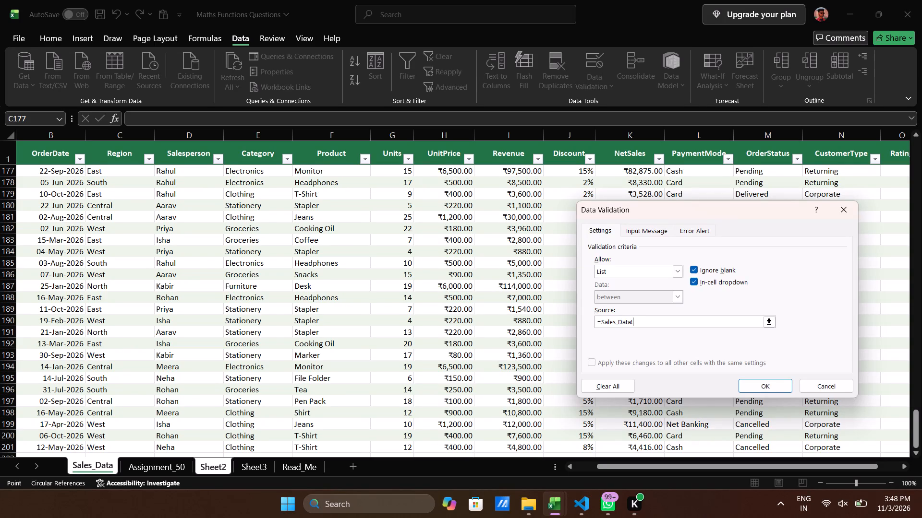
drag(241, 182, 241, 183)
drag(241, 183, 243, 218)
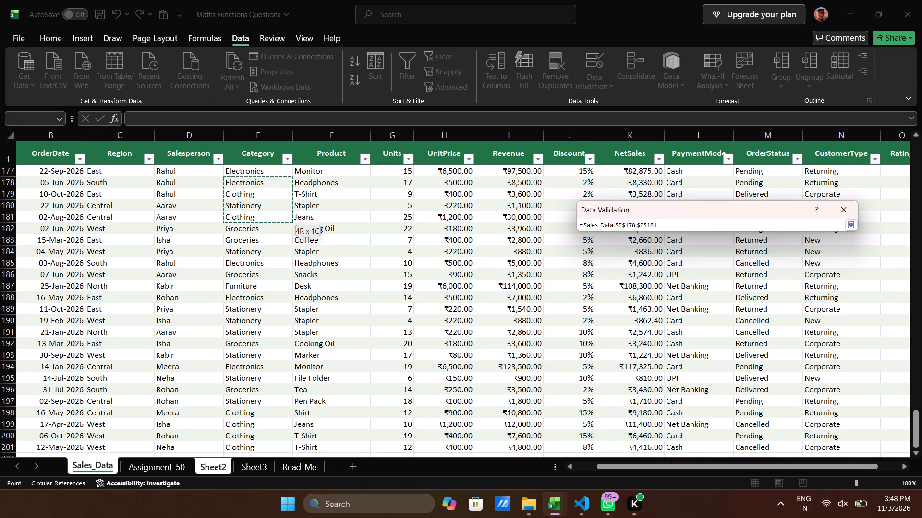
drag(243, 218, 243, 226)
Look through the Category column on Sales_Data for consecutive rows that cover all the product categories.
scroll(243, 226, down, 3)
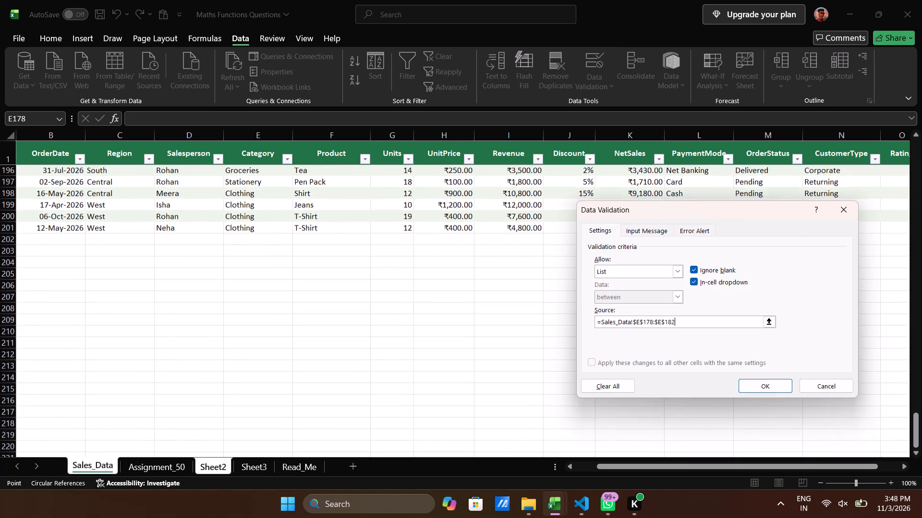
scroll(243, 226, up, 13)
scroll(243, 226, down, 1)
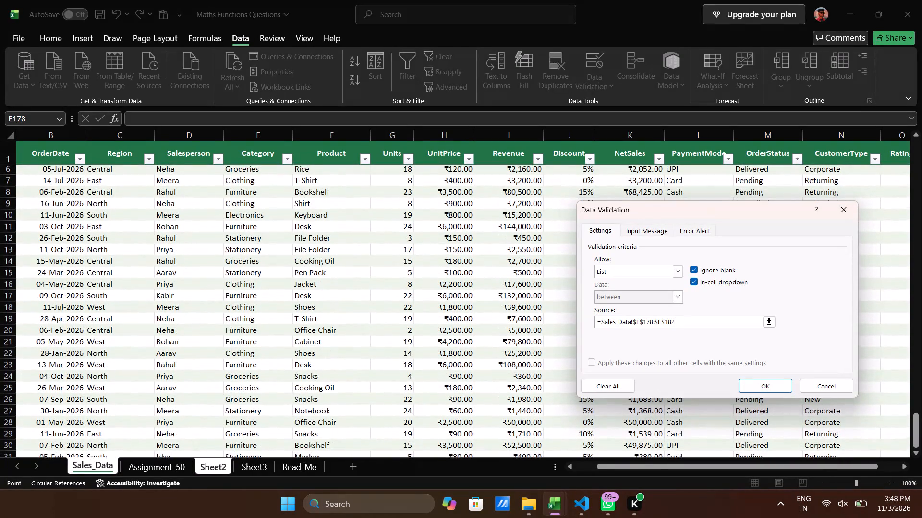
scroll(243, 226, down, 1)
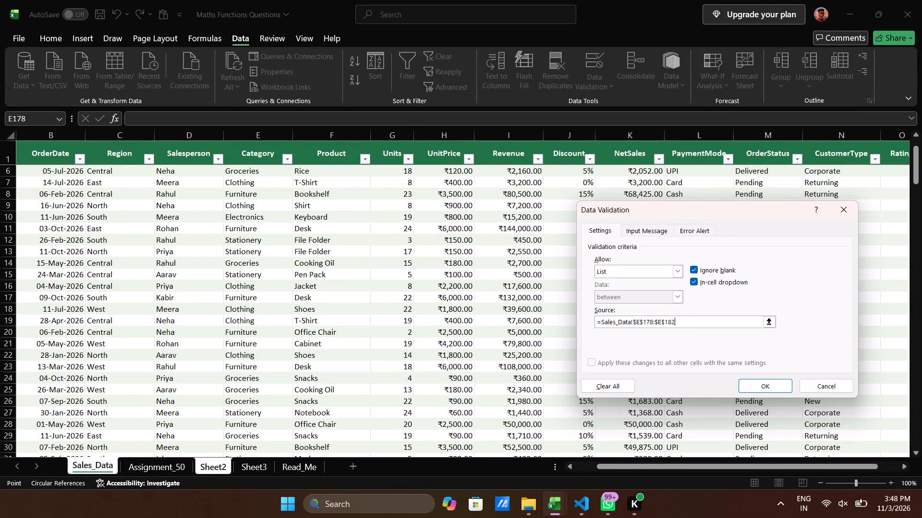
scroll(242, 366, down, 1)
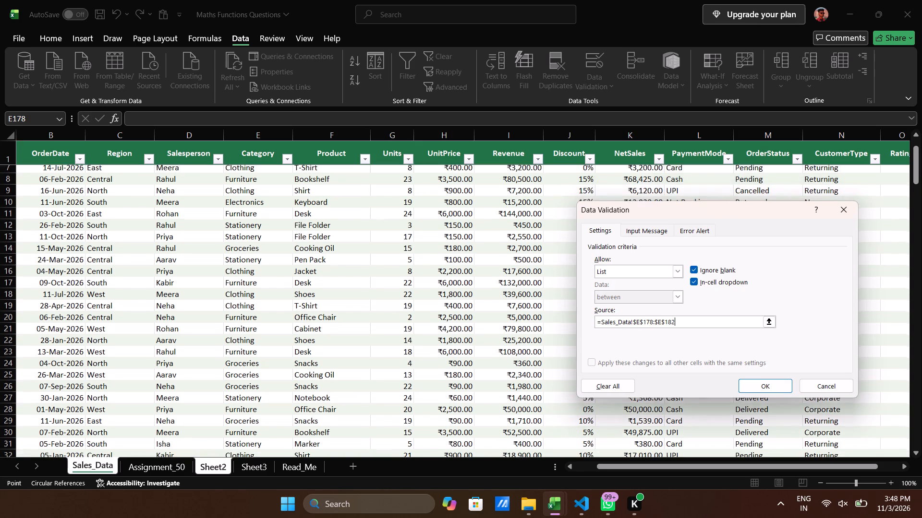
scroll(242, 366, down, 1)
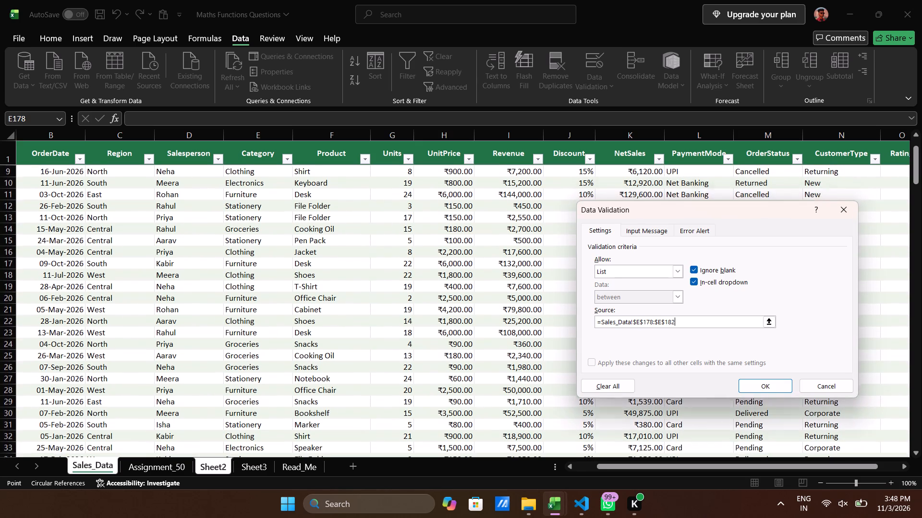
scroll(242, 366, down, 2)
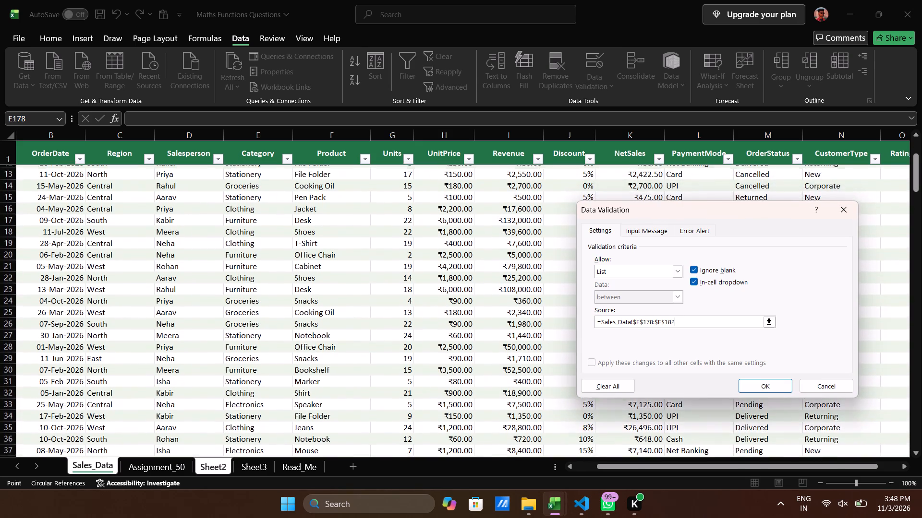
scroll(242, 366, down, 2)
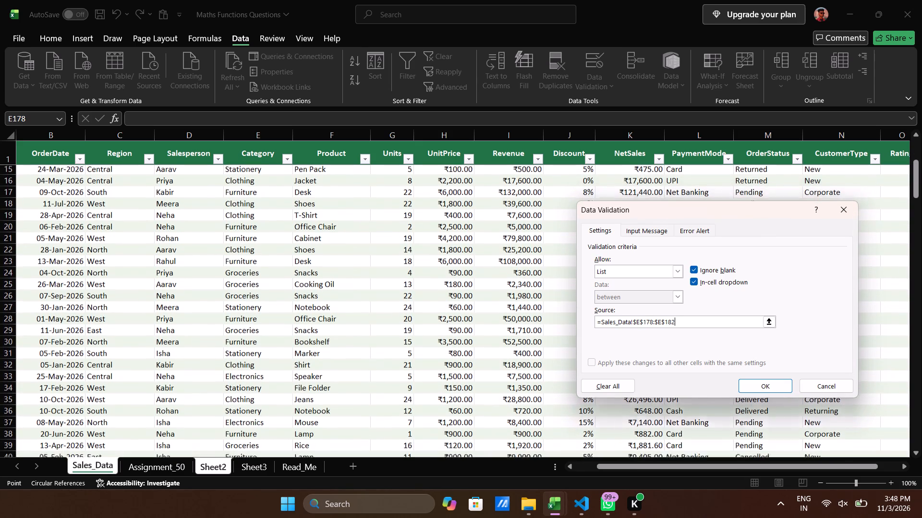
scroll(242, 366, down, 1)
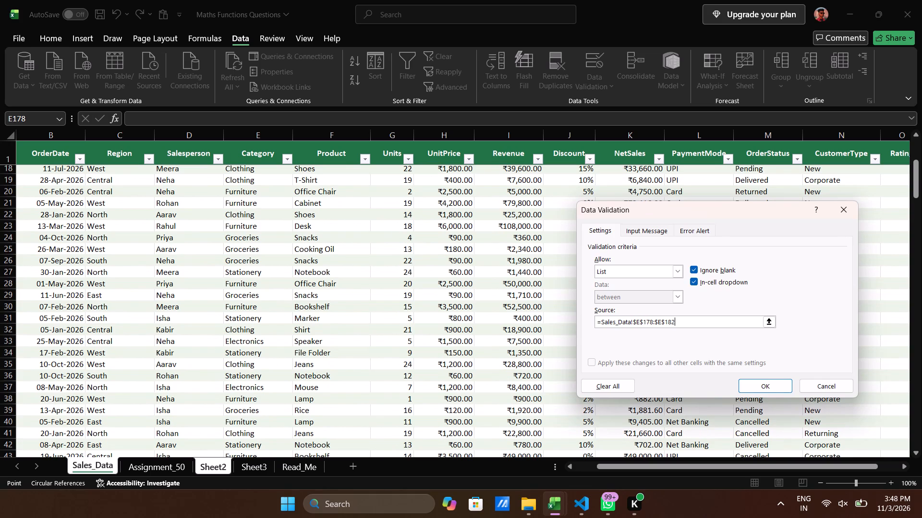
scroll(242, 366, down, 2)
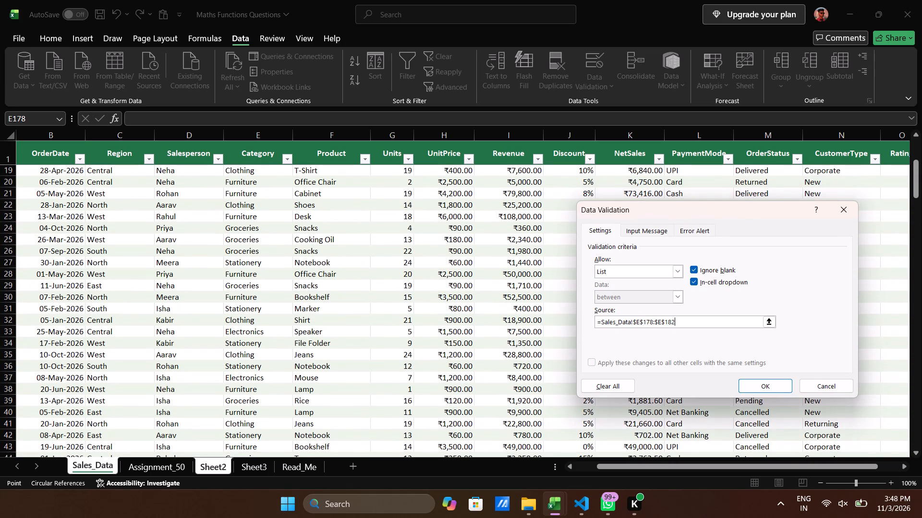
scroll(242, 366, down, 8)
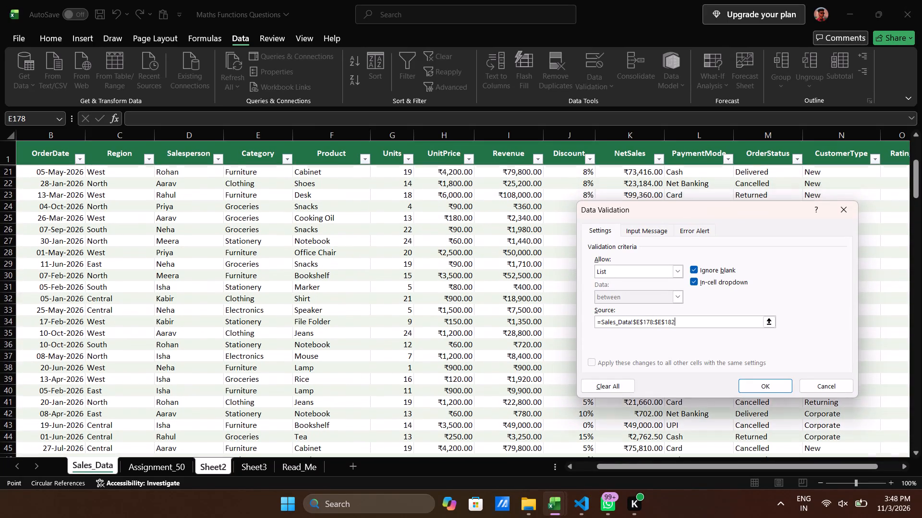
scroll(242, 366, down, 1)
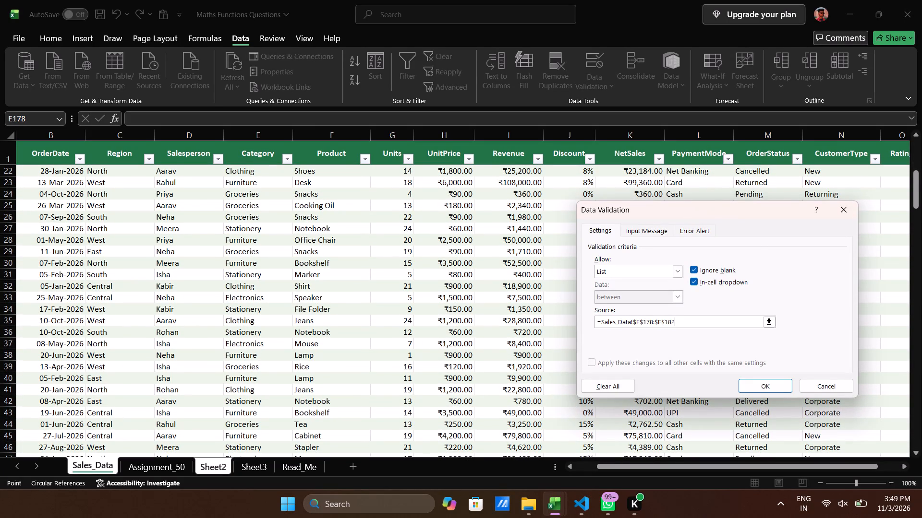
Set the list source to Sales_Data cells E34:E39 and apply the validation to M2.
drag(232, 309, 241, 329)
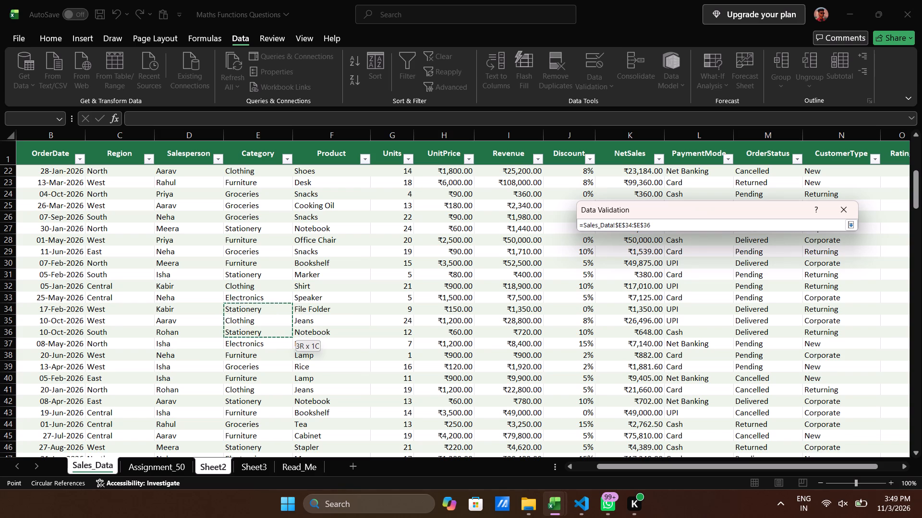
drag(241, 329, 242, 331)
drag(242, 331, 243, 353)
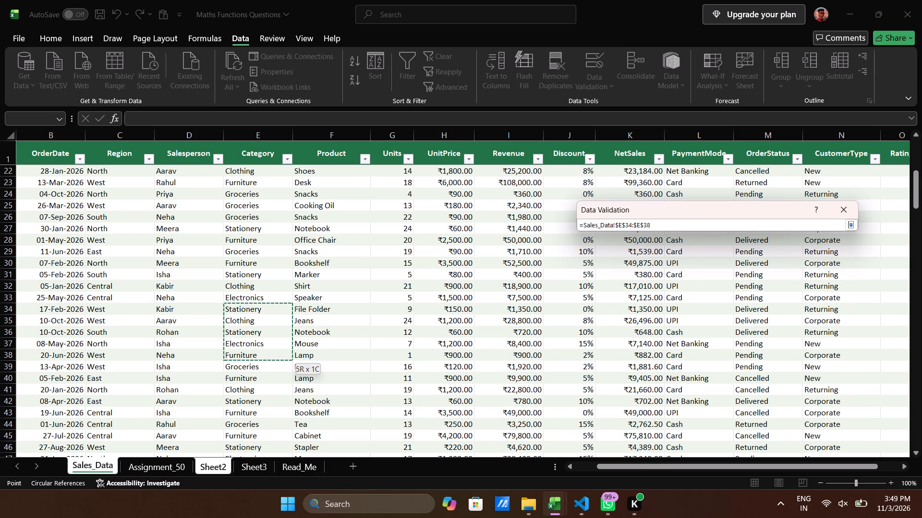
drag(243, 353, 243, 364)
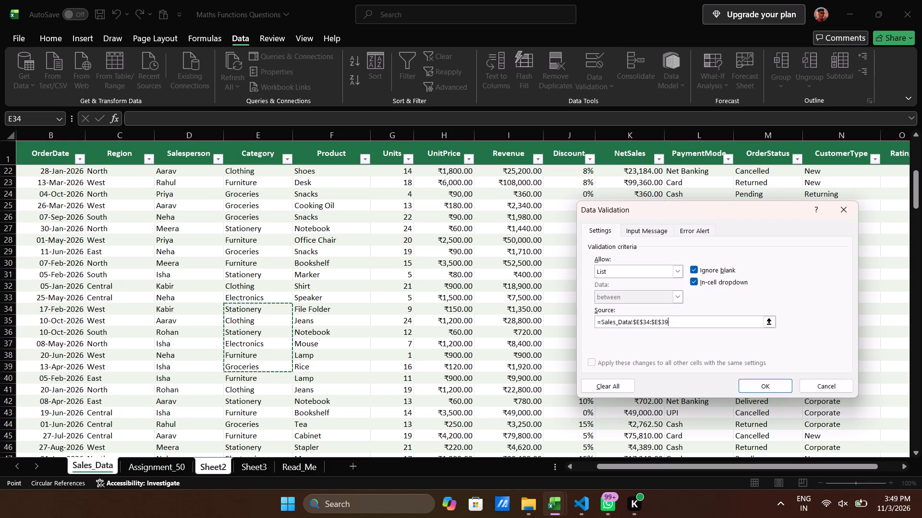
key(Return)
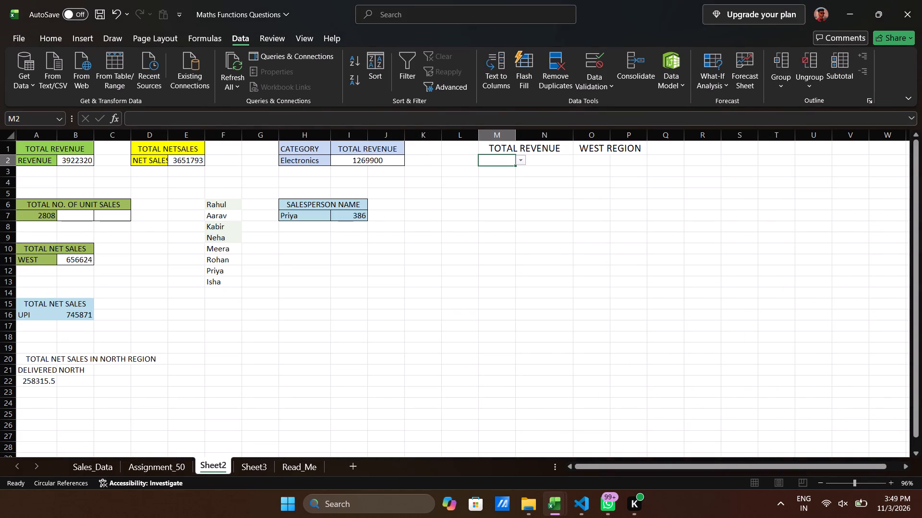
Choose Electronics from the category dropdown list in cell M2.
click(511, 163)
click(519, 163)
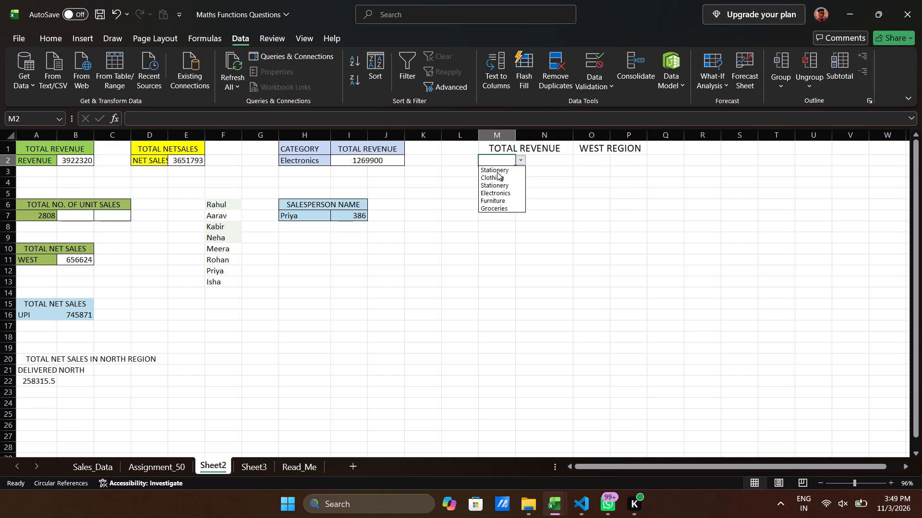
scroll(497, 202, down, 2)
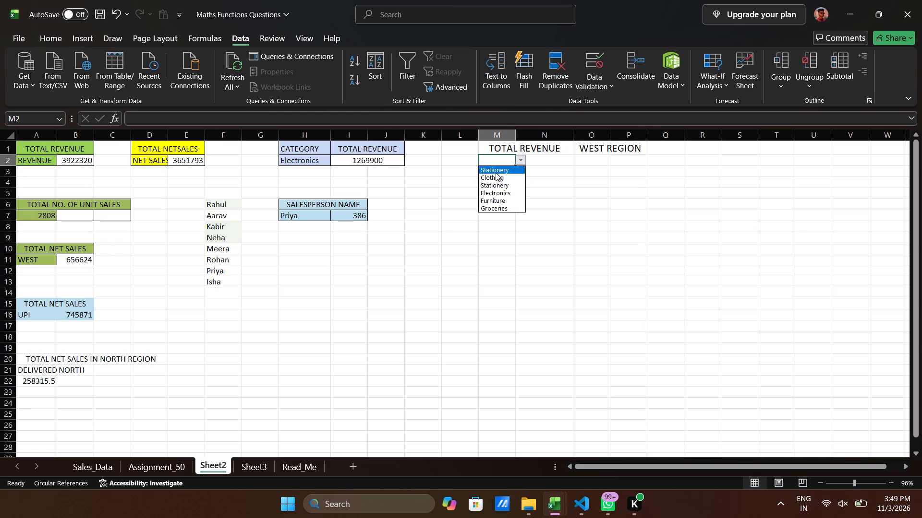
click(495, 173)
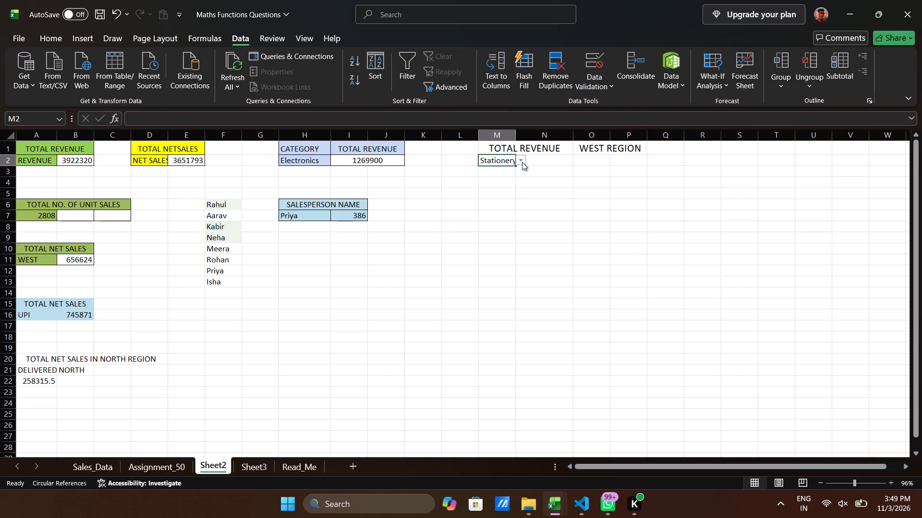
drag(522, 162, 497, 186)
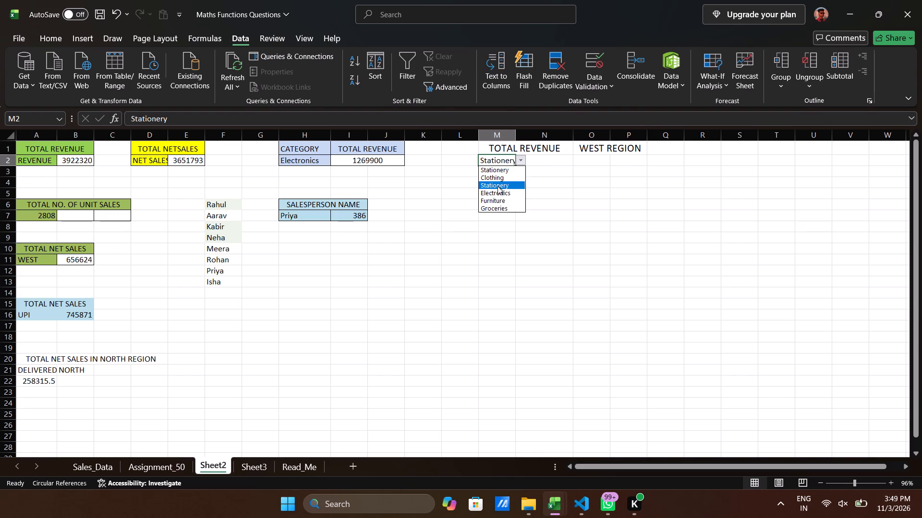
drag(497, 186, 498, 191)
click(498, 191)
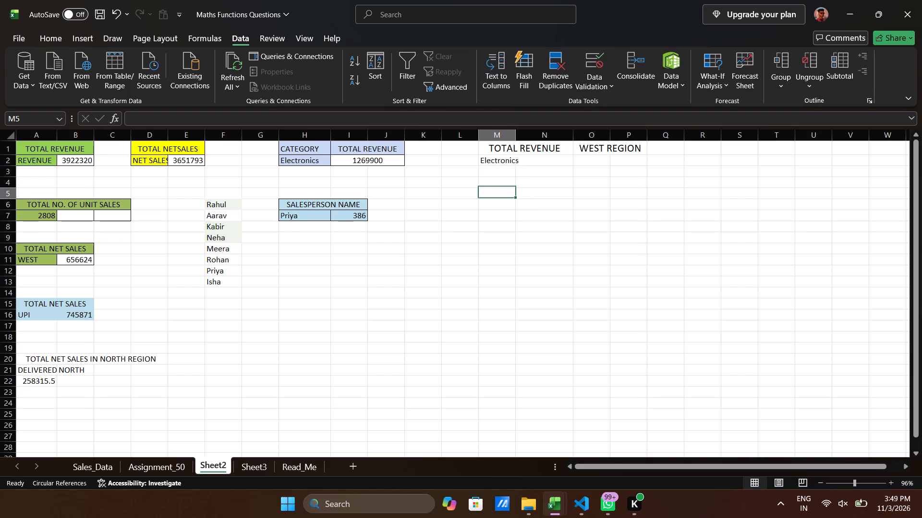
Enlarge the Electronics entry in M2 to font size 14 and merge and center it across M2:N2.
drag(492, 158, 504, 159)
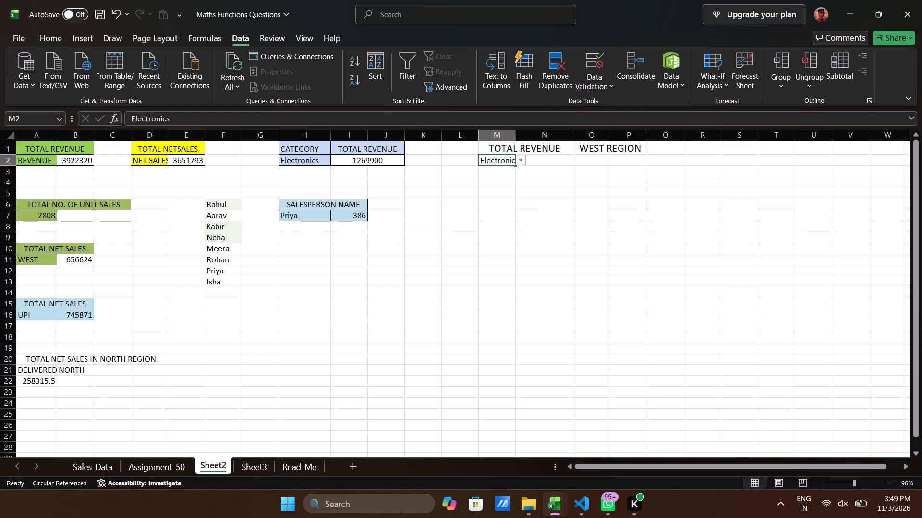
click(60, 37)
double_click(224, 66)
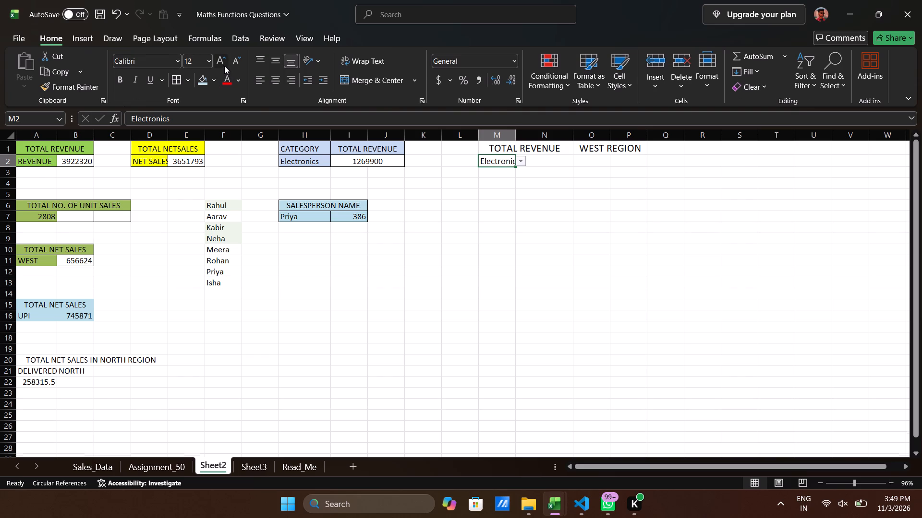
click(554, 161)
drag(497, 160, 544, 161)
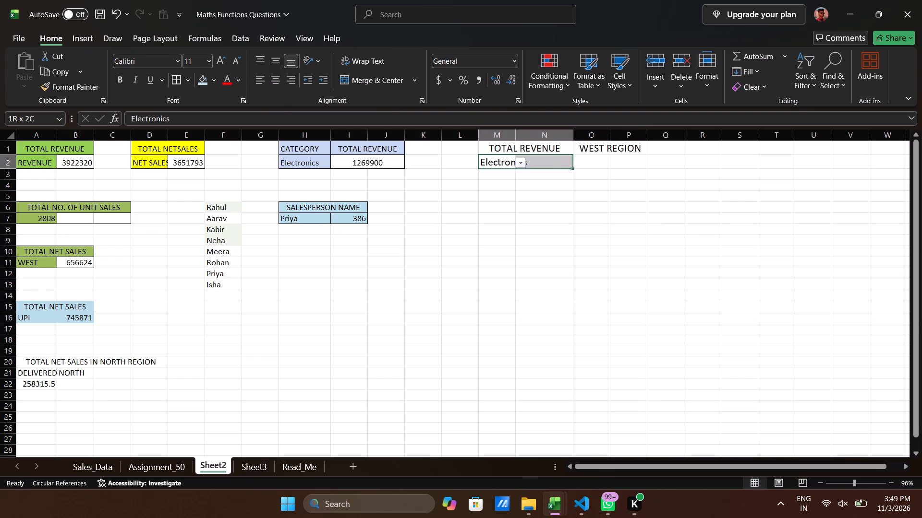
drag(544, 161, 548, 161)
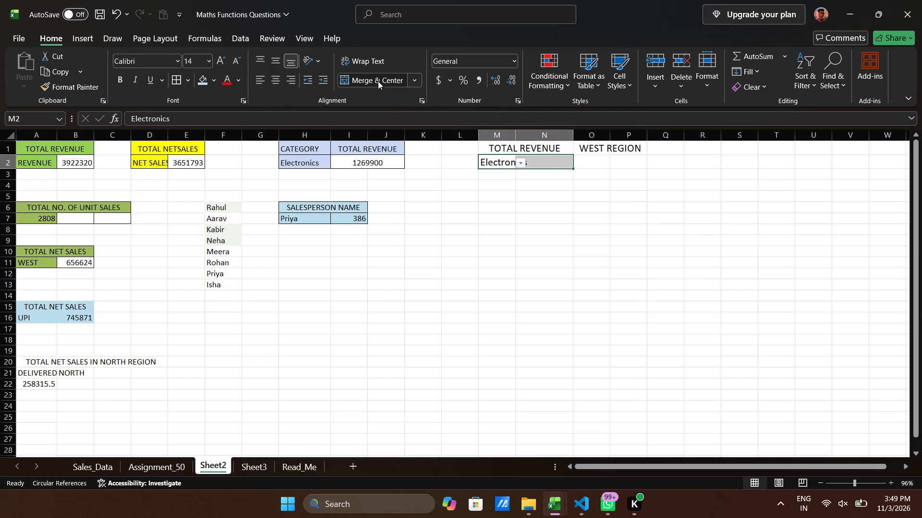
click(378, 81)
Merge and center the empty cells O2:P2 beneath the WEST REGION heading.
click(601, 168)
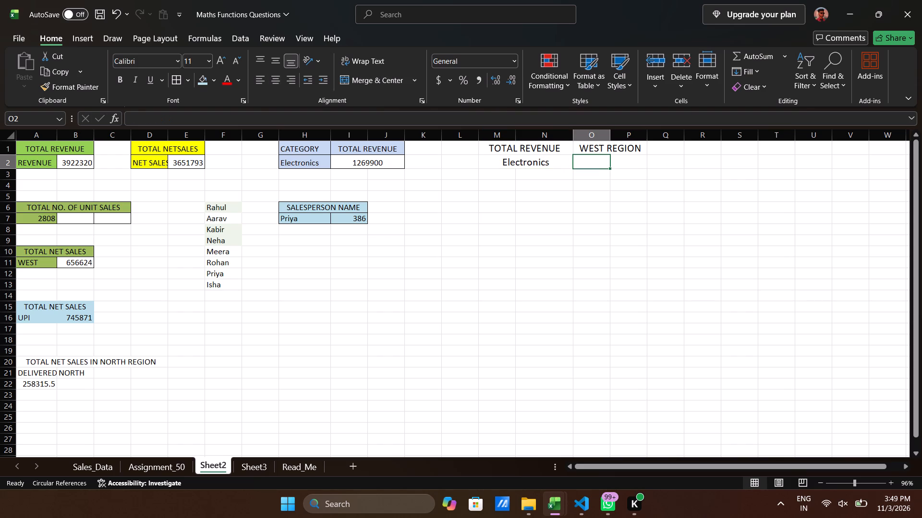
drag(592, 163, 623, 163)
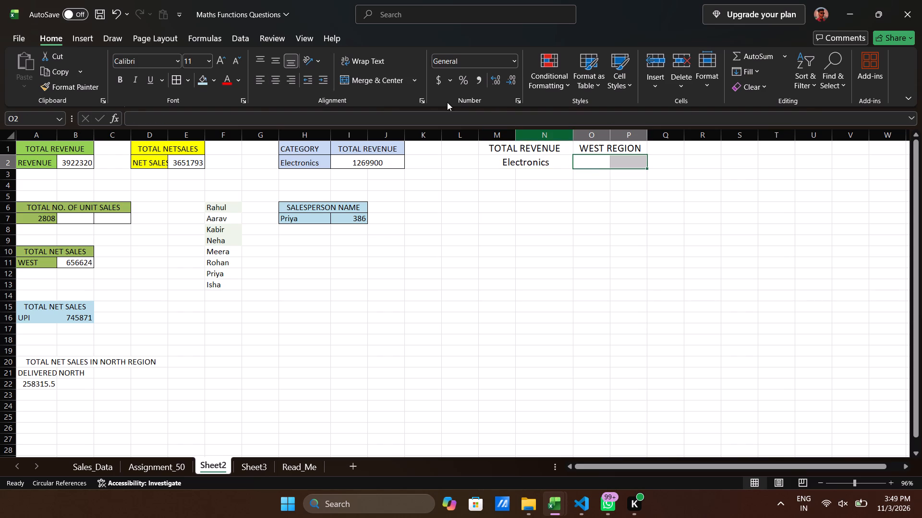
click(395, 83)
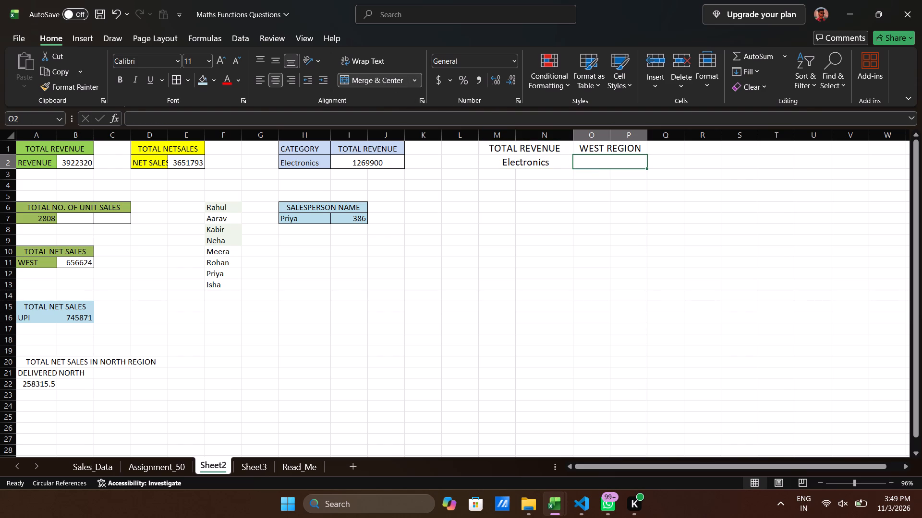
Start a SUMIFS formula in merged cell O2 with the Revenue column Sales_Data!I2:I201 as the sum range.
click(593, 166)
key(equal)
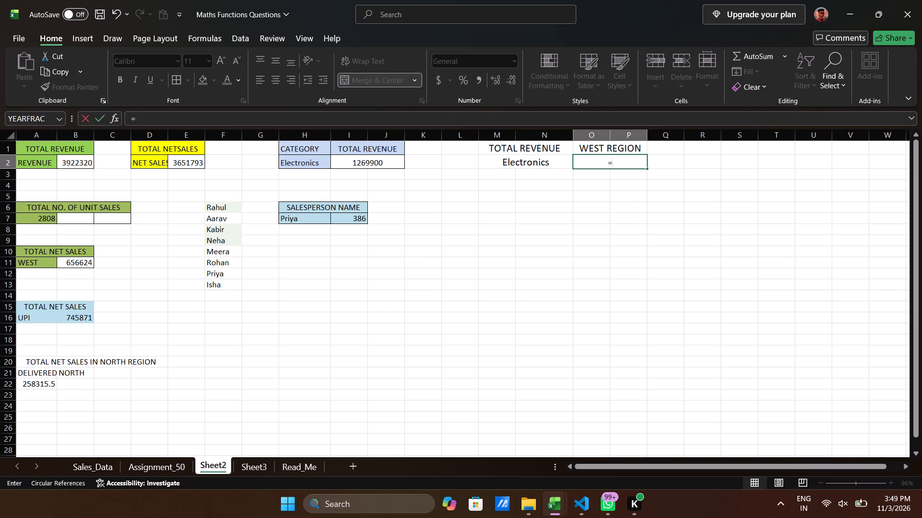
text(SU)
key(m)
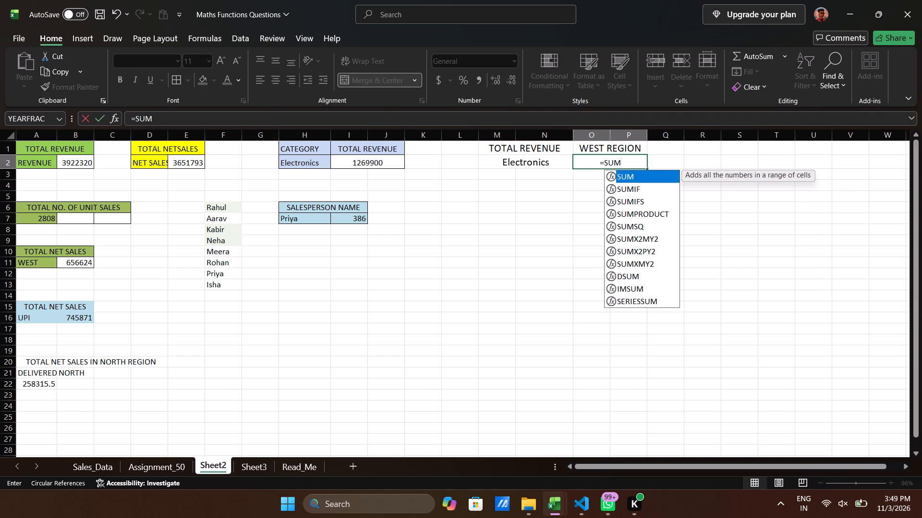
text(IFS)
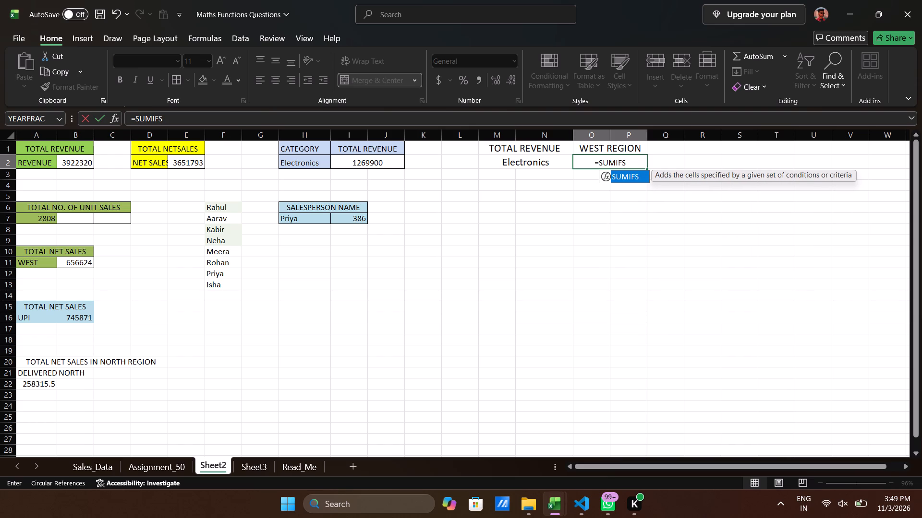
key(Tab)
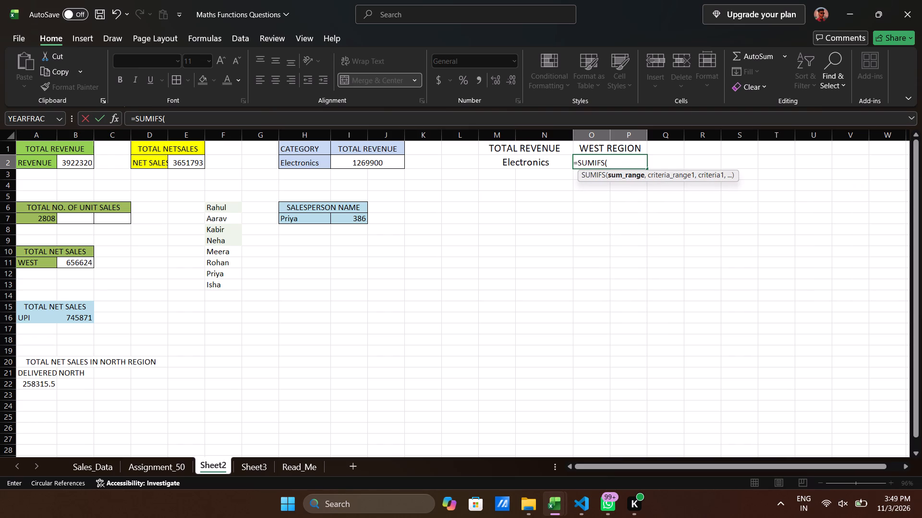
click(138, 467)
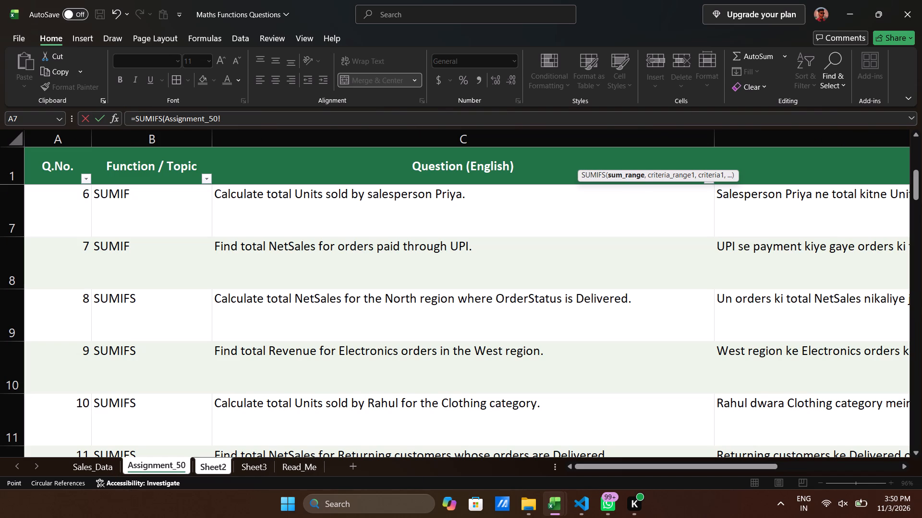
click(83, 468)
scroll(626, 233, up, 1)
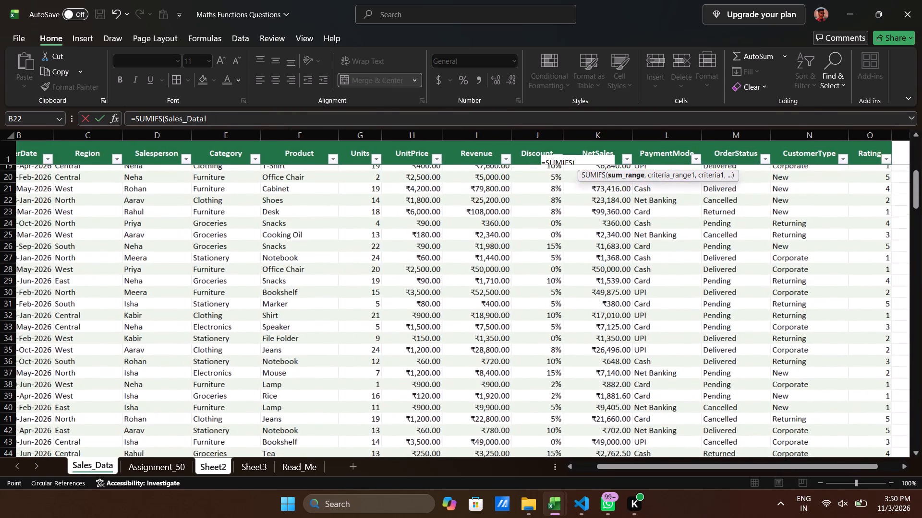
scroll(626, 233, up, 3)
scroll(626, 233, right, 1)
scroll(626, 233, up, 1)
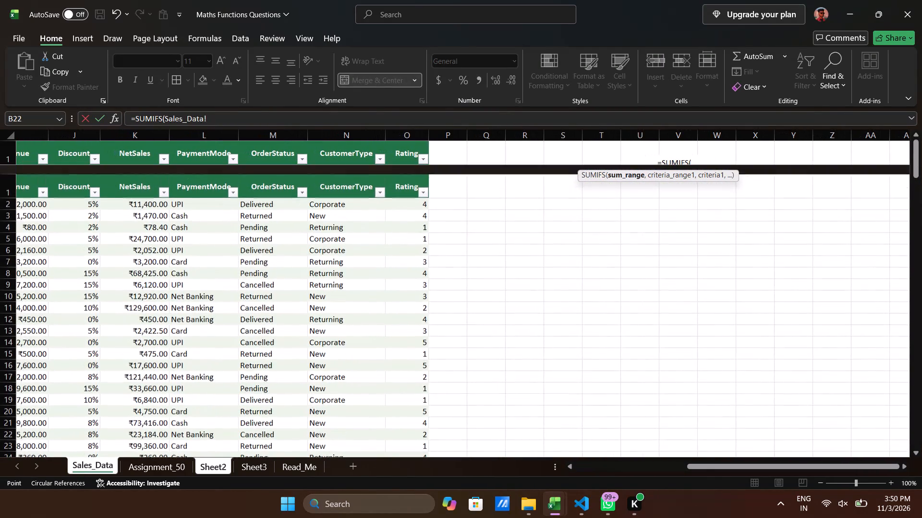
scroll(435, 285, right, 4)
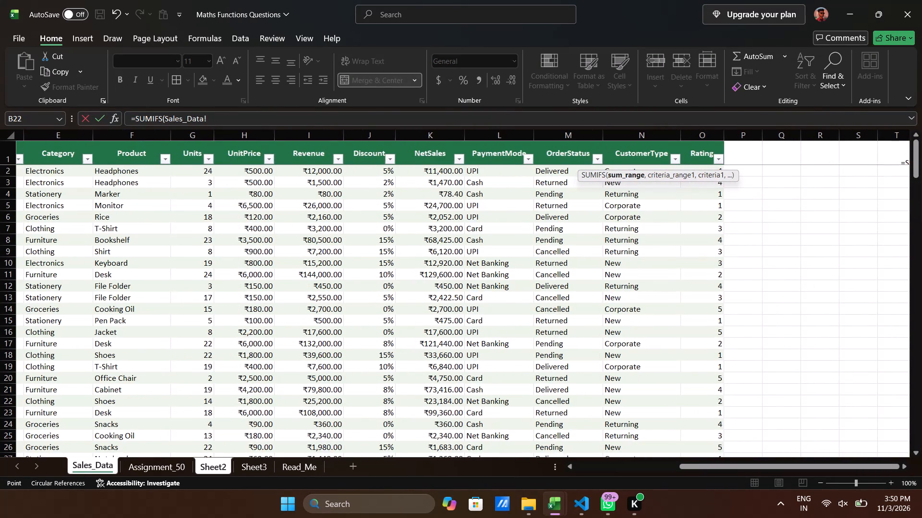
scroll(435, 285, right, 1)
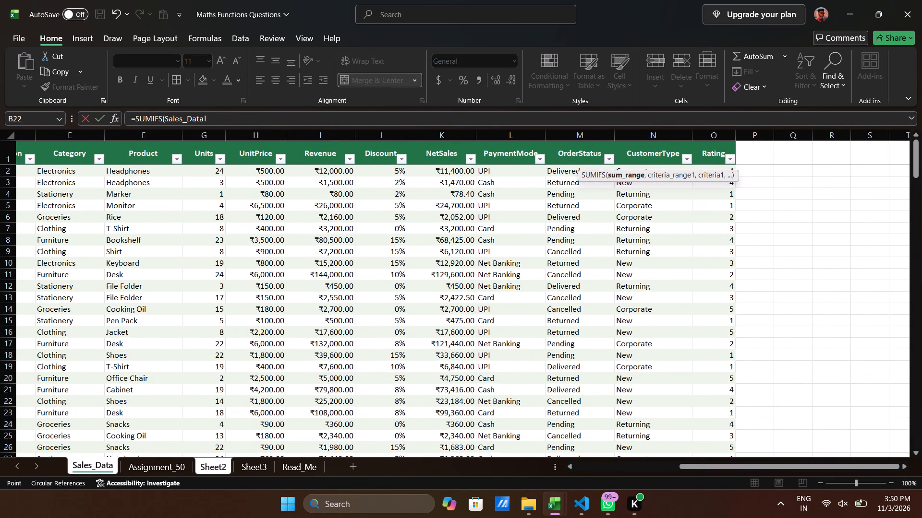
scroll(435, 285, right, 2)
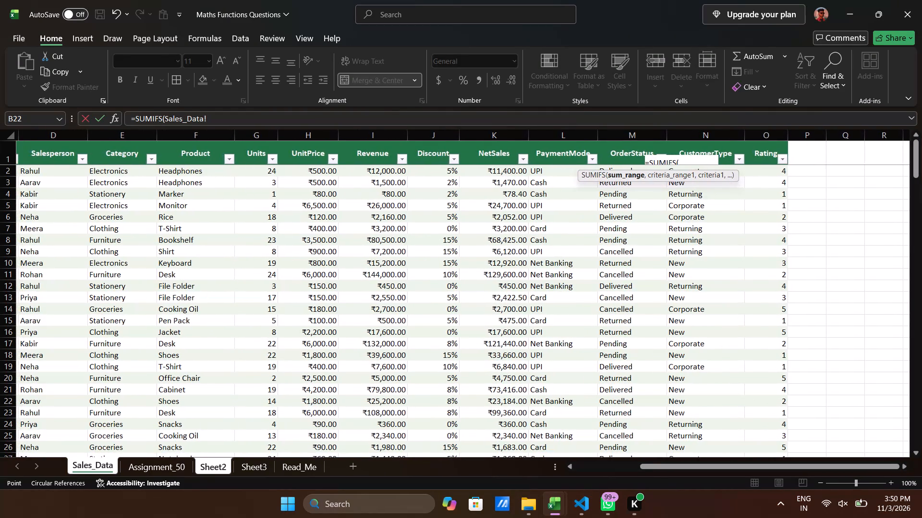
scroll(435, 285, right, 1)
scroll(386, 209, up, 1)
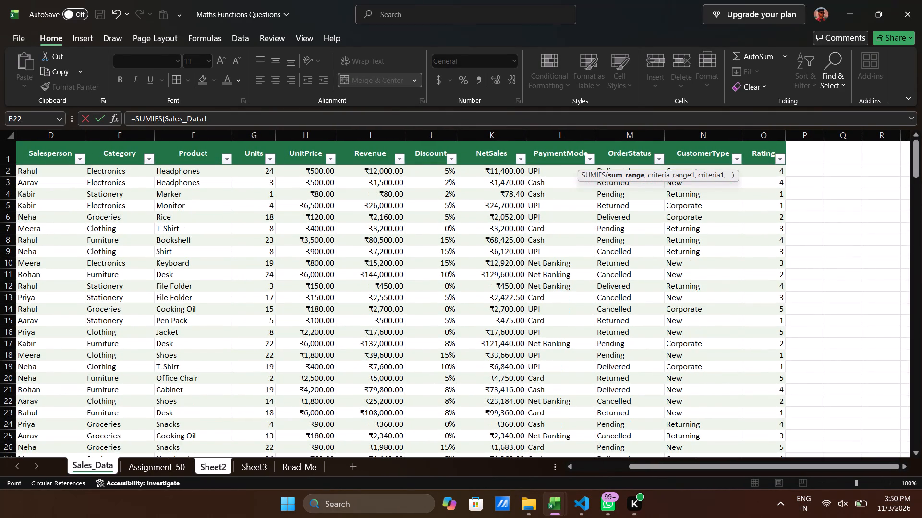
click(386, 173)
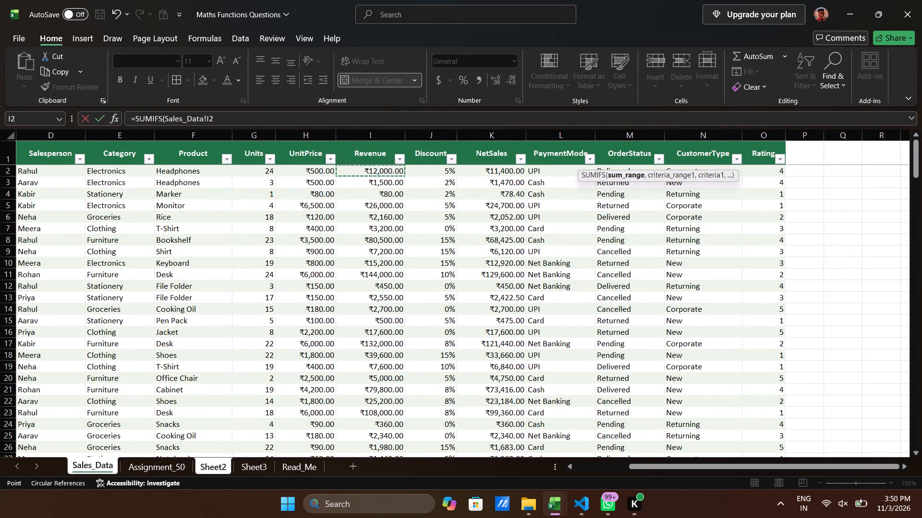
key(ctrl+shift+Down)
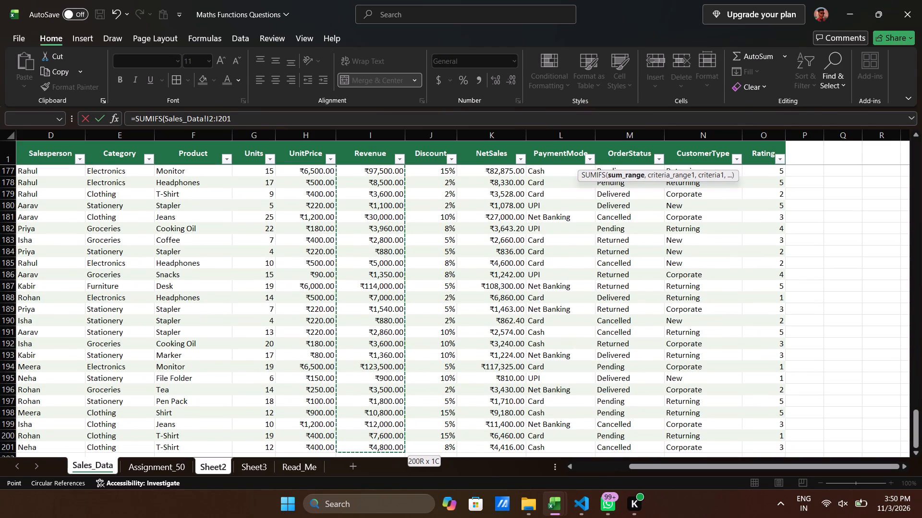
key(comma)
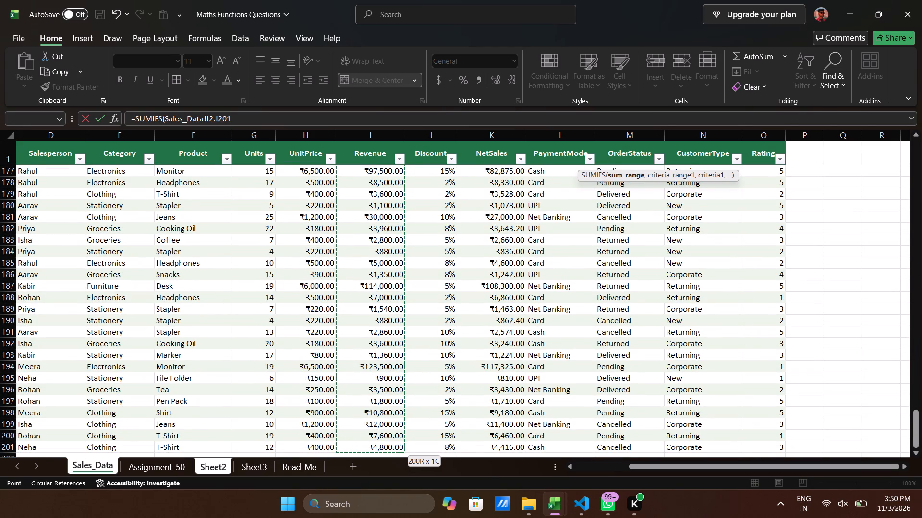
Try to add the Region column Sales_Data!C2:C201 as the first criteria range, returning to Sheet2 before the separator.
scroll(267, 268, right, 3)
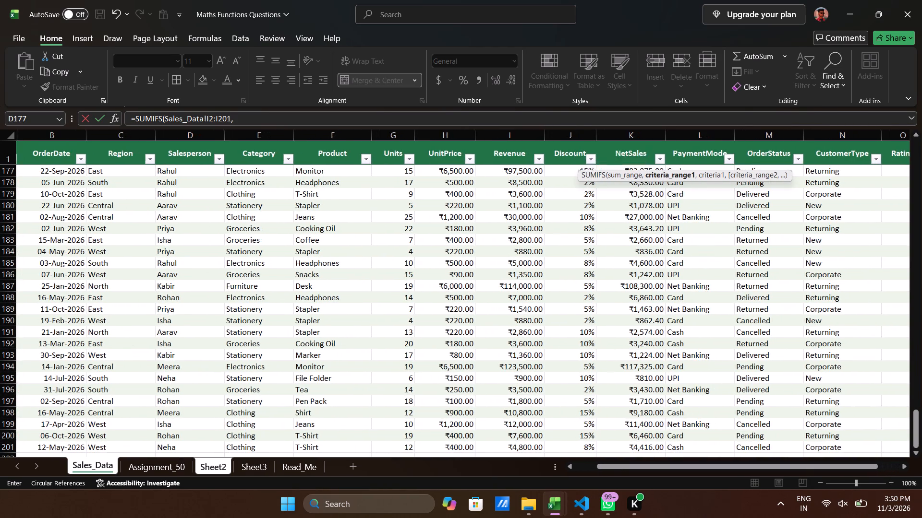
scroll(267, 268, right, 2)
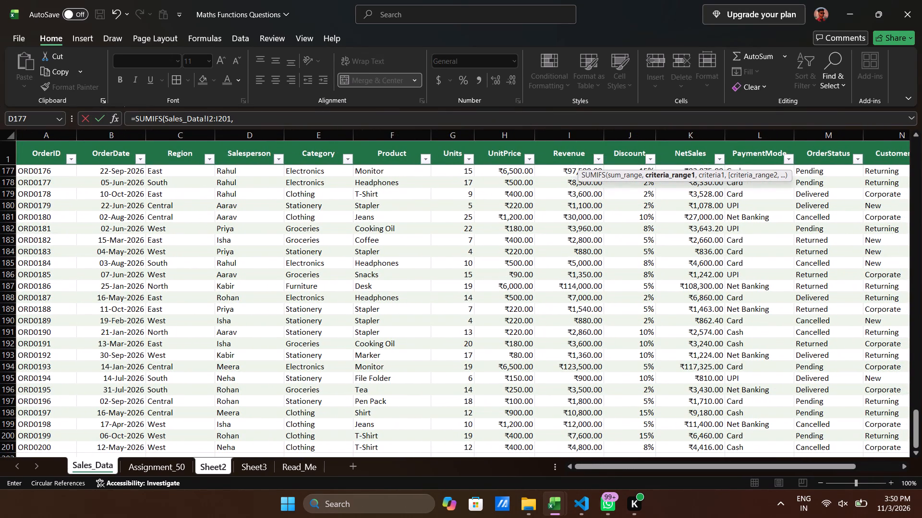
click(166, 174)
key(ctrl+Up)
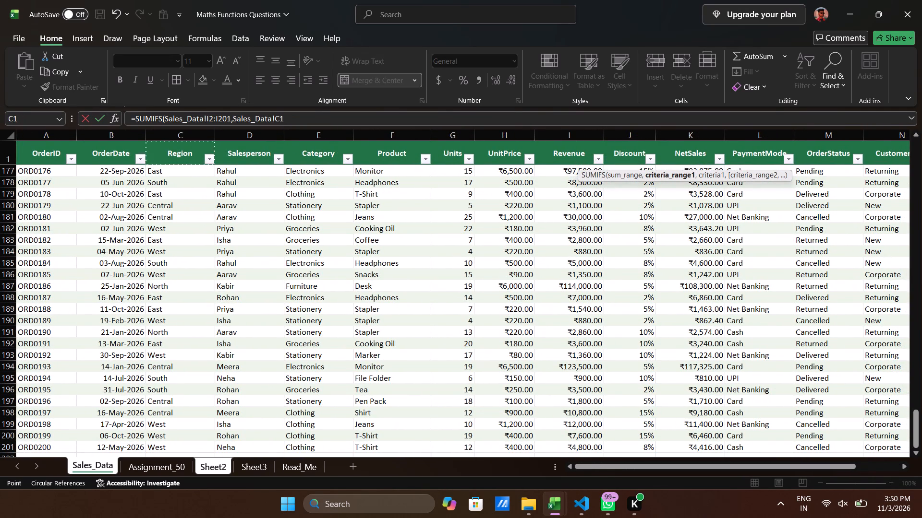
key(Down)
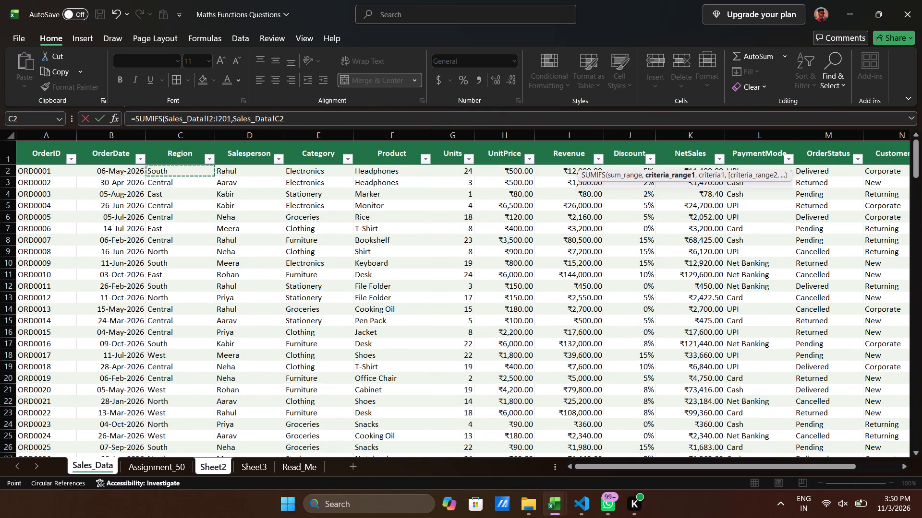
key(ctrl+shift+Down)
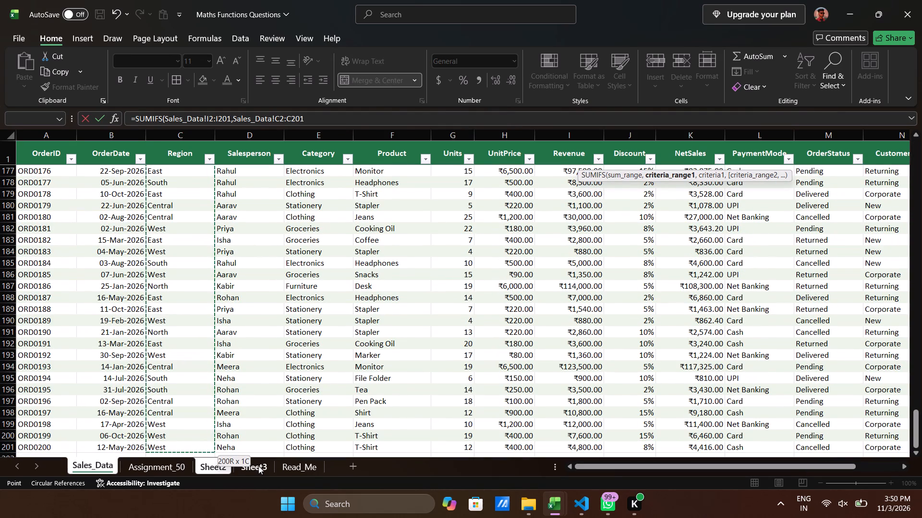
click(211, 466)
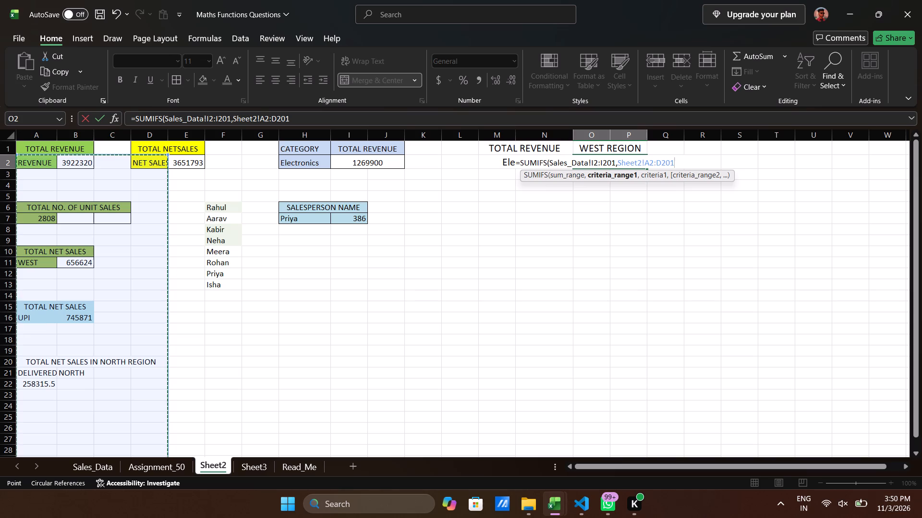
key(comma)
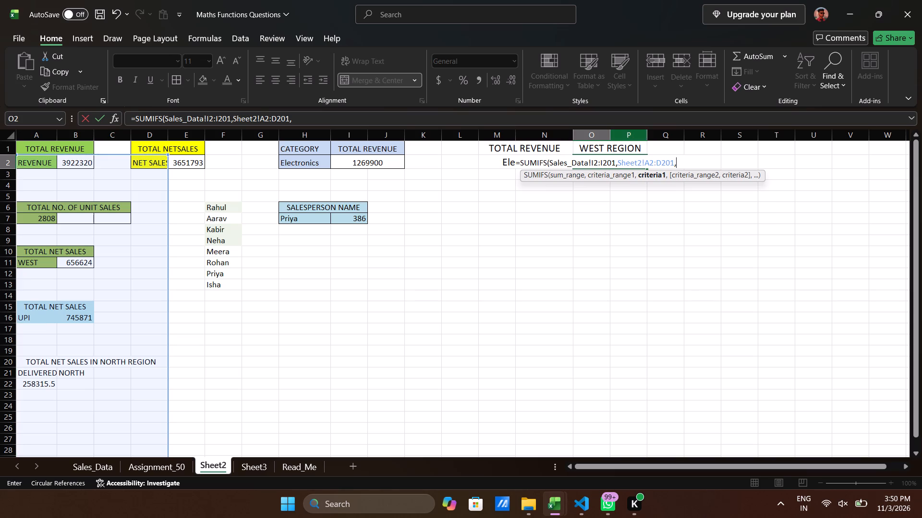
Use the WEST REGION heading in cell O1 of Sheet2 as the first criterion of the SUMIFS formula.
click(619, 148)
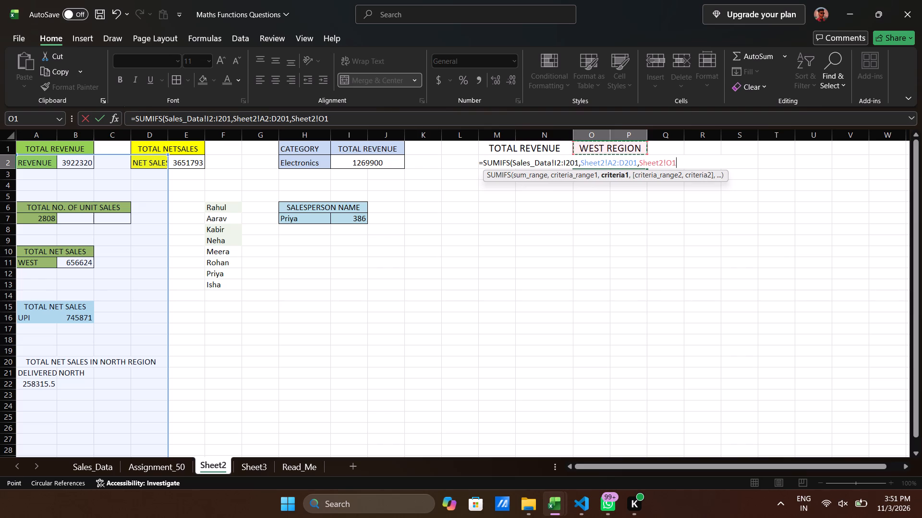
key(comma)
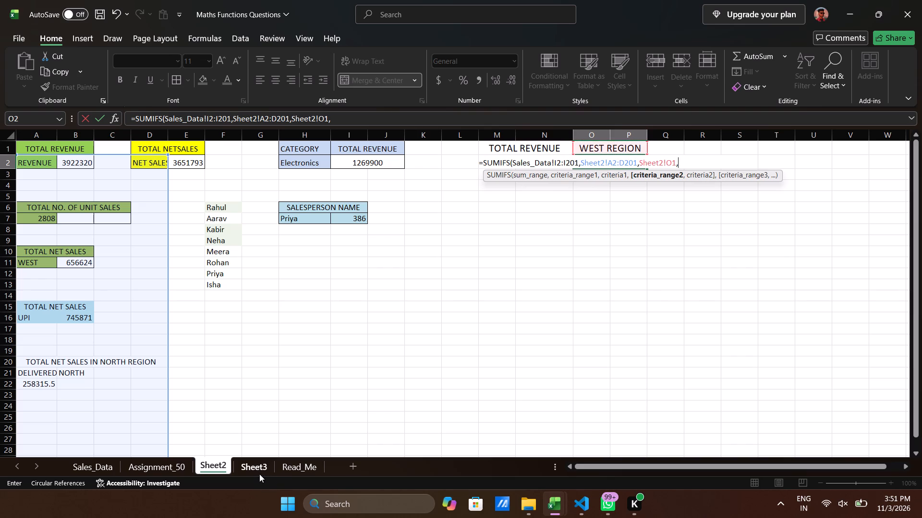
Add the Category column Sales_Data!E2:E201 as the second criteria range of the SUMIFS formula.
click(100, 460)
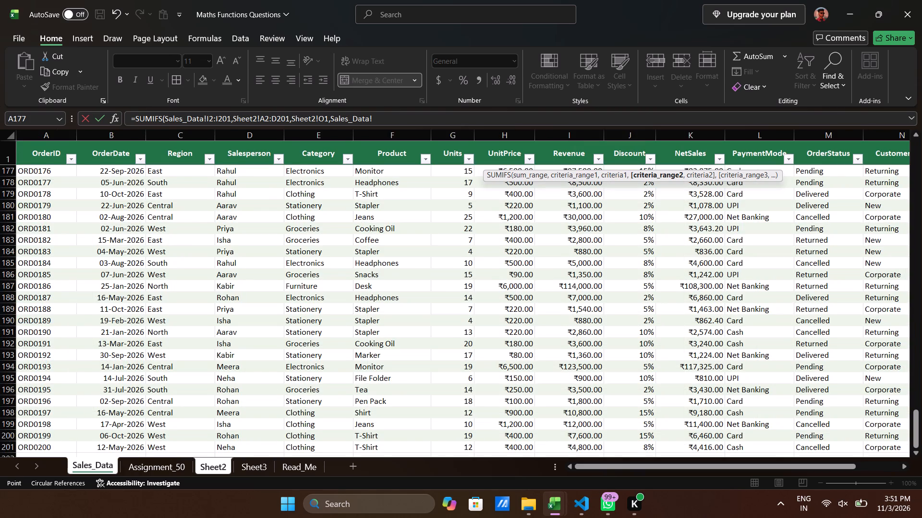
click(310, 171)
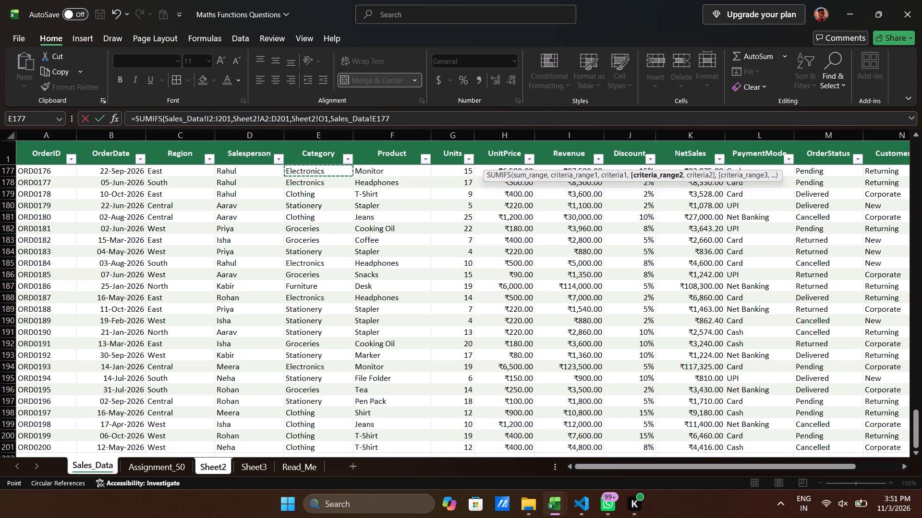
key(ctrl+Up)
key(Down)
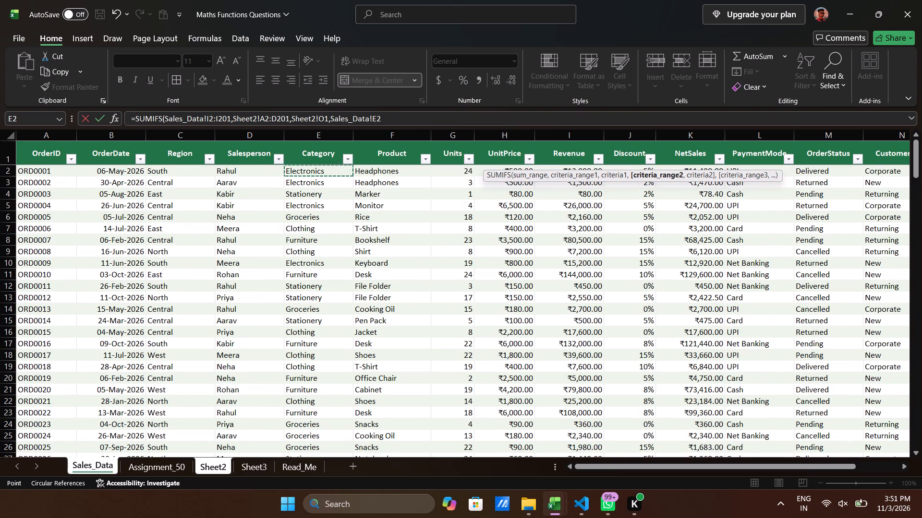
key(ctrl+shift+Down)
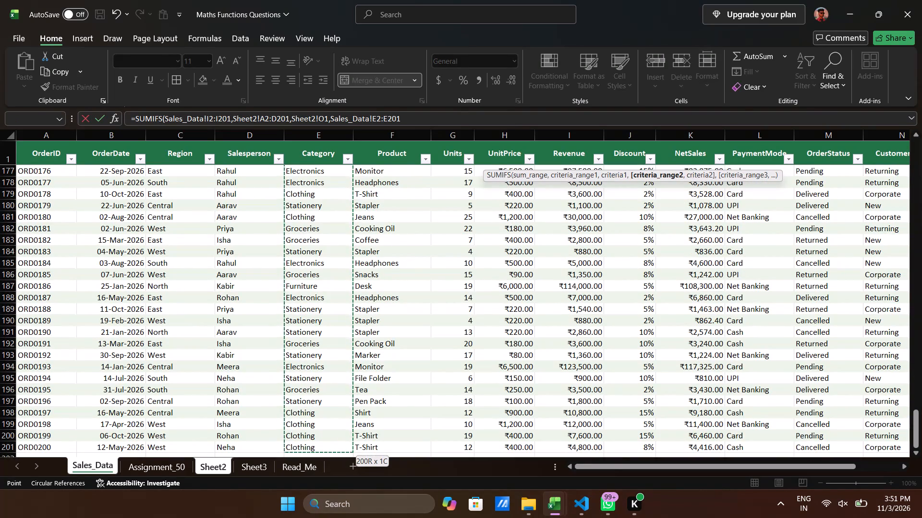
key(comma)
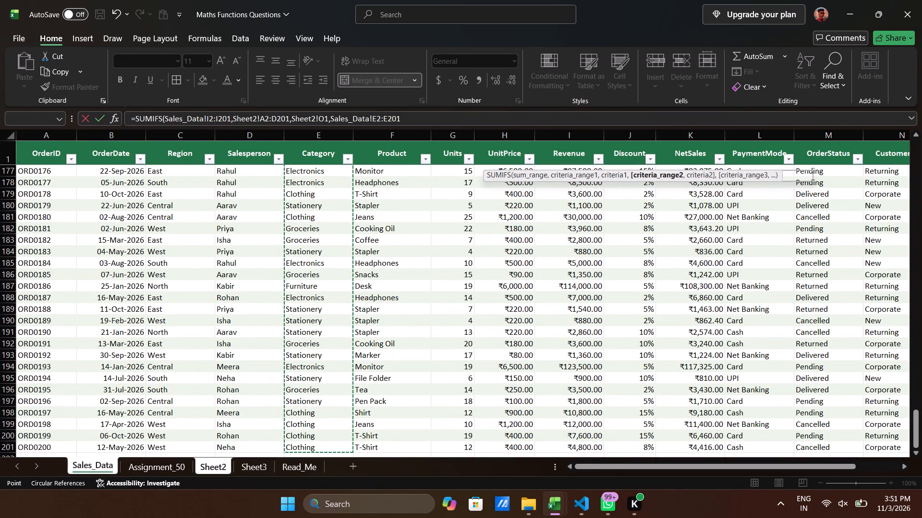
Use the Electronics label in cell M2 of Sheet2 as the second criterion and complete the SUMIFS formula.
click(215, 465)
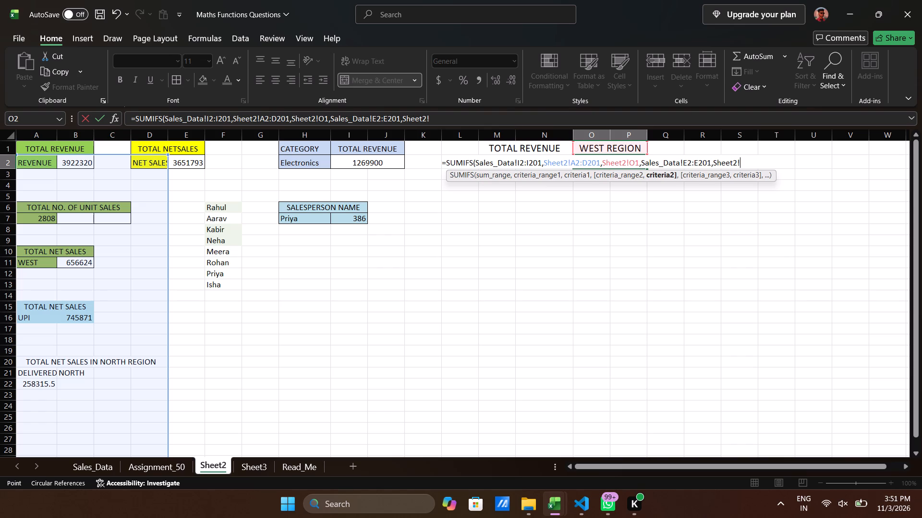
click(511, 193)
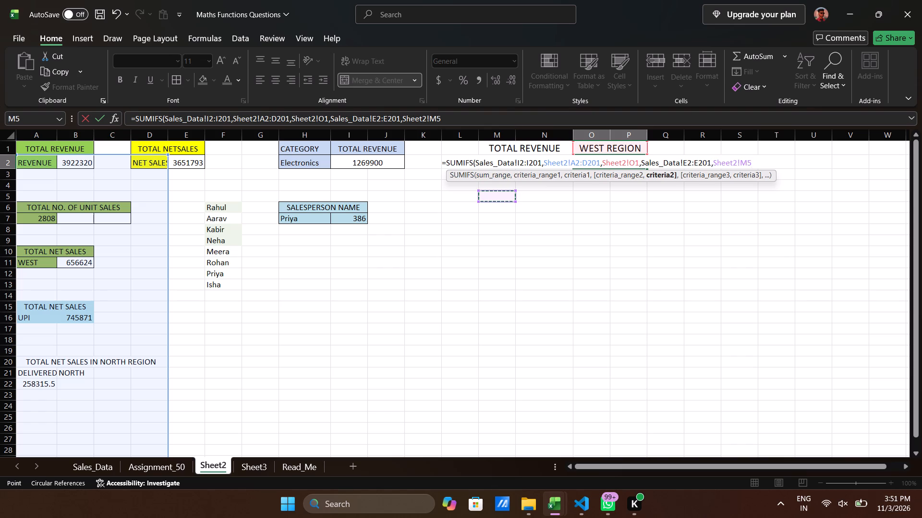
key(Up)
key(Up)
key(Up)
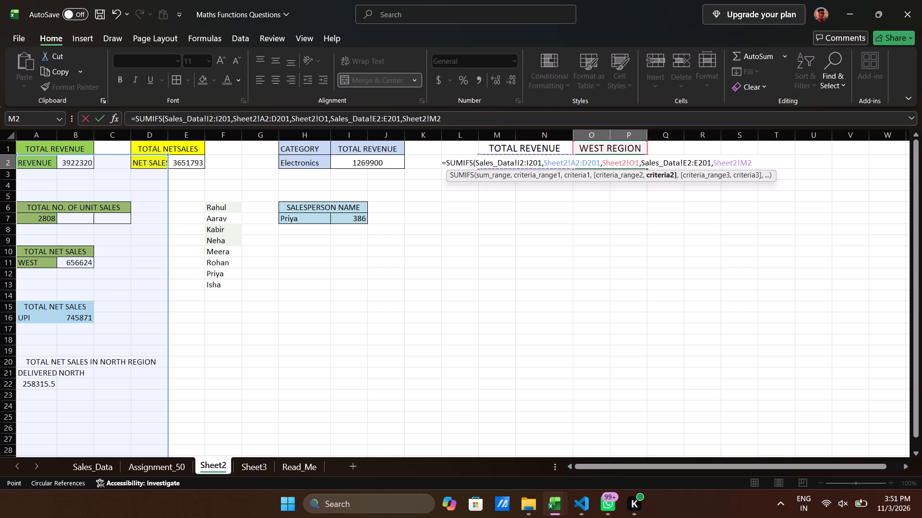
key(Left)
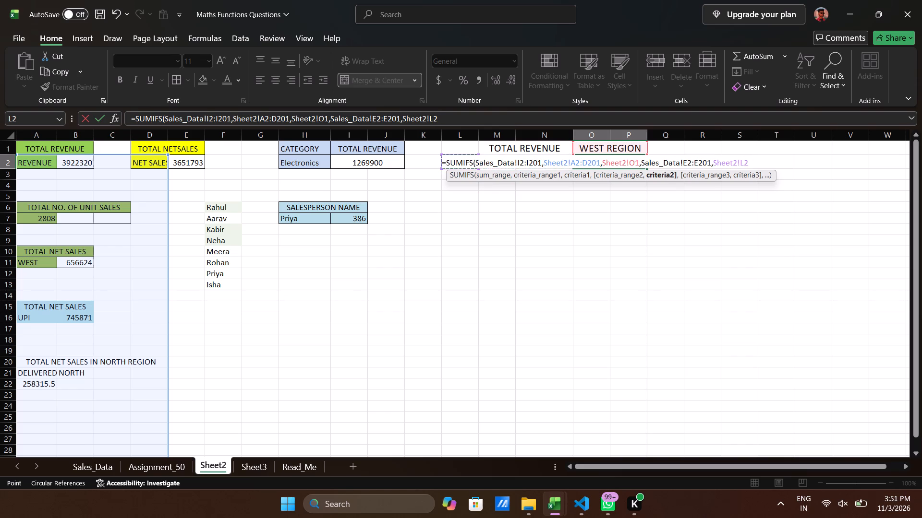
key(Right)
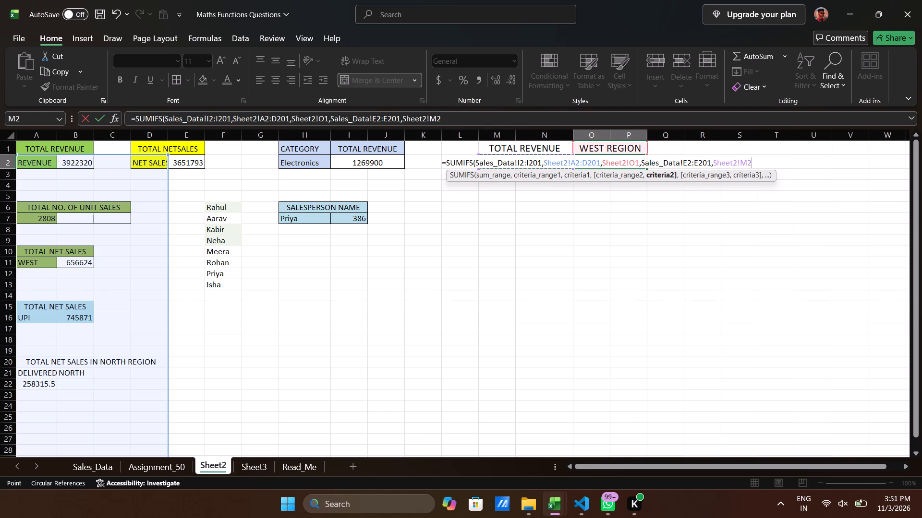
key(shift+parenright)
key(Return)
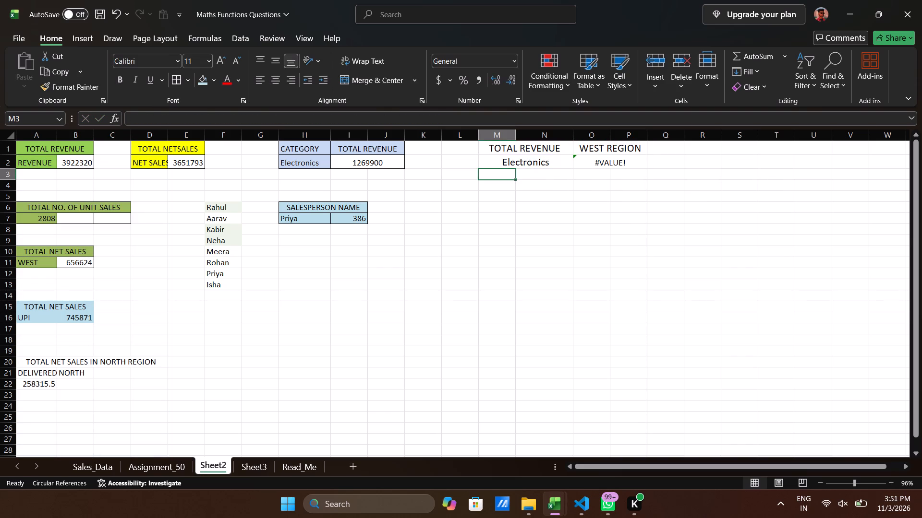
Reopen the SUMIFS formula in cell O2 to review its arguments without editing them.
double_click(598, 162)
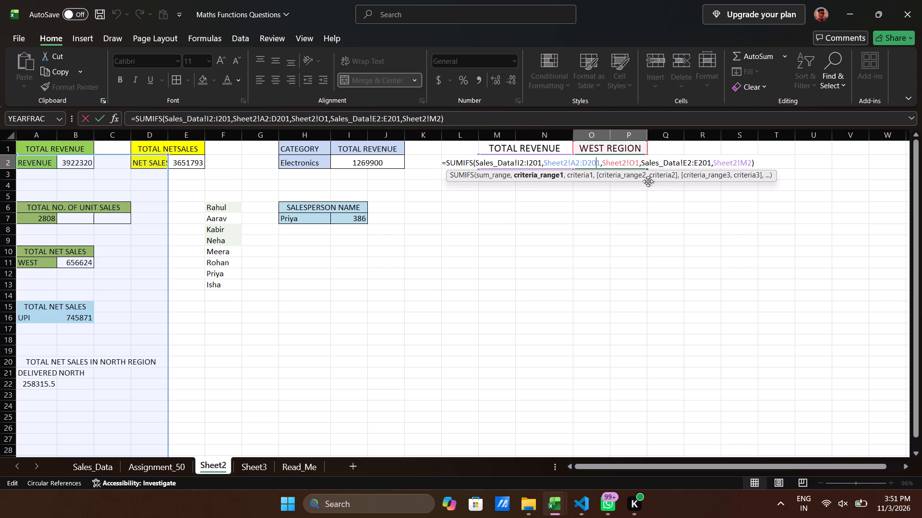
click(751, 160)
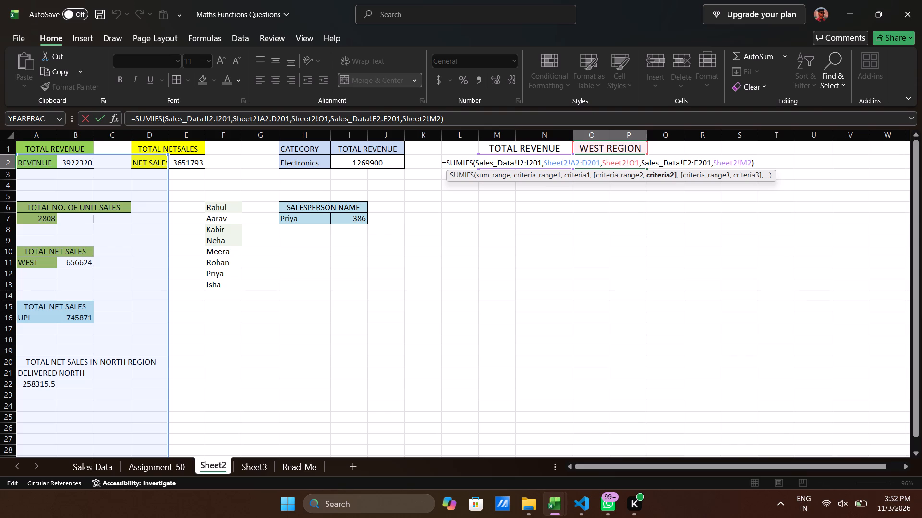
key(Return)
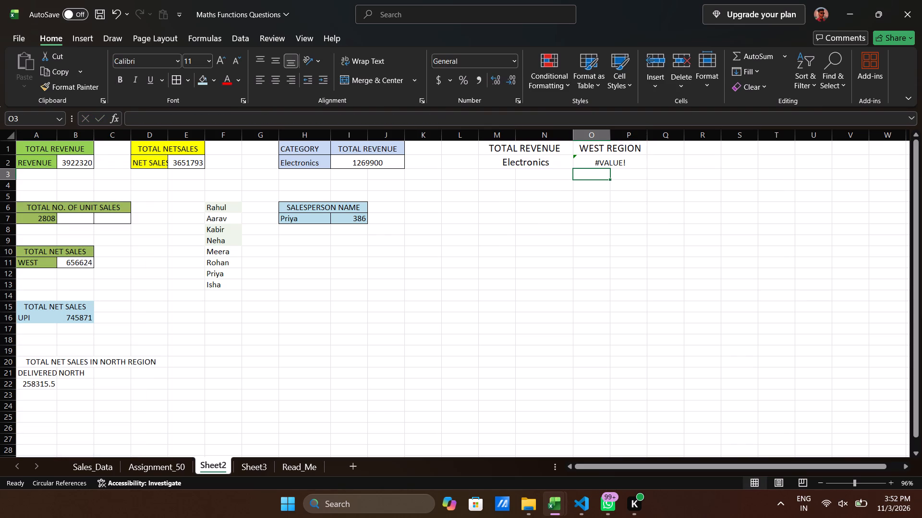
Consult the help on the error in cell O2 and close the help again.
click(629, 163)
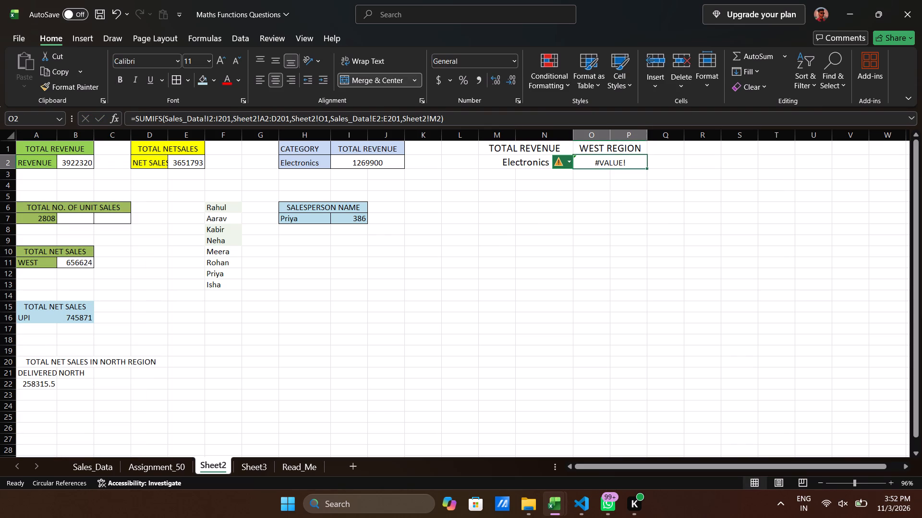
click(558, 165)
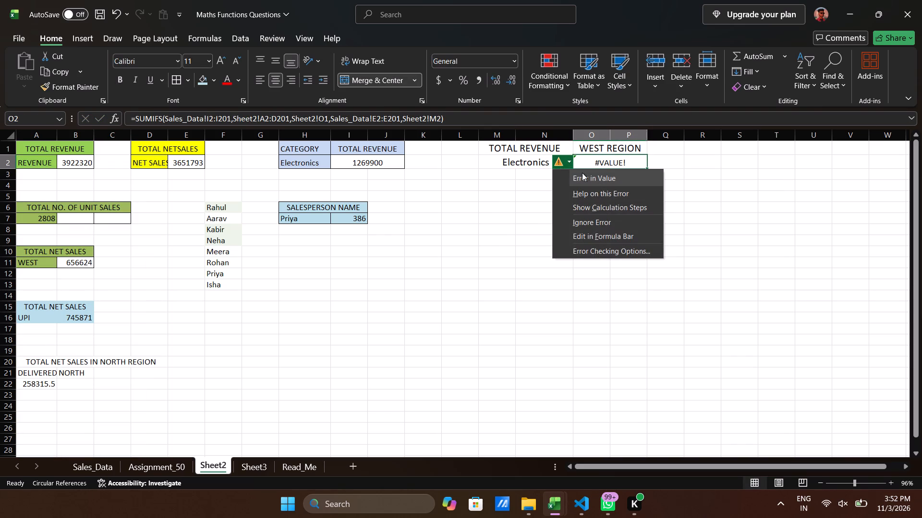
click(590, 191)
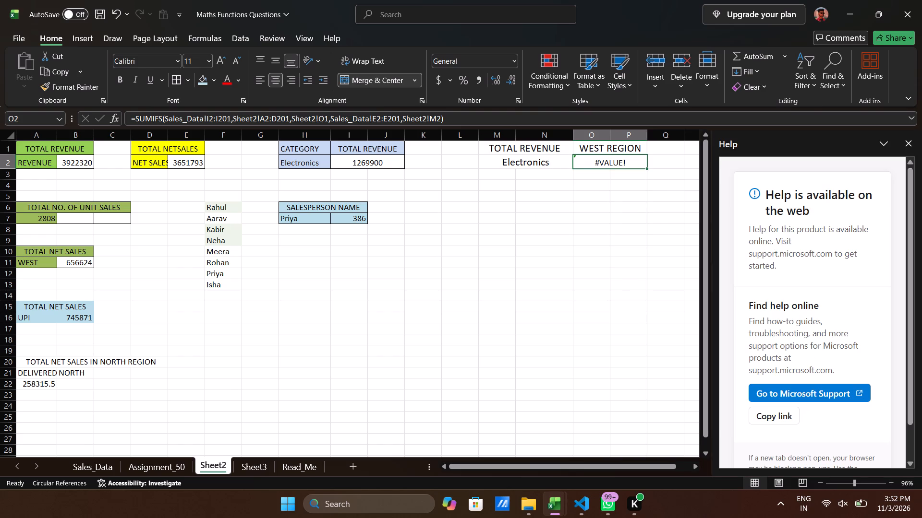
click(905, 144)
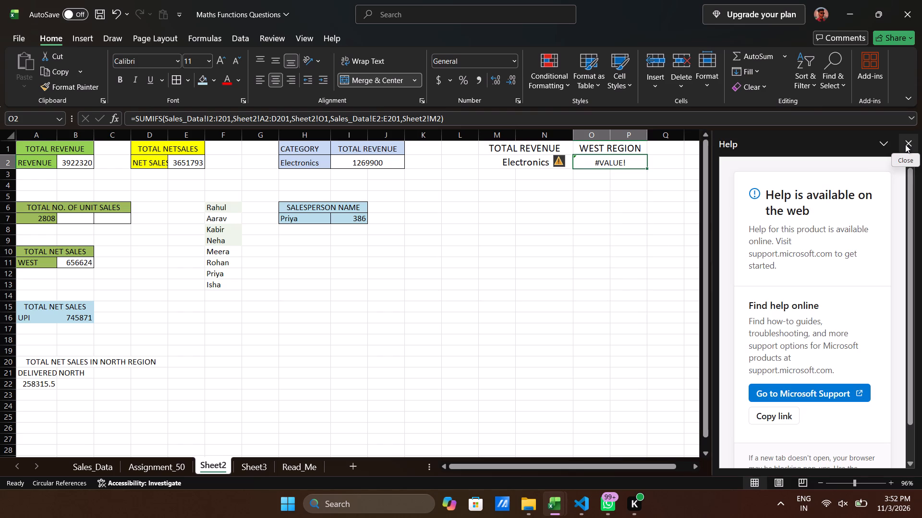
click(905, 144)
scroll(493, 303, right, 1)
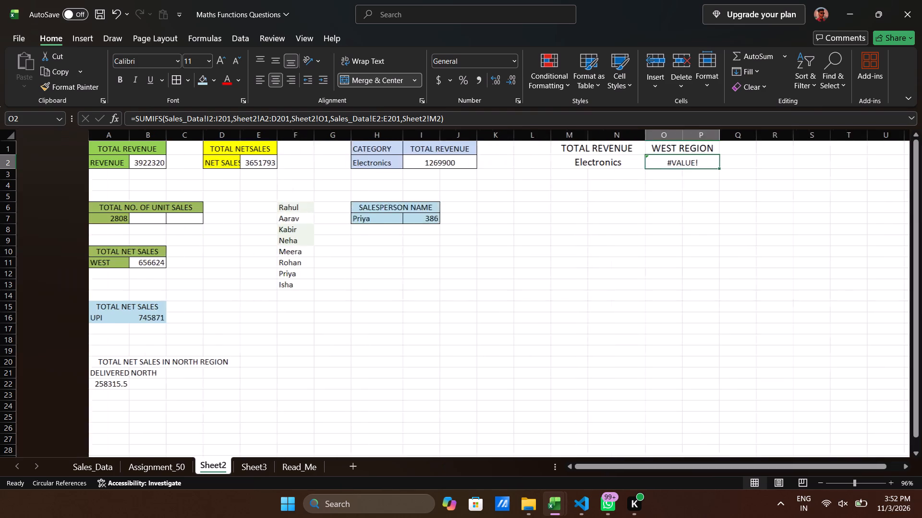
scroll(493, 303, right, 1)
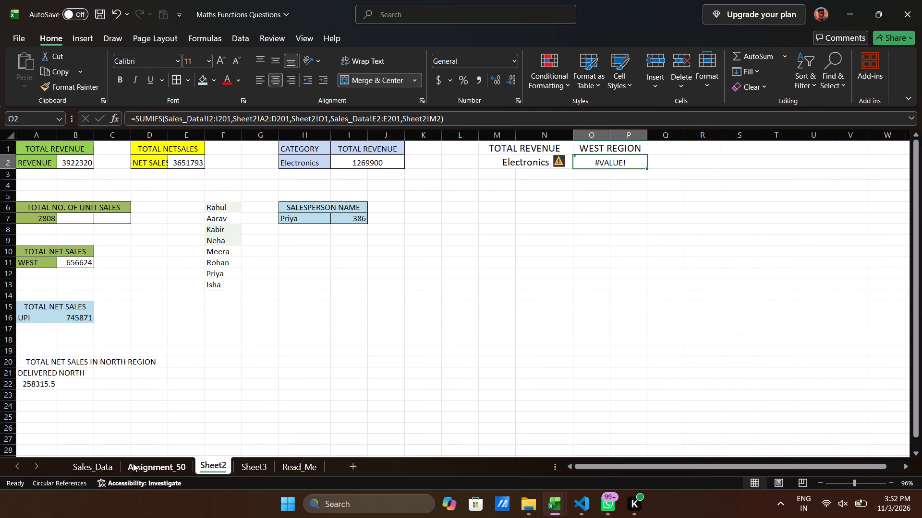
Start a SUMIFS formula in cell T185 of Sales_Data with the Revenue column I2:I201 as the sum range.
click(103, 468)
scroll(602, 332, left, 5)
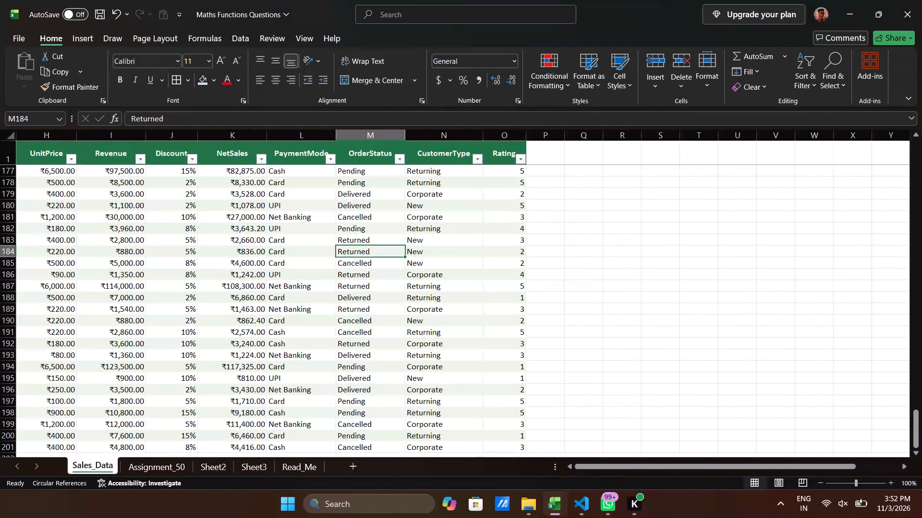
click(691, 259)
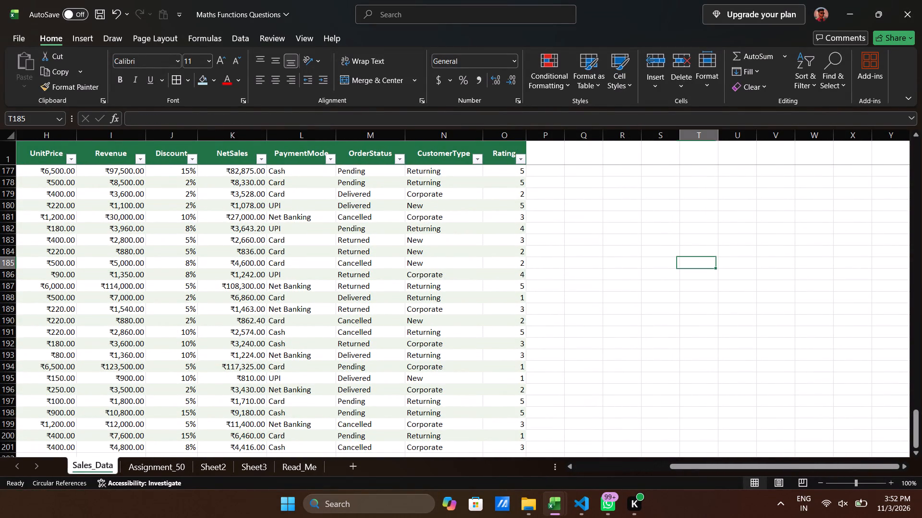
text(=SUM)
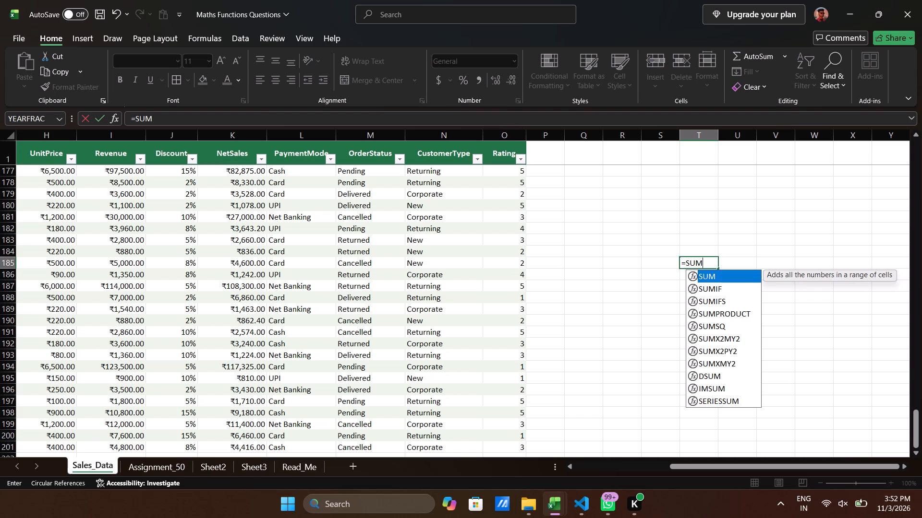
text(IFS)
key(Tab)
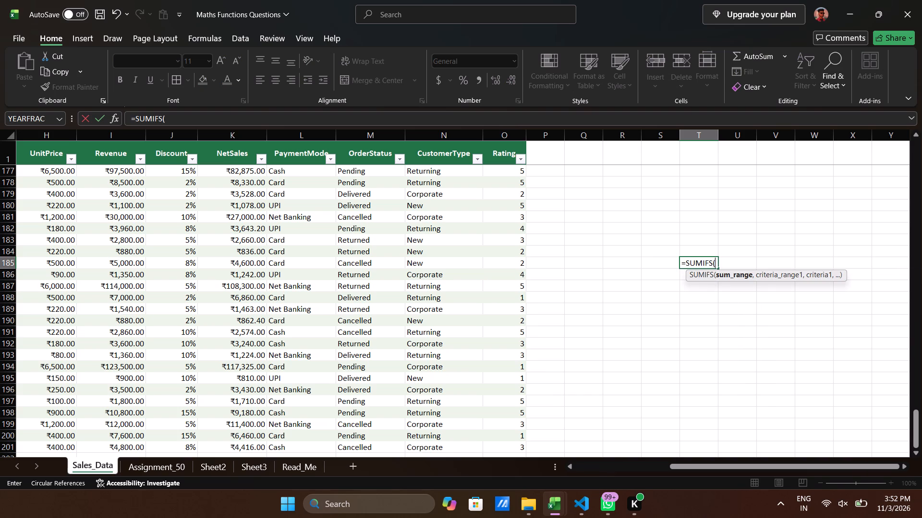
click(127, 173)
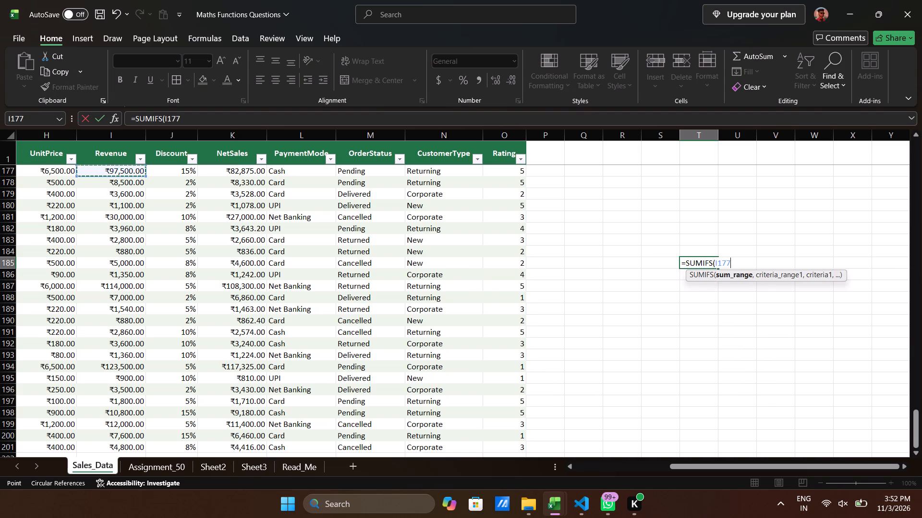
key(ctrl+Up)
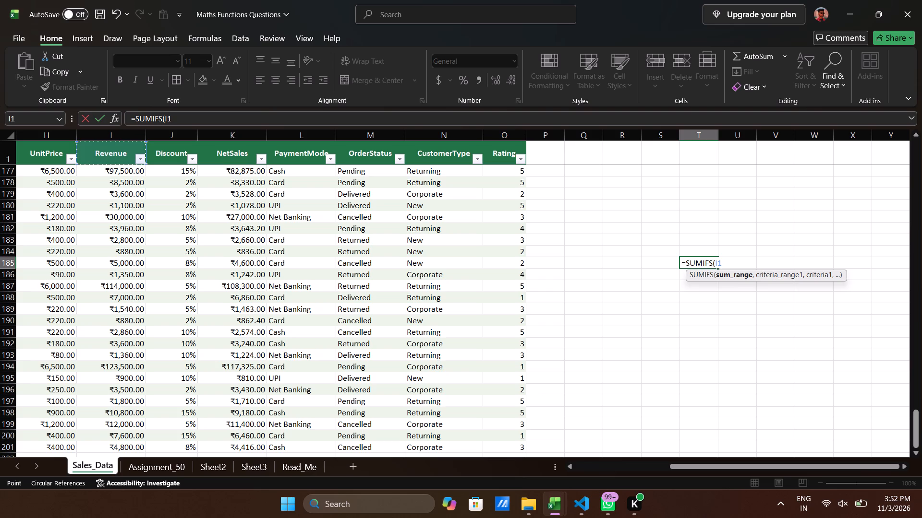
key(Down)
key(ctrl+shift+Down)
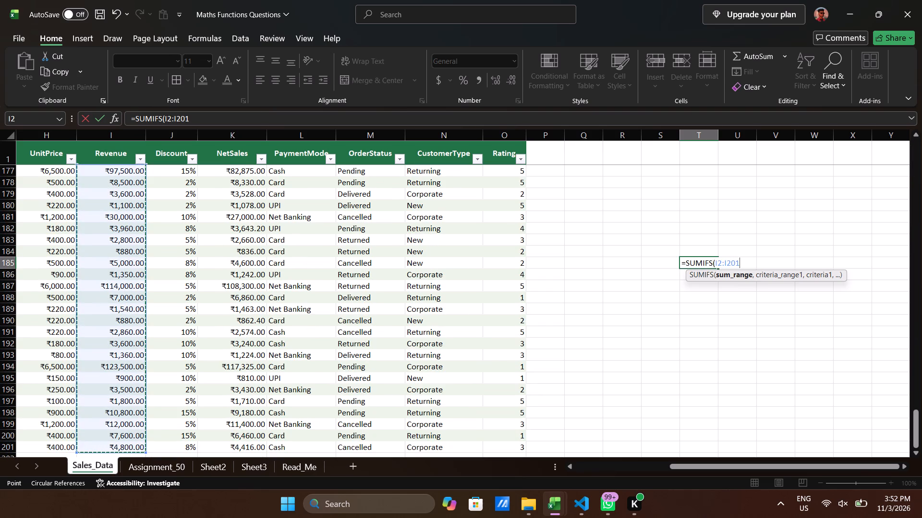
key(comma)
Add the Region column C2:C201 as the first criteria range, with the West entry in C182 as its criterion.
scroll(103, 217, right, 1)
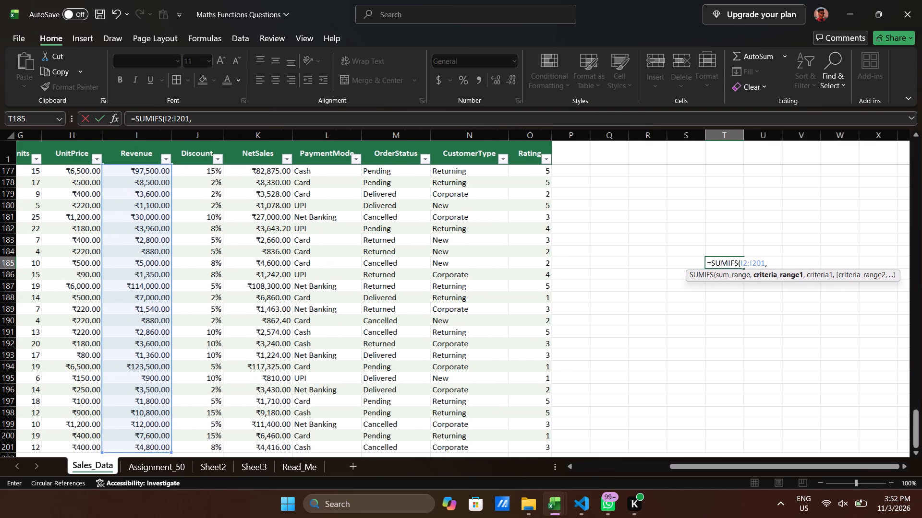
scroll(103, 217, right, 1)
scroll(141, 250, right, 4)
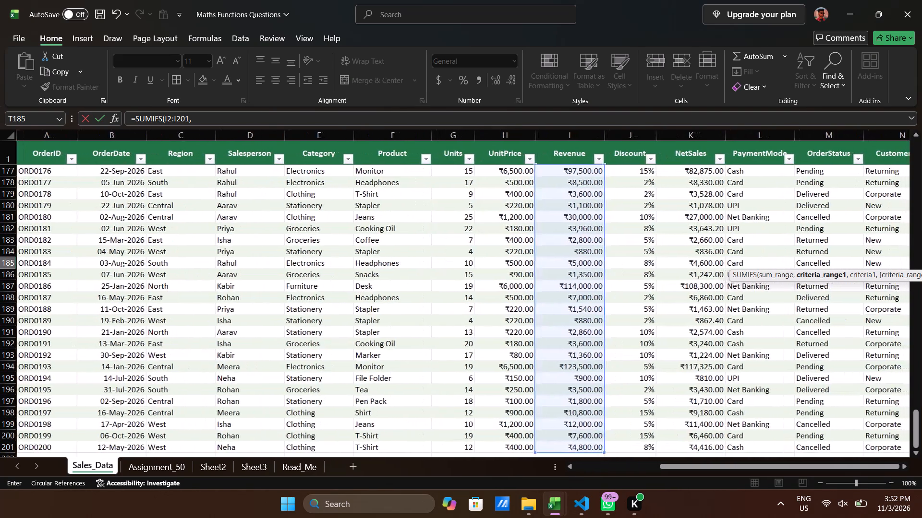
scroll(141, 250, right, 1)
click(175, 170)
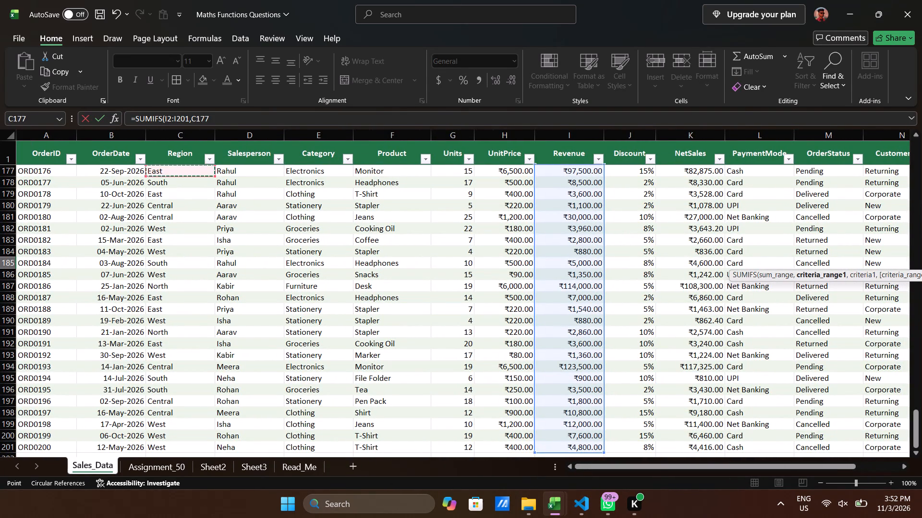
key(ctrl+Up)
key(Down)
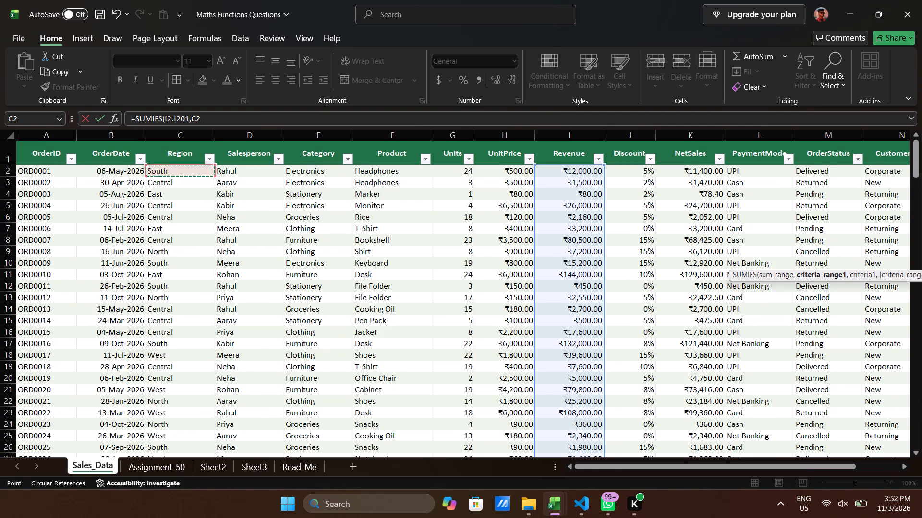
key(ctrl+shift+Down)
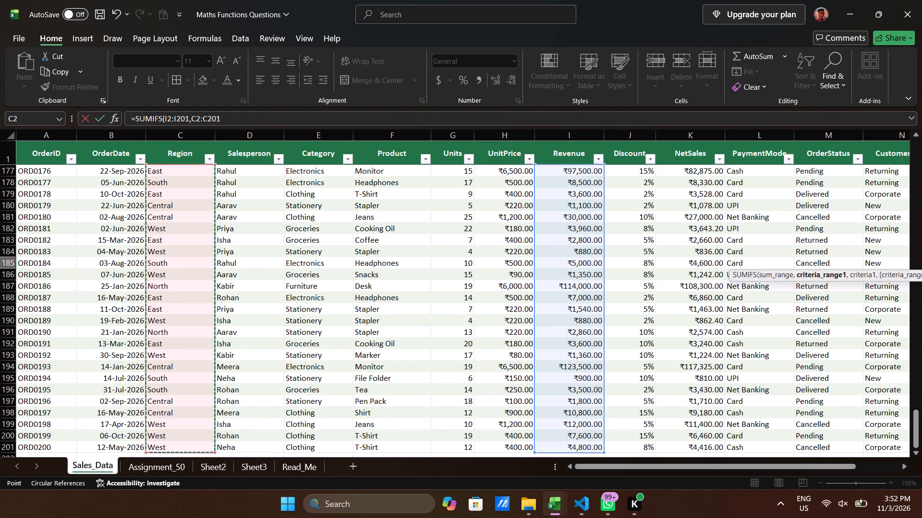
key(comma)
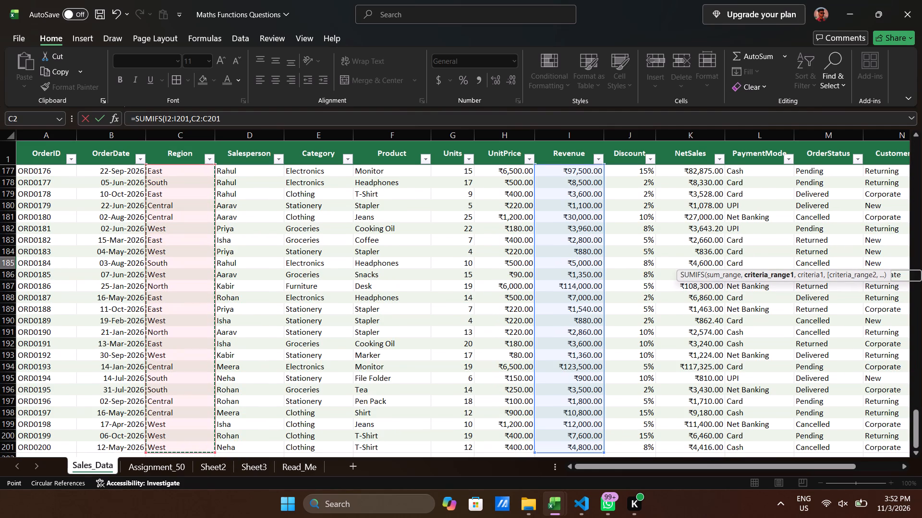
click(160, 230)
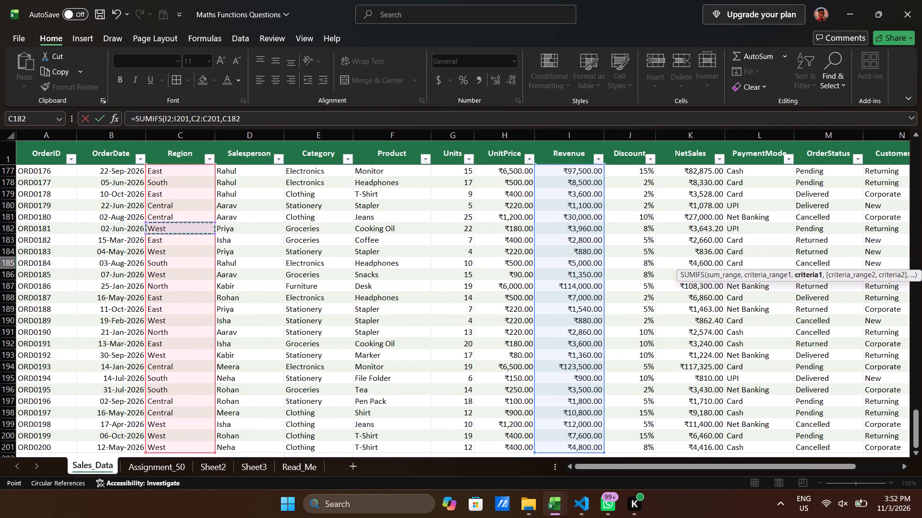
key(comma)
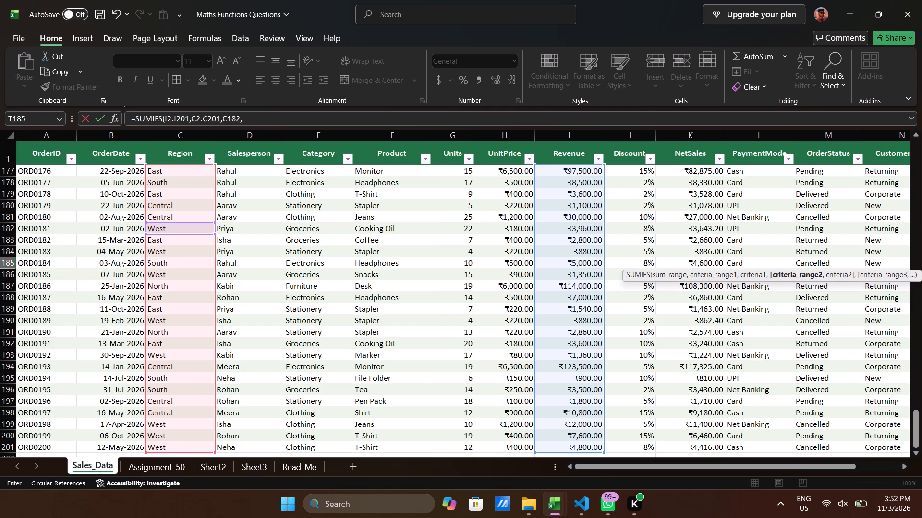
Complete the SUMIFS formula with Category column E2:E201 as second criteria range and the Electronics entry in E177 as its criterion.
click(312, 172)
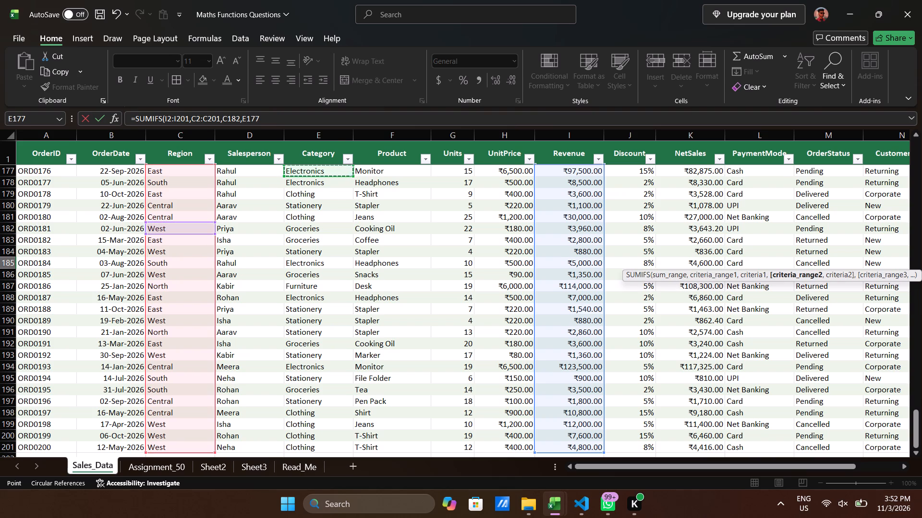
key(ctrl+Up)
key(Down)
key(ctrl+shift+Down)
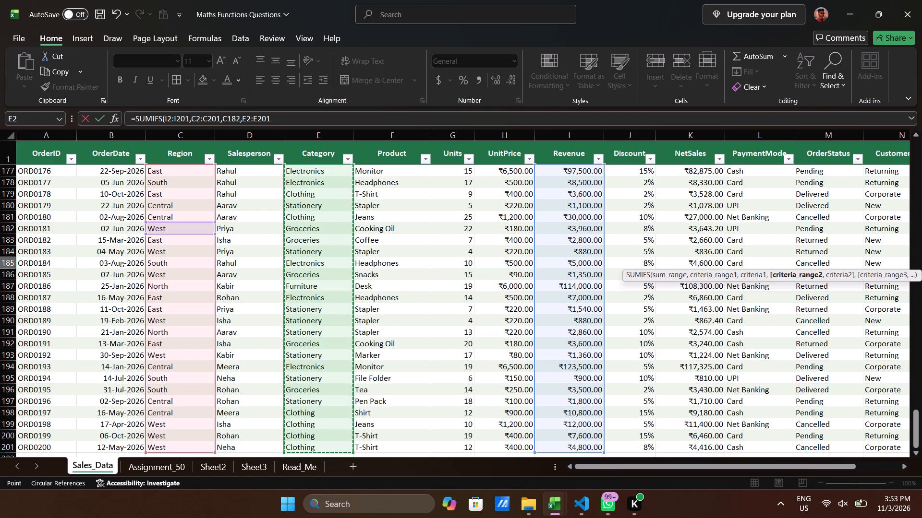
key(comma)
click(317, 169)
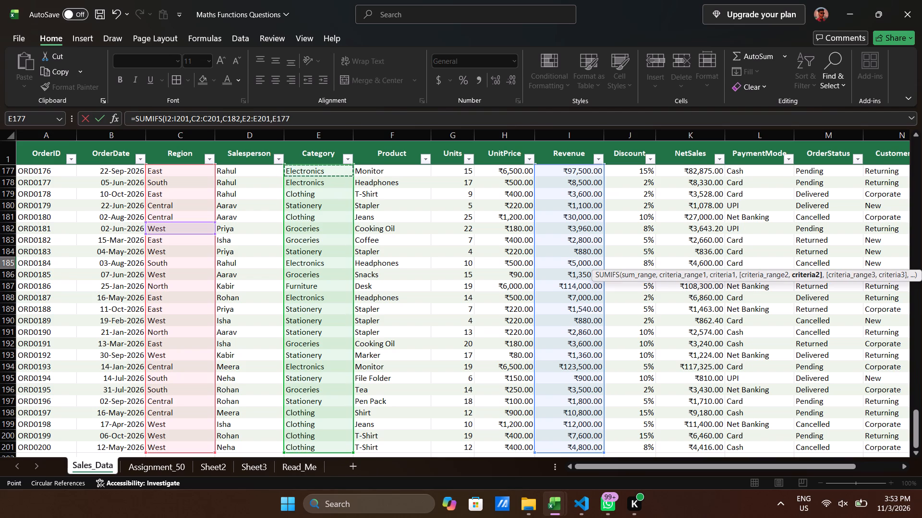
key(shift+parenright)
key(Return)
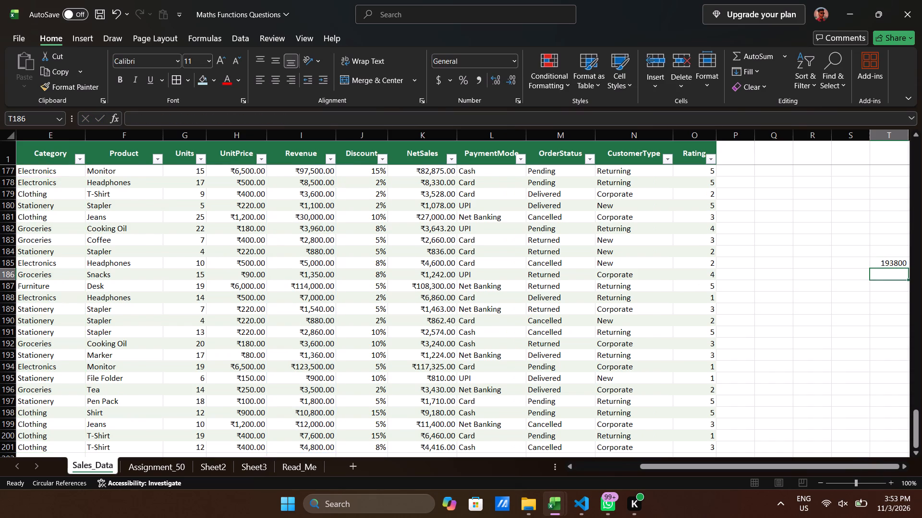
On Sheet2, unmerge the Electronics cell M2:N2 below the TOTAL REVENUE heading.
scroll(779, 326, left, 2)
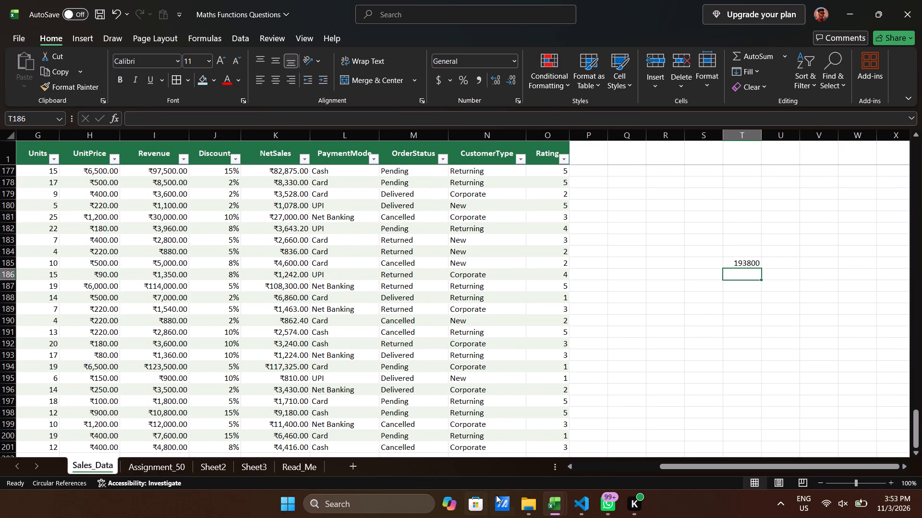
click(228, 465)
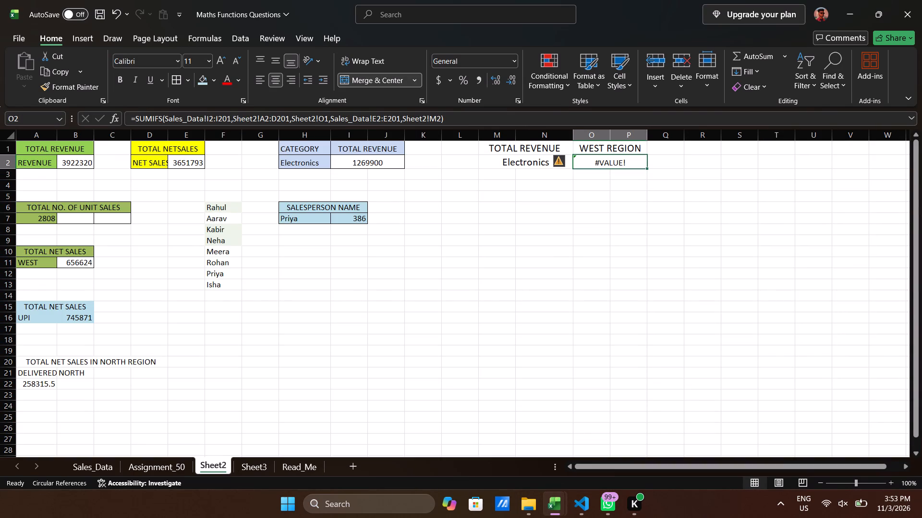
click(524, 165)
click(494, 165)
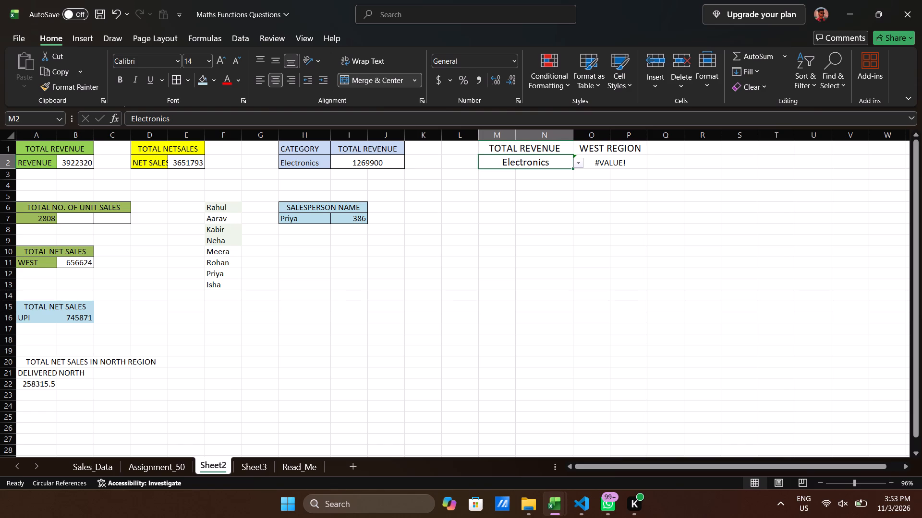
click(618, 162)
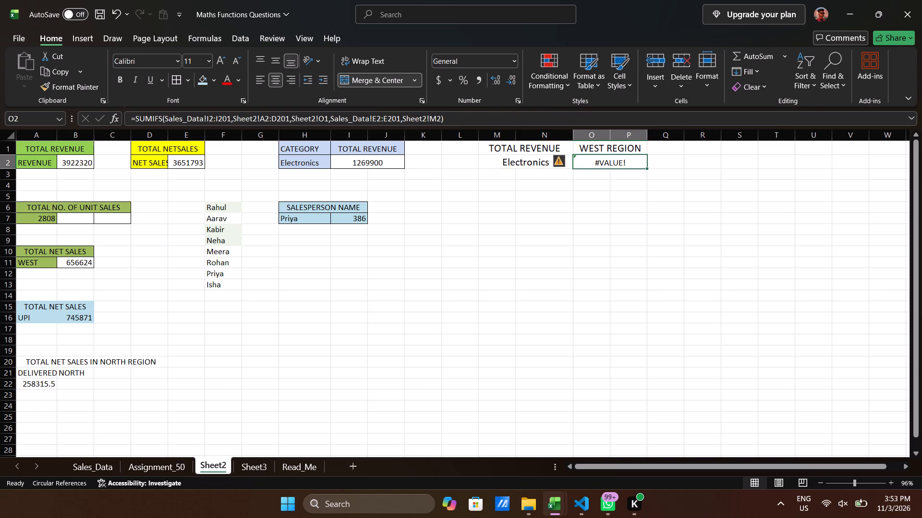
click(501, 165)
click(540, 159)
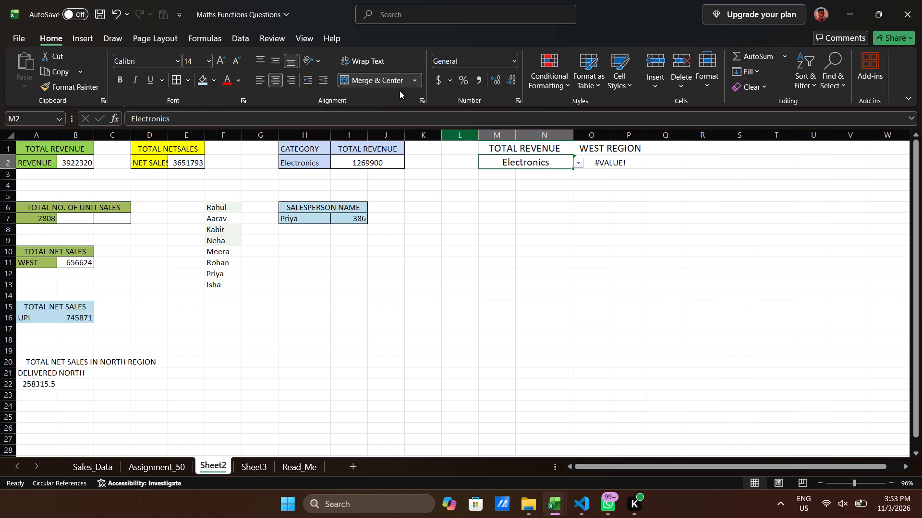
click(390, 82)
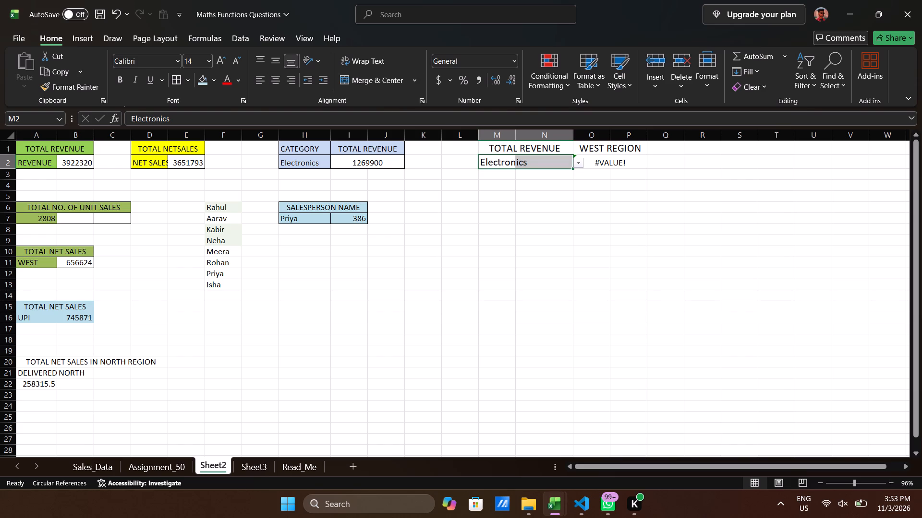
Replace the last criterion Sheet2!M2 in the O2 SUMIFS formula with a direct reference to M2, accepting the proposed formula correction.
click(629, 164)
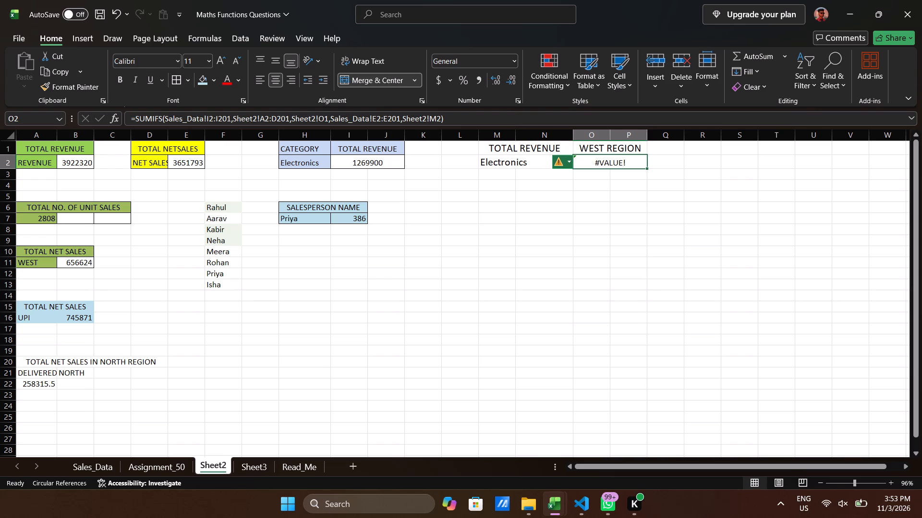
click(617, 163)
double_click(617, 163)
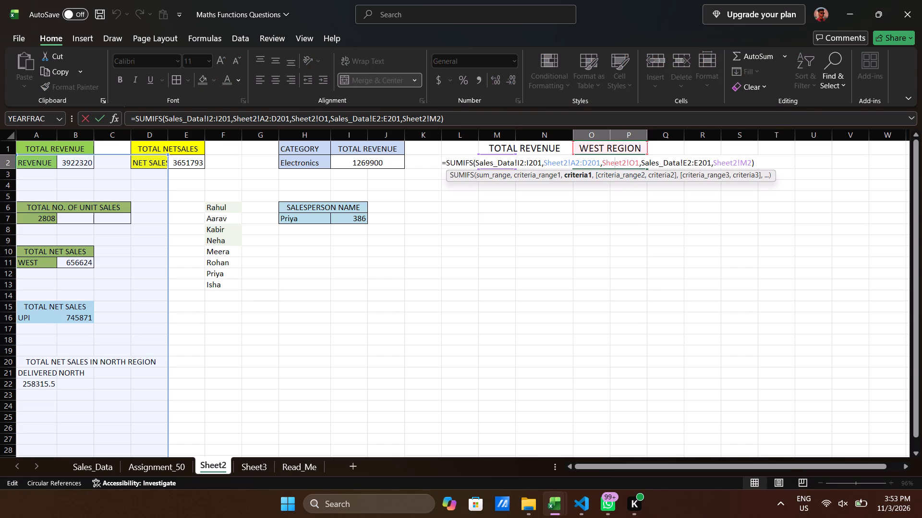
click(747, 163)
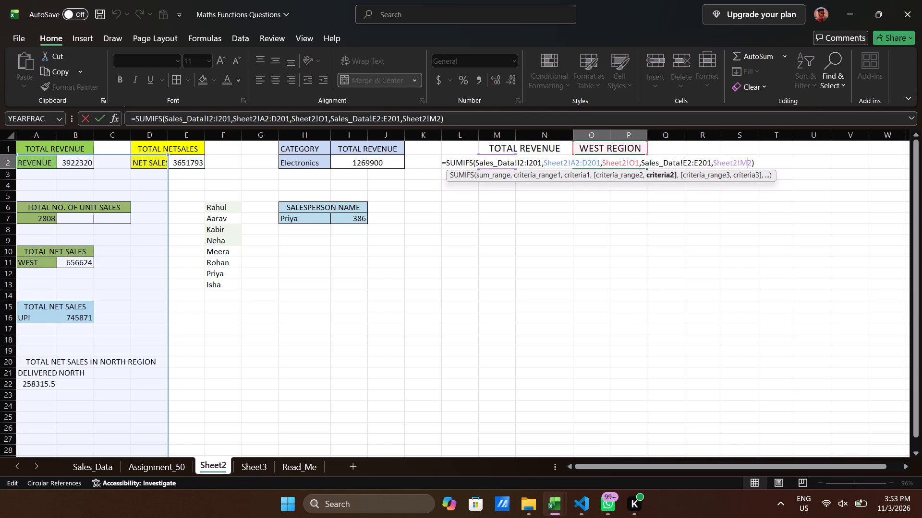
key(Right)
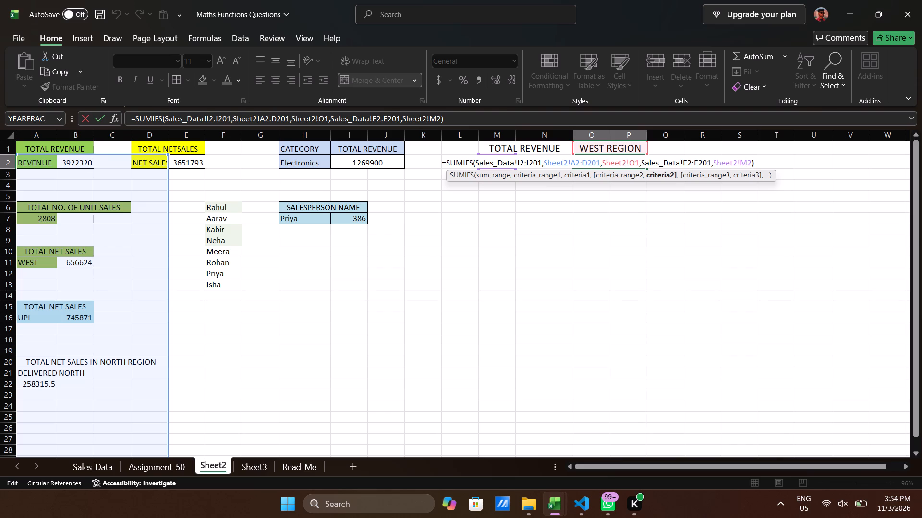
key(BackSpace)
key(BackSpace)
key(BackSpace)
key(BackSpace)
key(BackSpace)
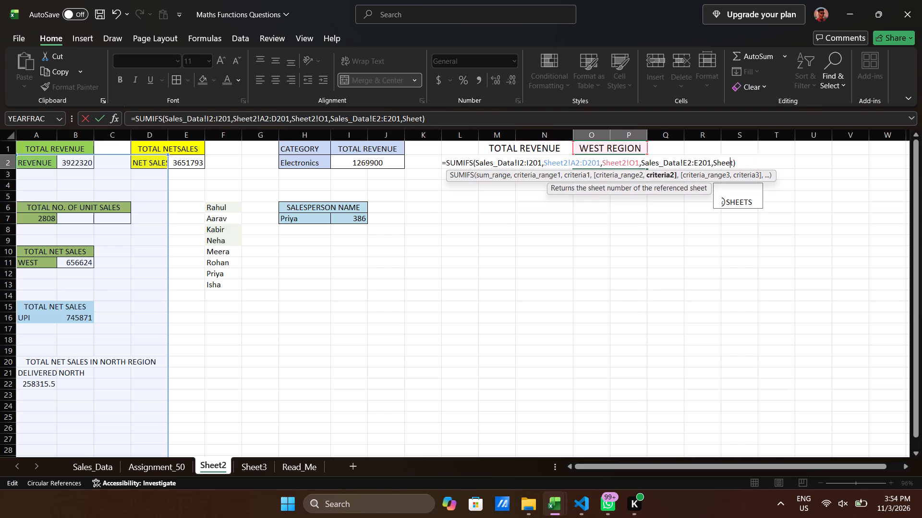
key(BackSpace)
key(BackSpace)
key(BackSpace)
key(BackSpace)
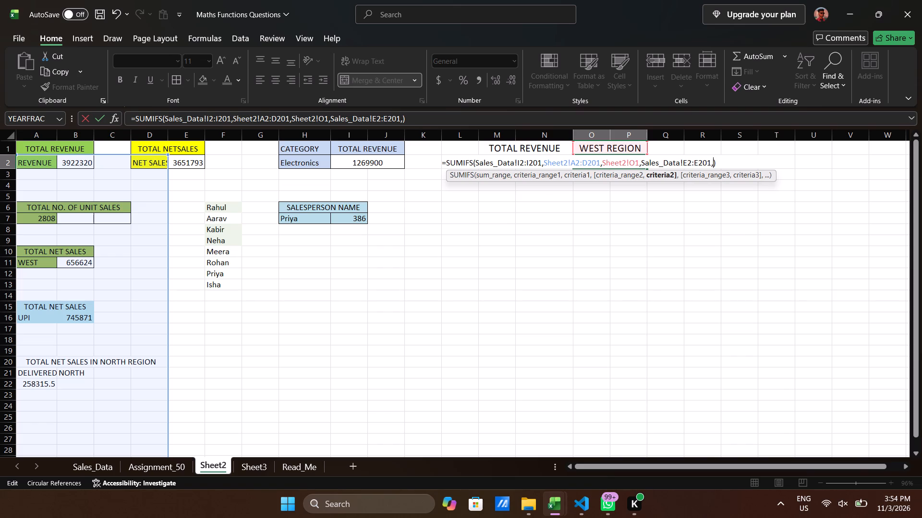
click(470, 153)
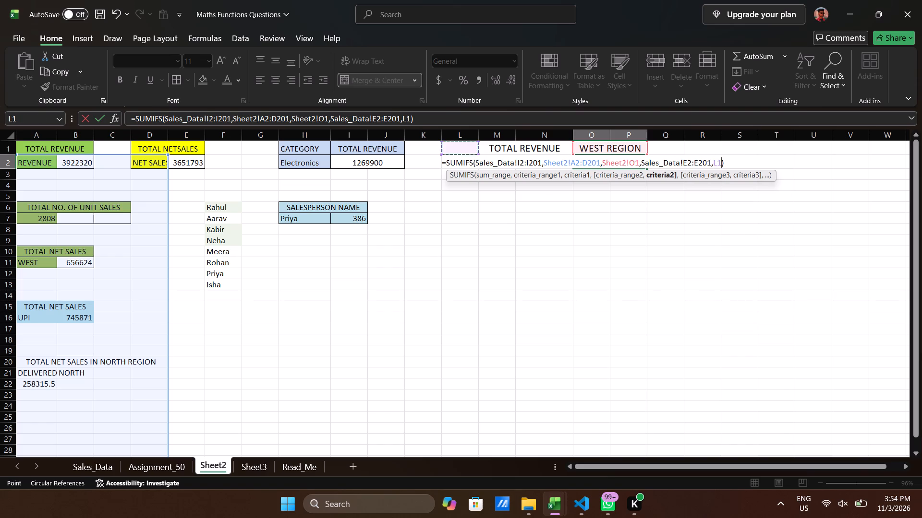
key(Down)
key(Right)
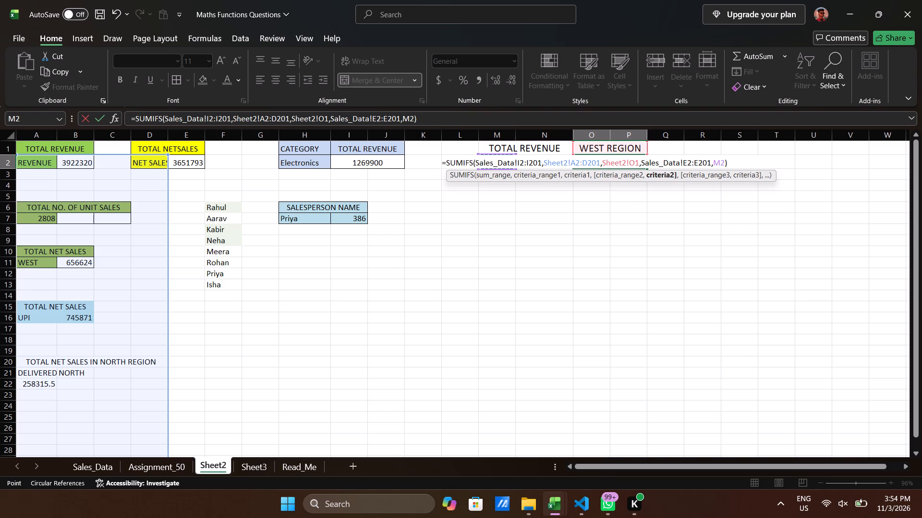
key(shift+parenright)
key(Return)
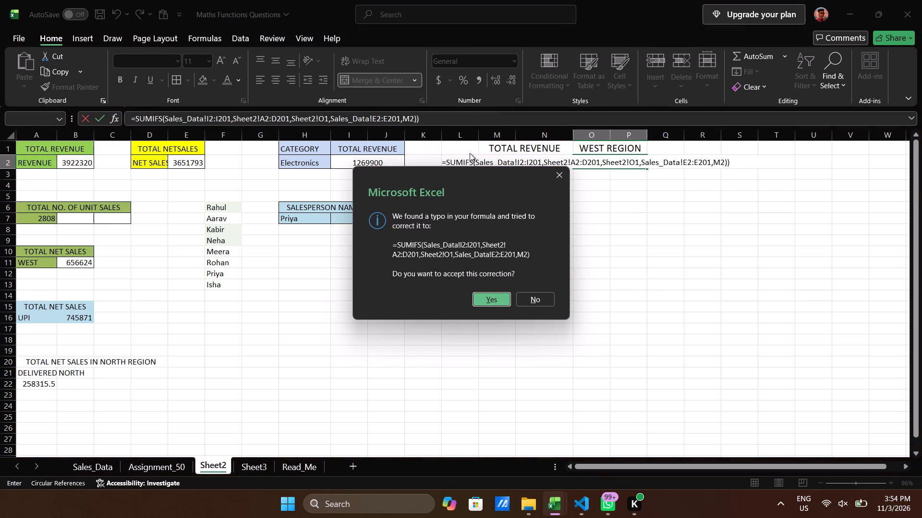
key(Return)
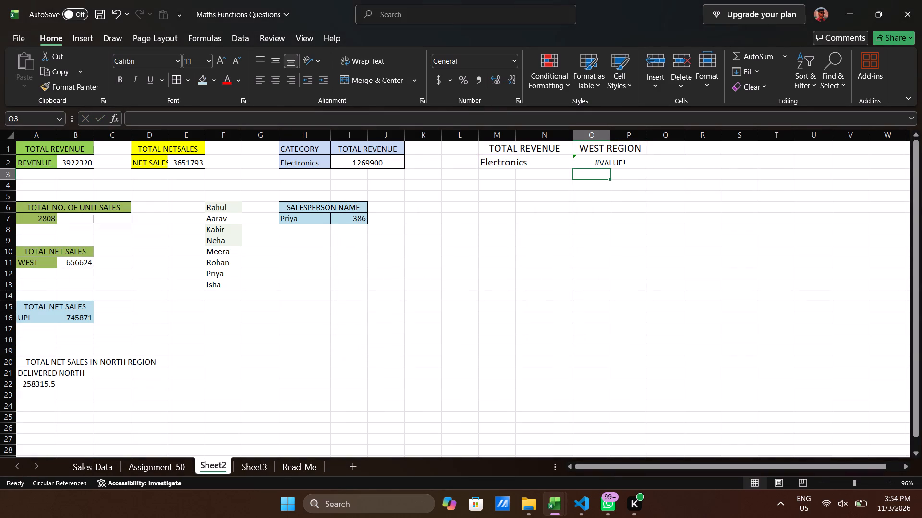
Move the Electronics entry from M2:N2 to cell Q1, beside the WEST REGION heading.
click(519, 245)
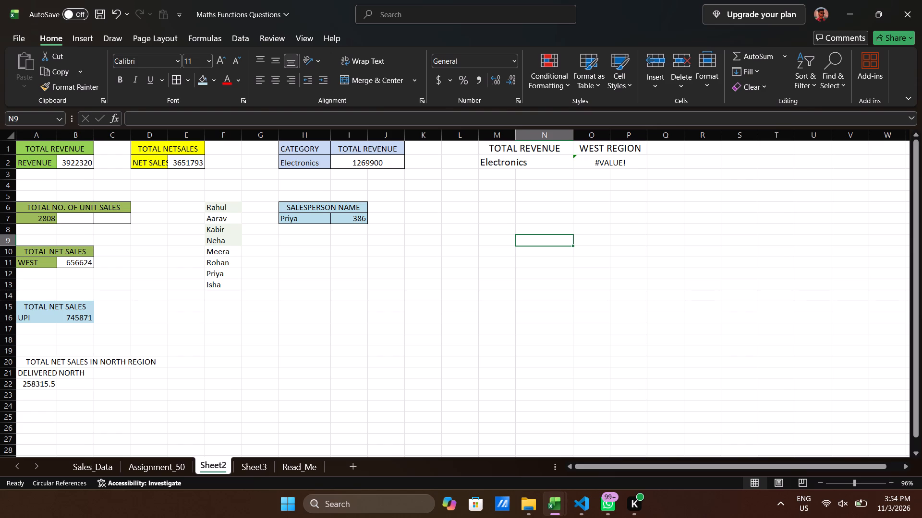
drag(481, 162, 532, 162)
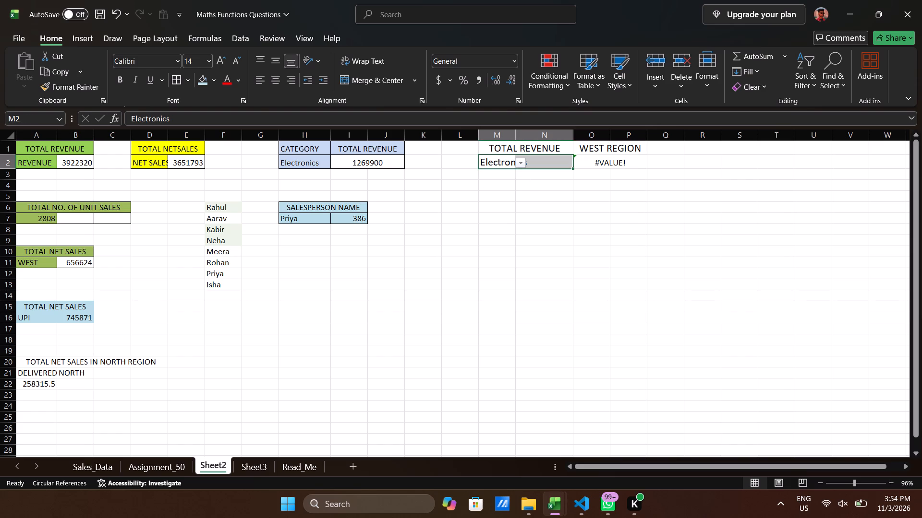
key(ctrl+x)
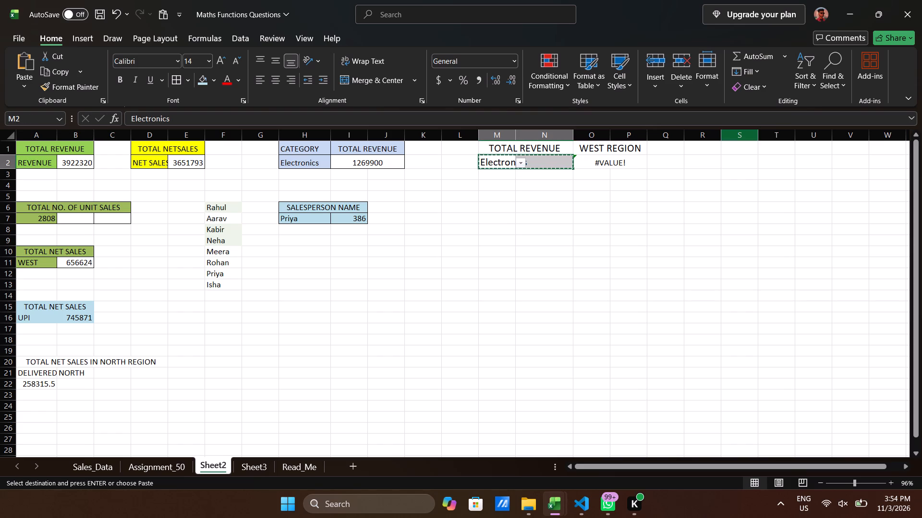
click(679, 149)
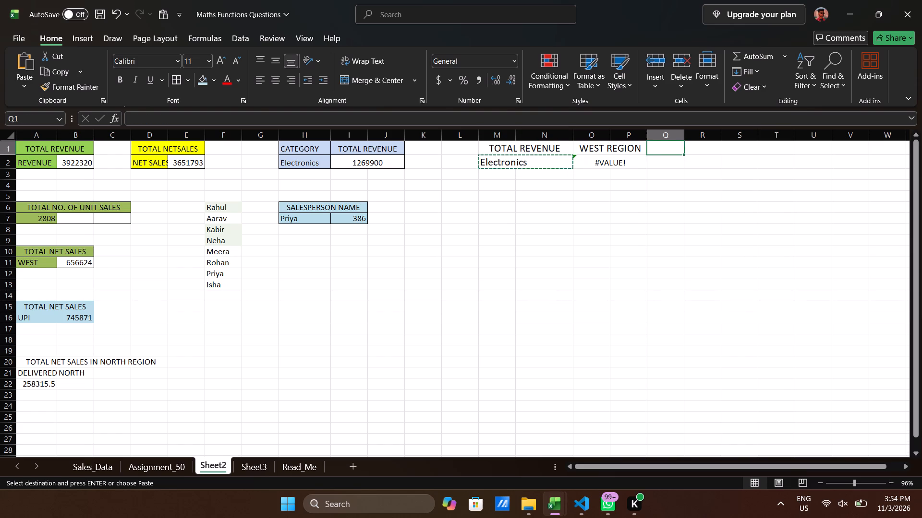
key(ctrl+v)
click(530, 165)
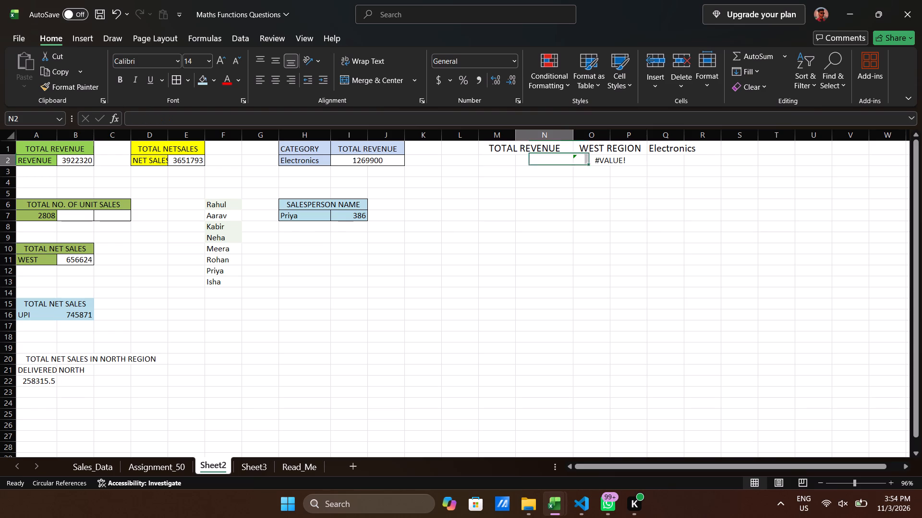
click(687, 152)
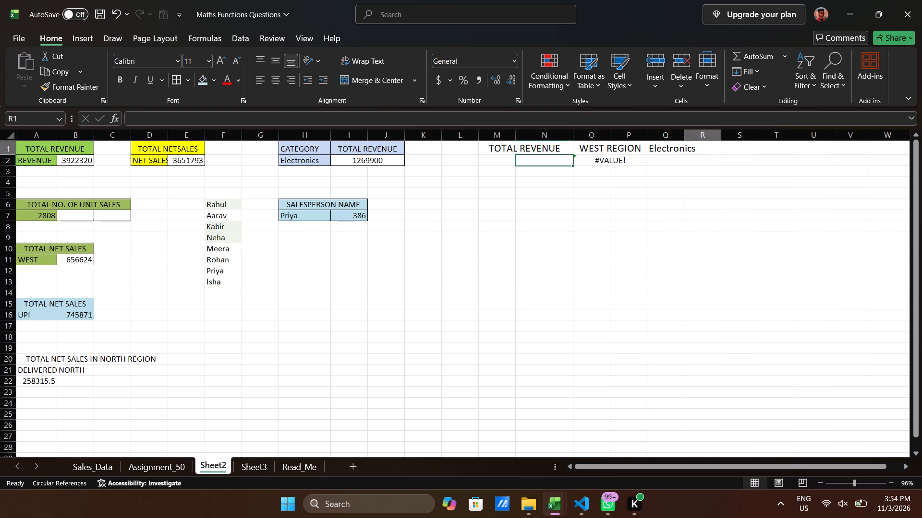
click(665, 152)
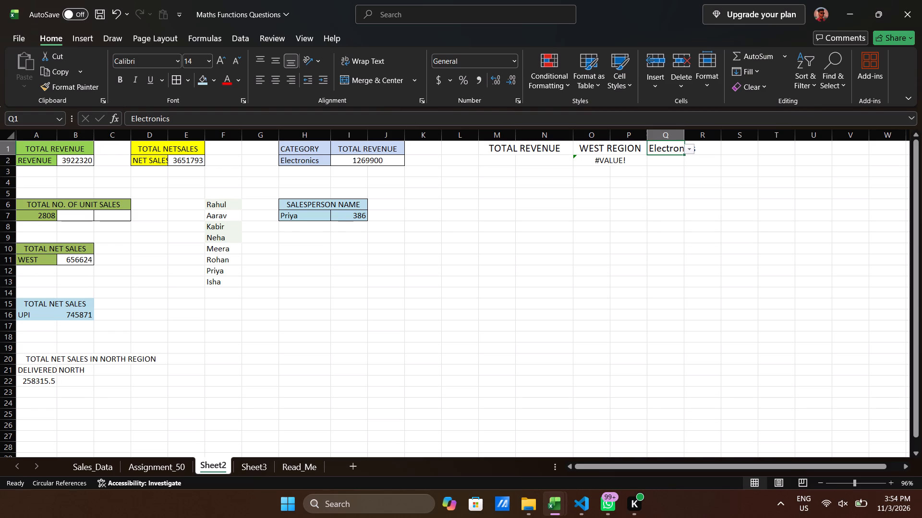
Merge and center cells M1:N3 for the TOTAL REVENUE heading and middle-align its text vertically.
click(514, 164)
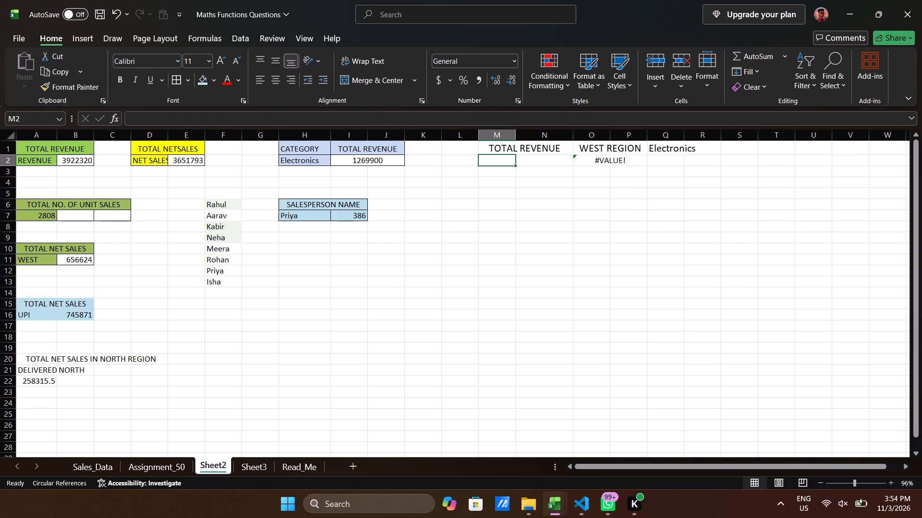
drag(492, 145, 519, 165)
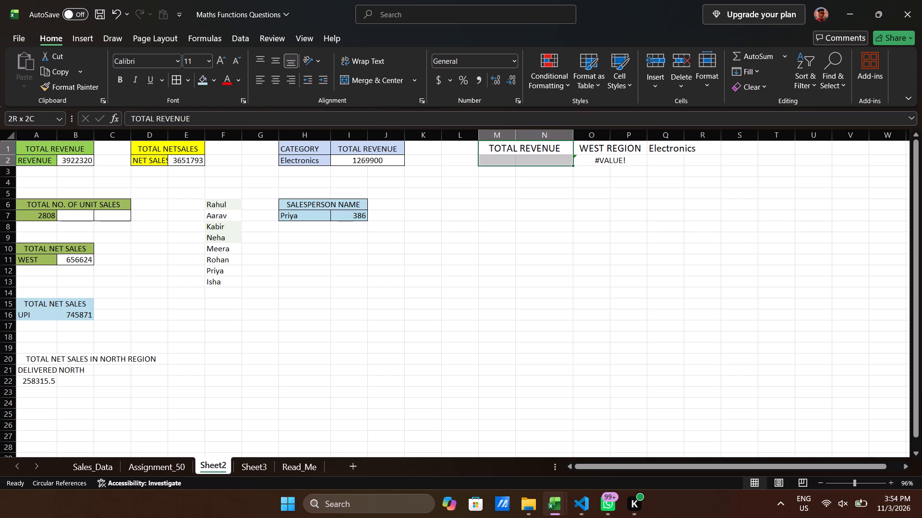
drag(519, 165, 520, 172)
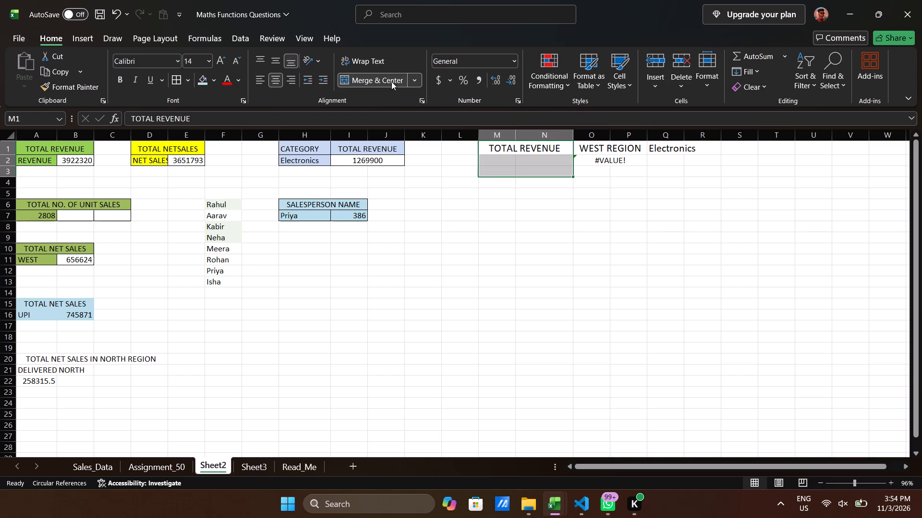
click(383, 76)
click(383, 76)
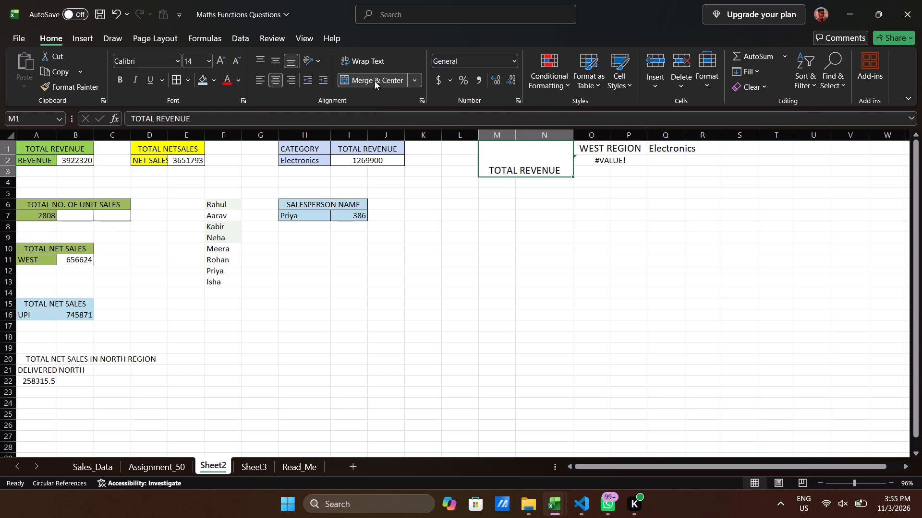
click(372, 81)
click(372, 81)
click(274, 58)
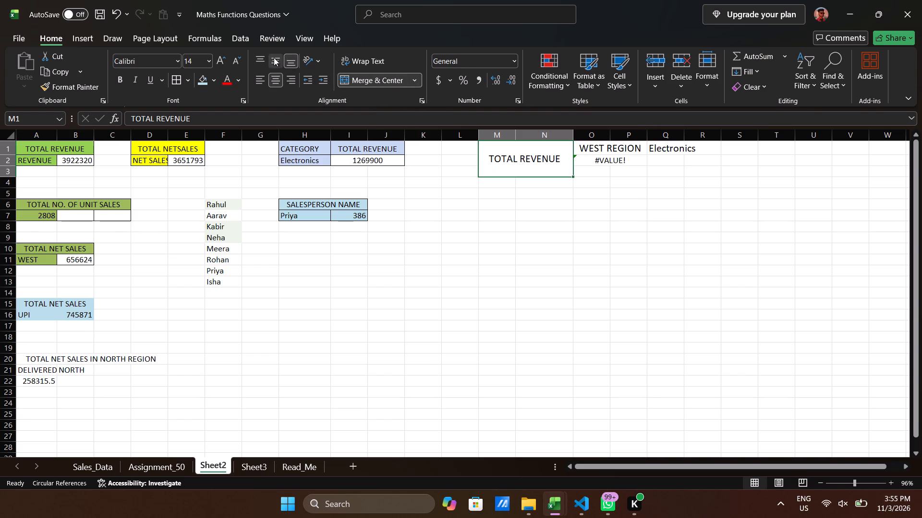
Fill the merged TOTAL REVENUE cell M1:N3 and the WEST REGION and Electronics heading cells O1:R1 with light blue.
click(603, 174)
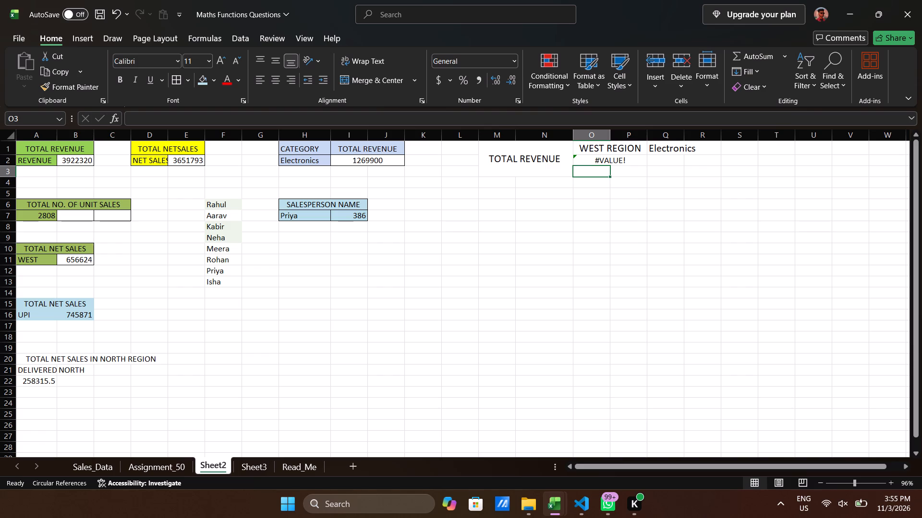
click(599, 160)
click(494, 149)
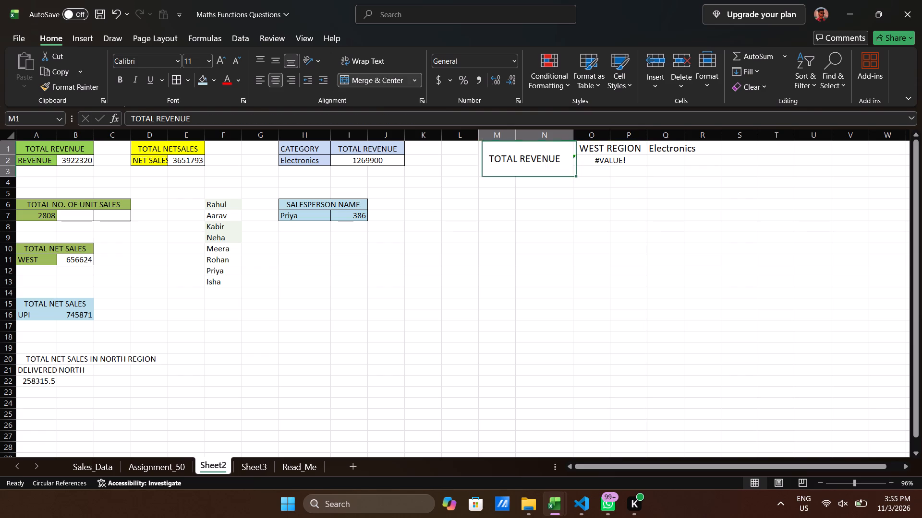
click(200, 79)
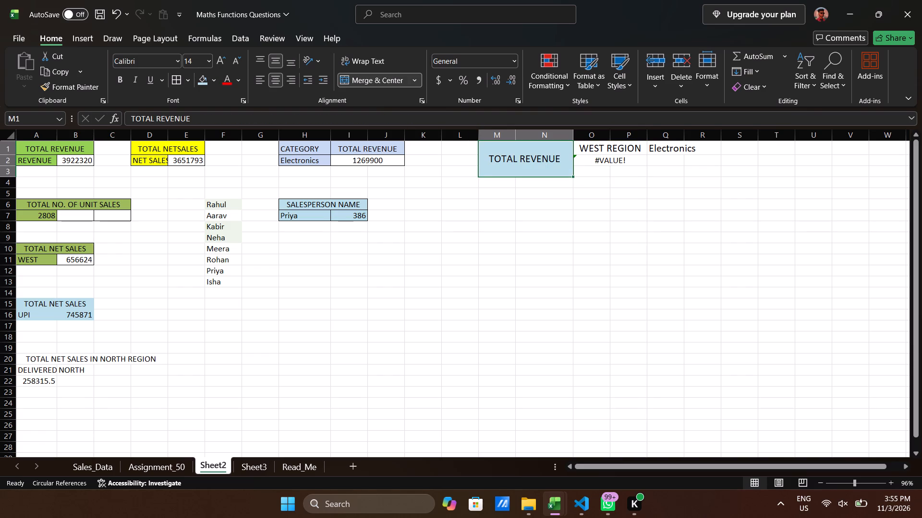
drag(578, 144, 679, 148)
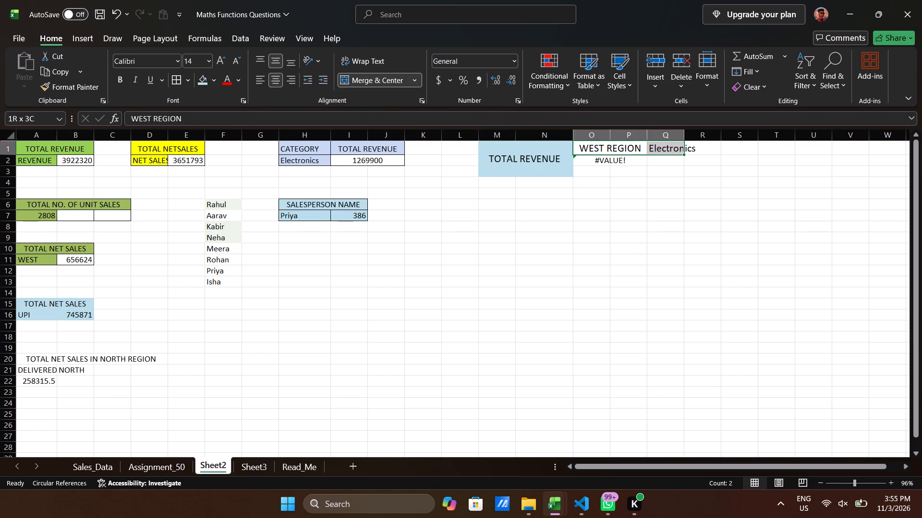
drag(679, 148, 689, 148)
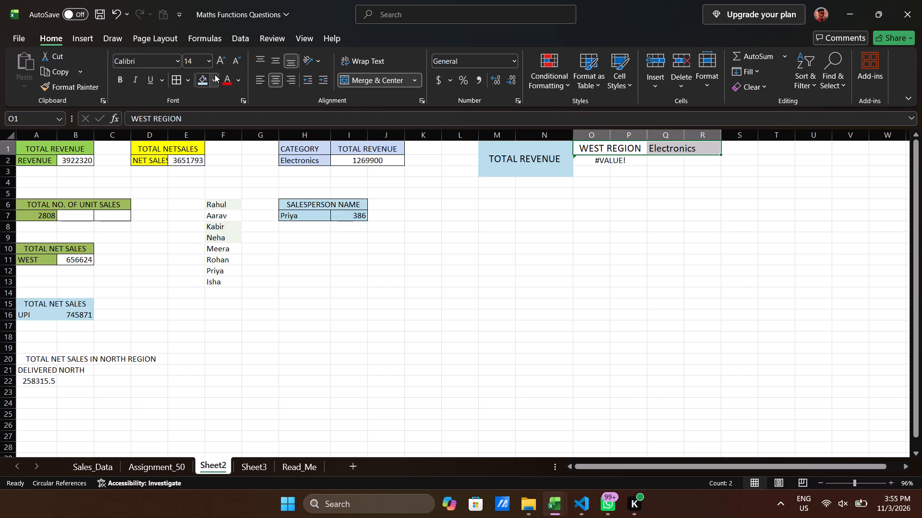
click(204, 77)
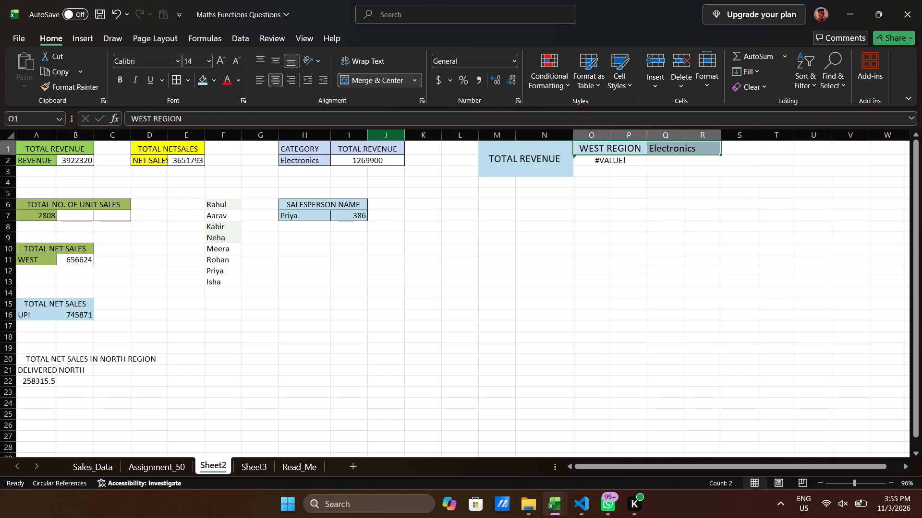
click(574, 219)
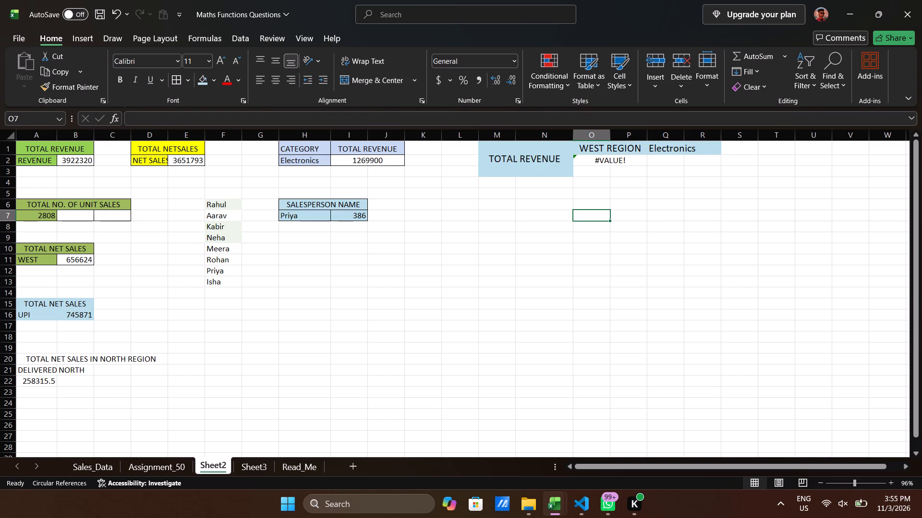
Make the text in the whole block M1:R3 bold.
drag(496, 159, 689, 148)
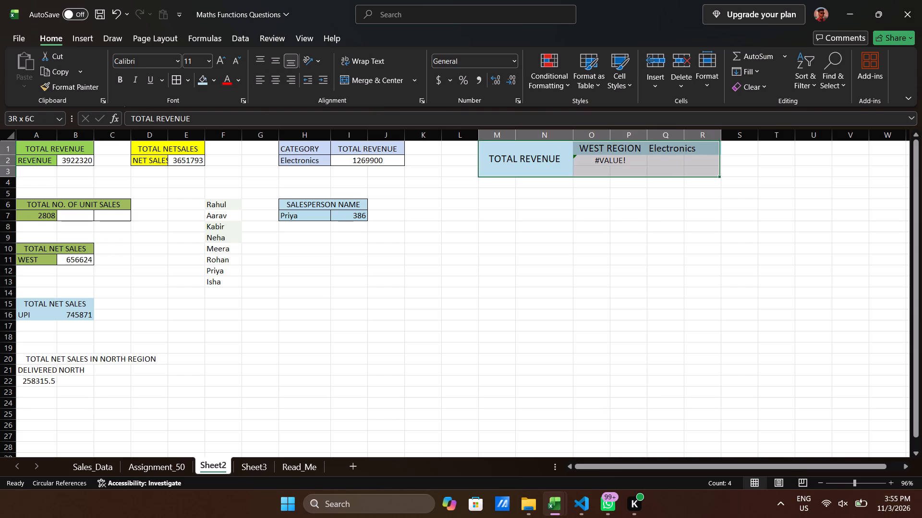
drag(689, 148, 696, 149)
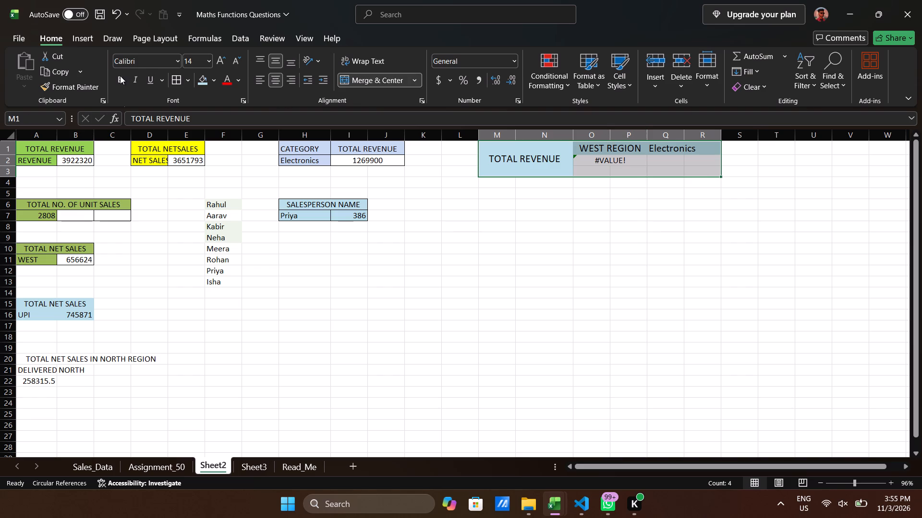
click(120, 76)
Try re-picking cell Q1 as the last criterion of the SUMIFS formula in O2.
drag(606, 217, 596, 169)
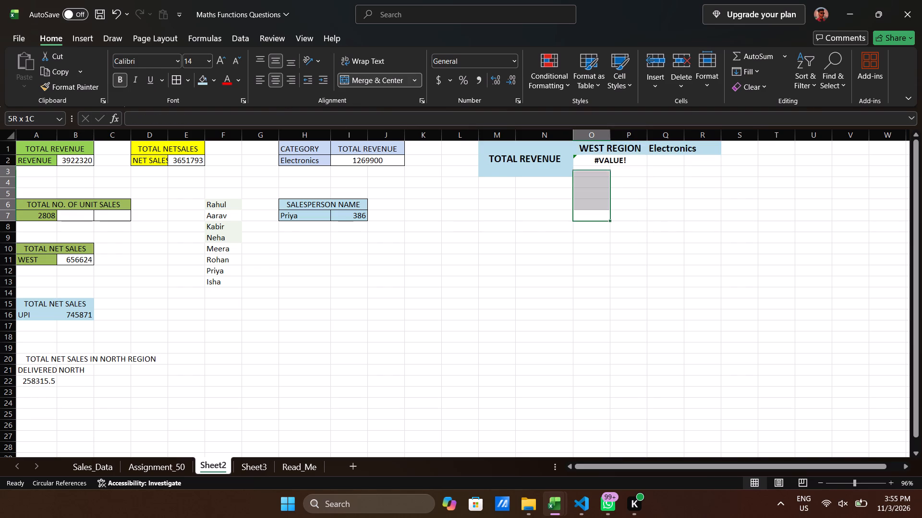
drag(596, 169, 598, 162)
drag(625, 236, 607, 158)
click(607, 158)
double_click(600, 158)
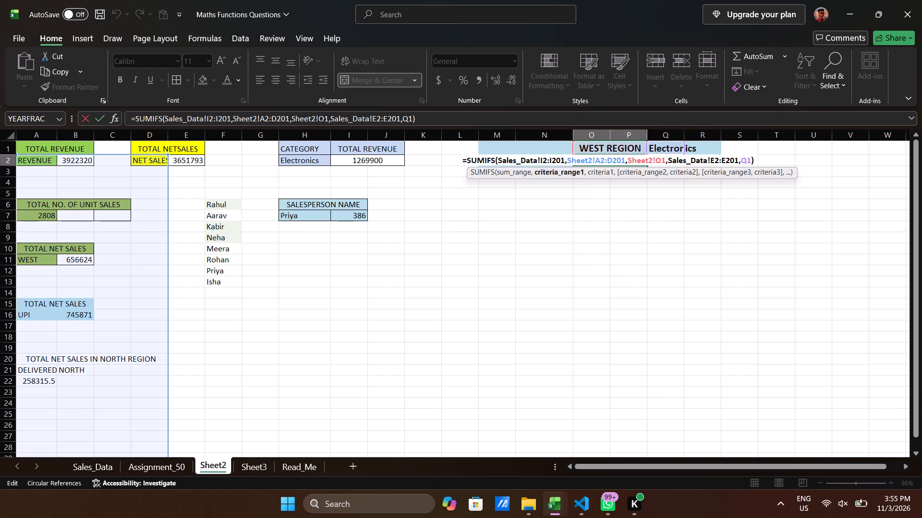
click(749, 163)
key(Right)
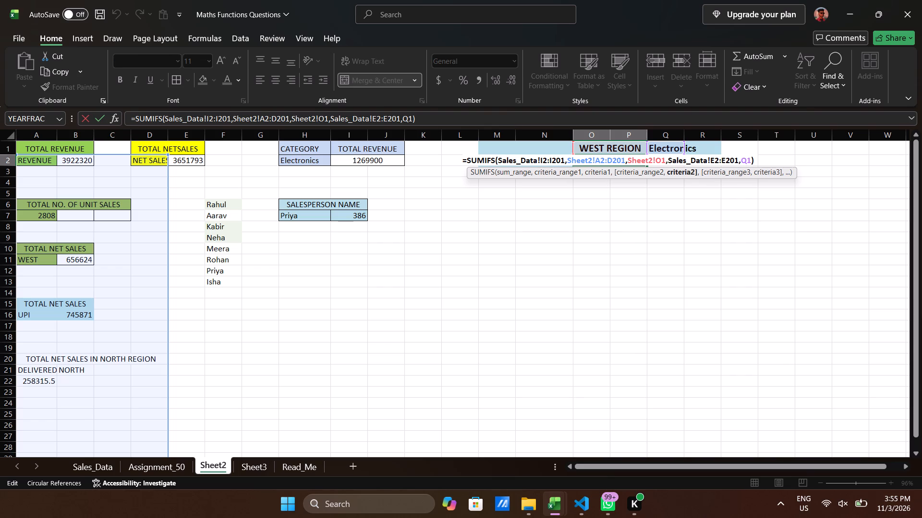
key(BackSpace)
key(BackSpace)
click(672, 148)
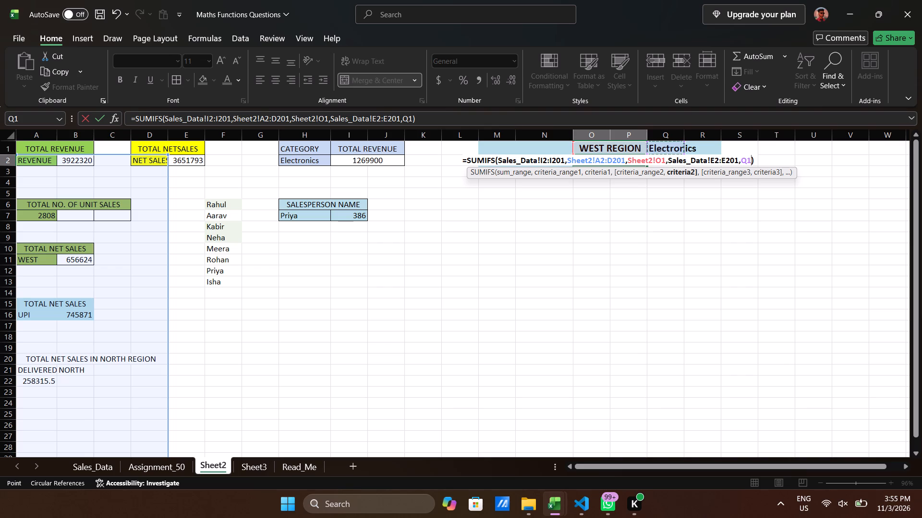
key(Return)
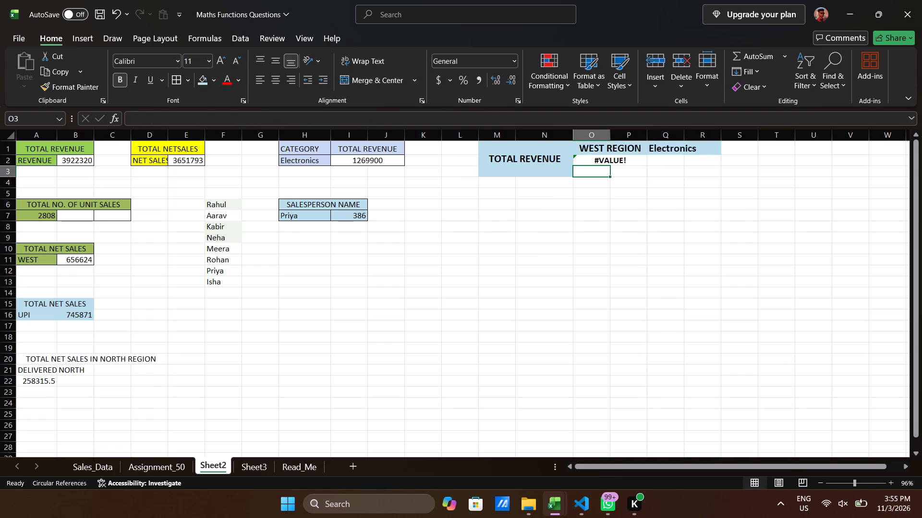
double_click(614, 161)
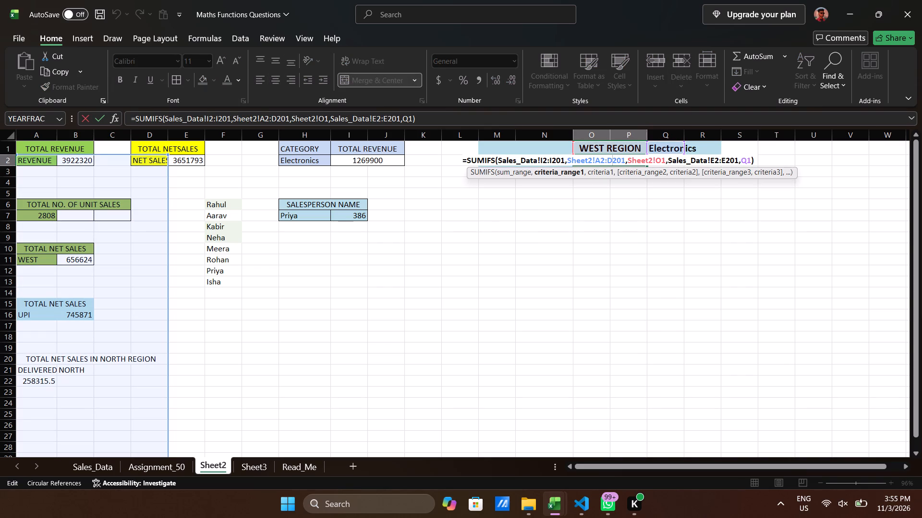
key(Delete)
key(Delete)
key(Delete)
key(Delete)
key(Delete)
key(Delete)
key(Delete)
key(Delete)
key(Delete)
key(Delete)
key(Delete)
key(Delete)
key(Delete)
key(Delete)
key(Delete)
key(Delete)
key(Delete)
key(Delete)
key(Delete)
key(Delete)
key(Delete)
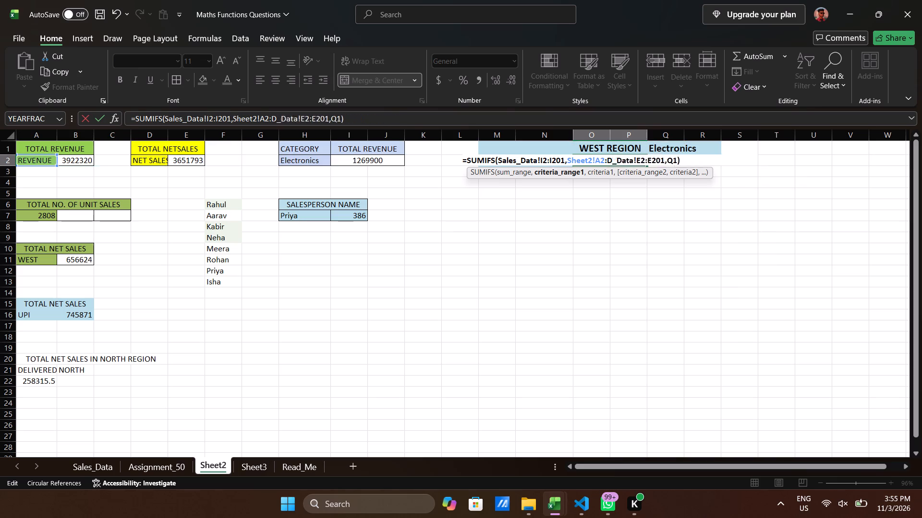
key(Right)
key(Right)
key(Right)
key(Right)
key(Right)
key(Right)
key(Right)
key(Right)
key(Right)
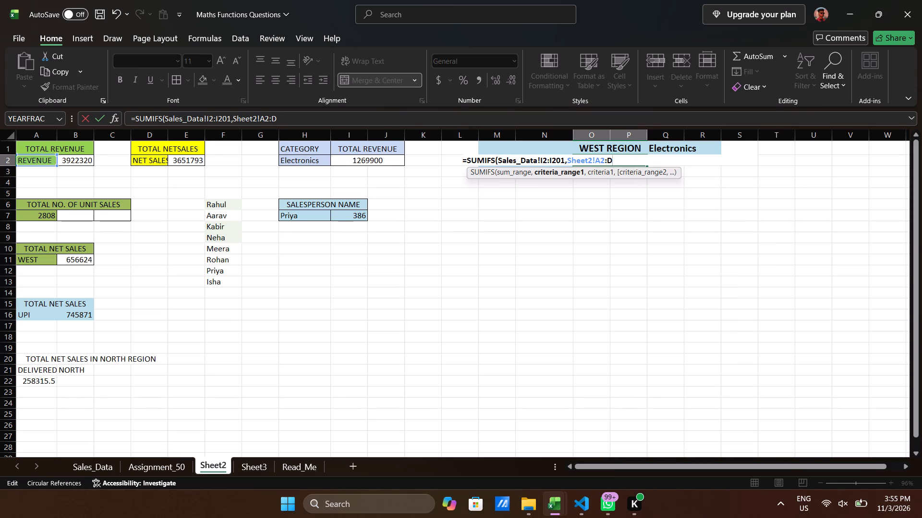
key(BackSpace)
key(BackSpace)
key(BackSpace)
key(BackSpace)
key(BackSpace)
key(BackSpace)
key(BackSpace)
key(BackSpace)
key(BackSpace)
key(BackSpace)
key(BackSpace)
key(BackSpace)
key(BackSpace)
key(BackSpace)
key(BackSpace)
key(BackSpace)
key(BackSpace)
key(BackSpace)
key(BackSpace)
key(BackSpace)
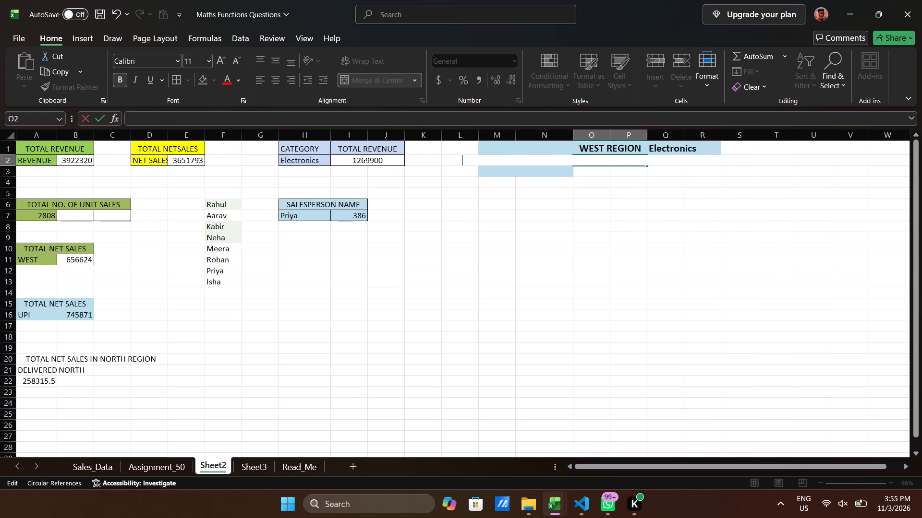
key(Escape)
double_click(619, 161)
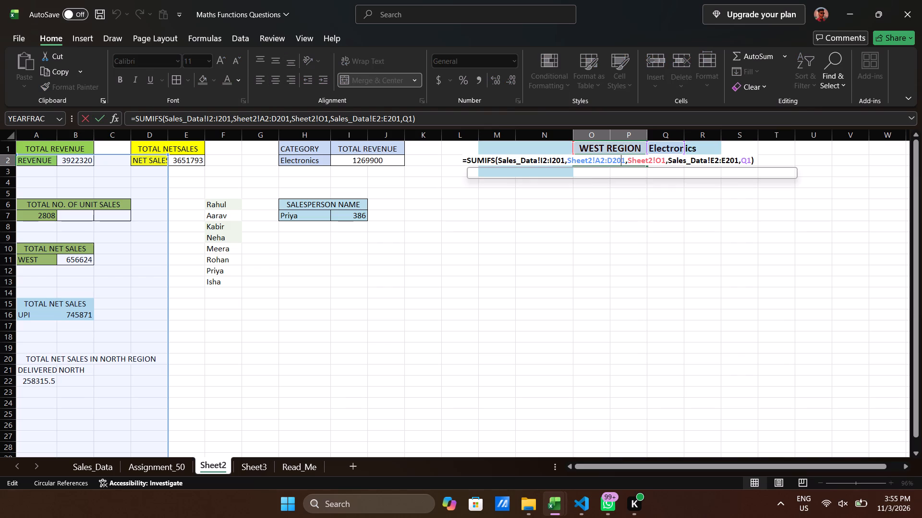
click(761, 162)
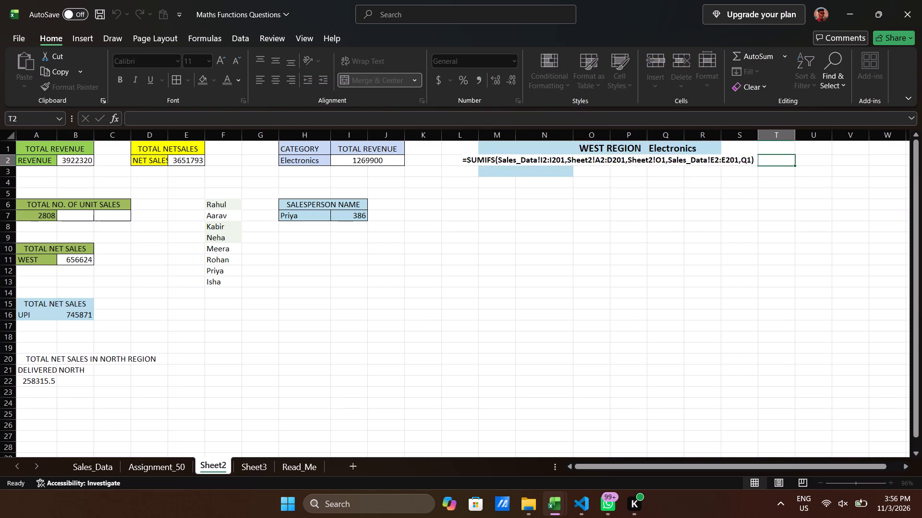
Clear the SUMIFS formula from cell O2.
click(600, 160)
key(Delete)
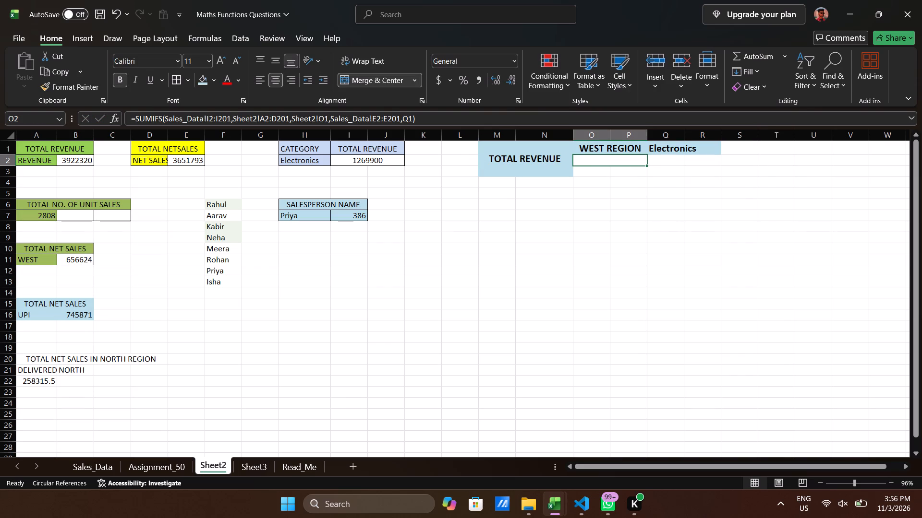
Start a new SUMIFS formula in O2 with the Revenue data Sales_Data!I2:I201 as the sum range.
key(equal)
text(SUMIFS)
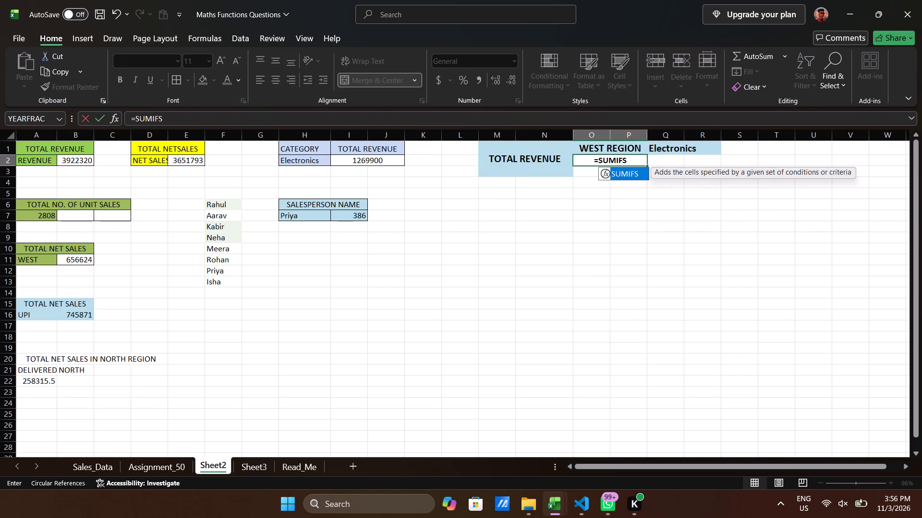
key(Tab)
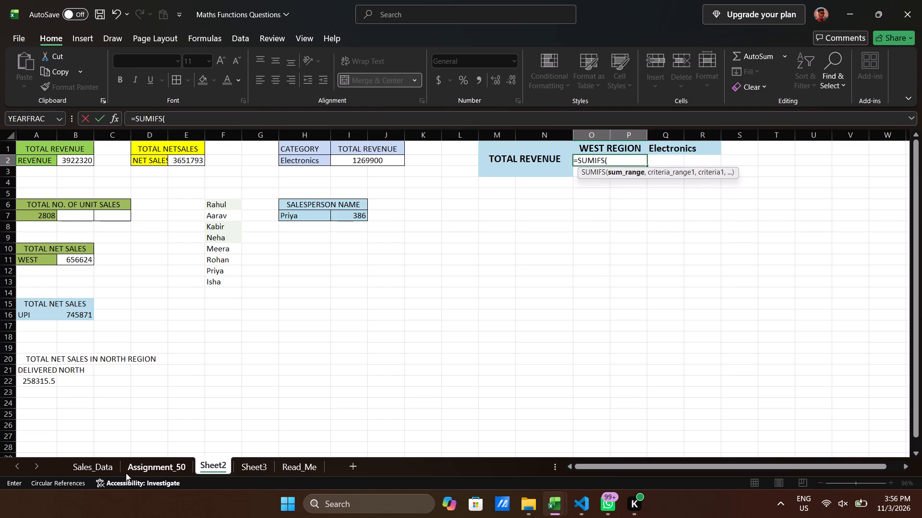
click(94, 466)
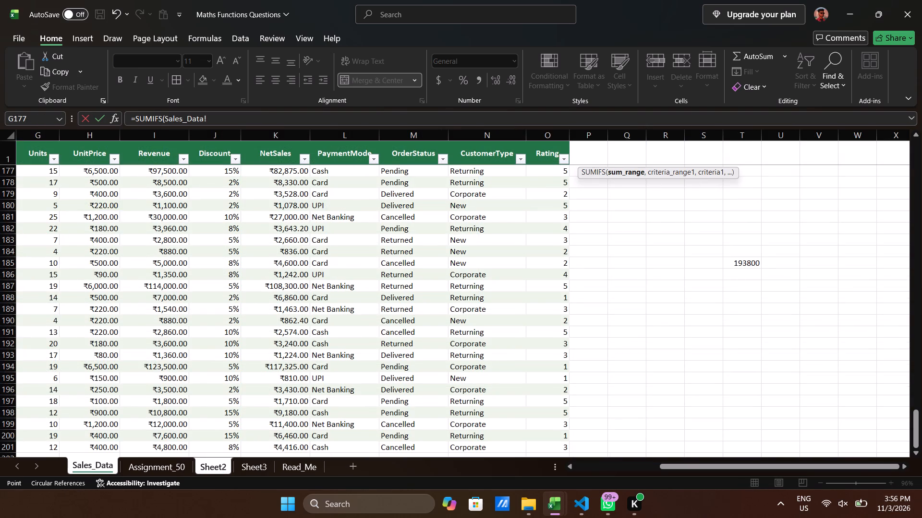
click(173, 171)
key(ctrl+Up)
key(Down)
key(ctrl+shift+Down)
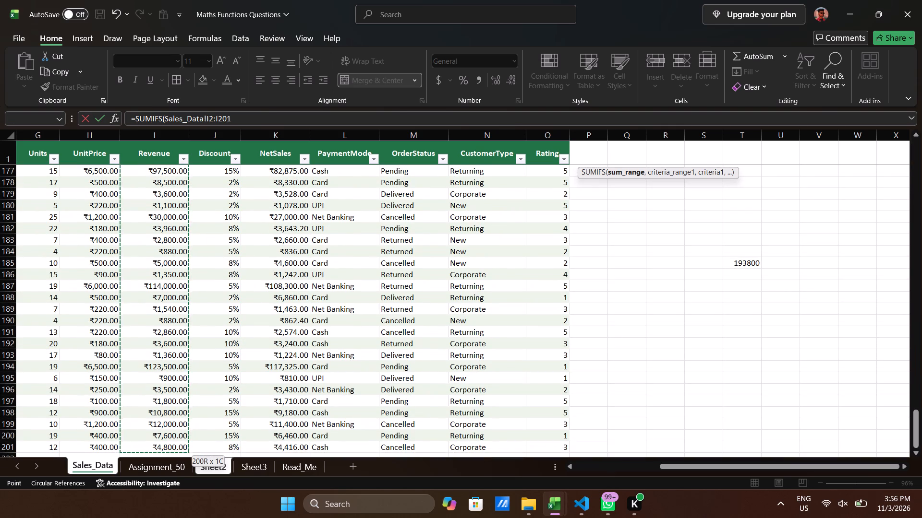
key(comma)
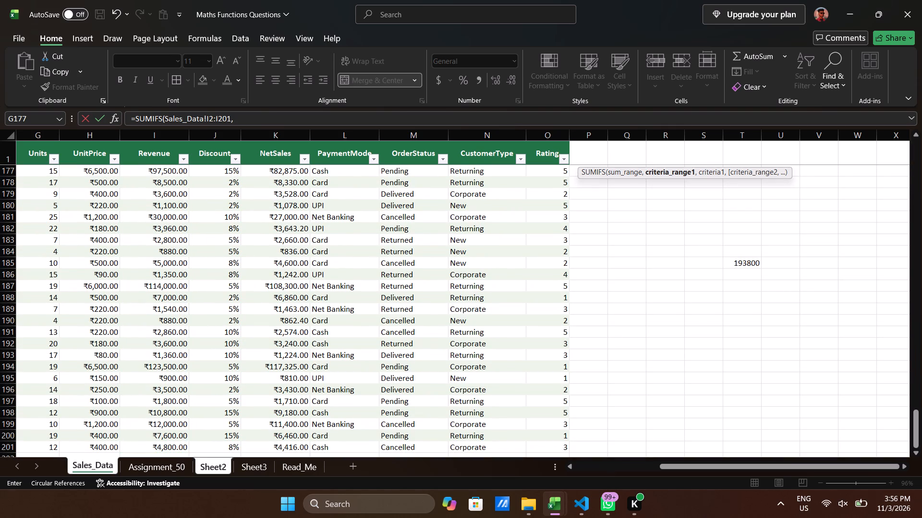
Add the product category column Sales_Data!E2:E201 as the first criteria range of the SUMIFS formula.
scroll(272, 211, right, 3)
scroll(272, 211, up, 6)
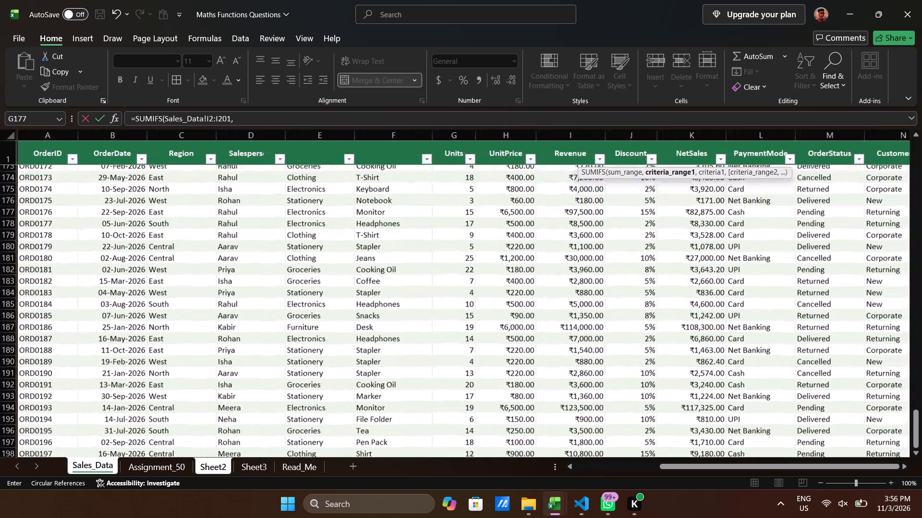
scroll(272, 211, up, 10)
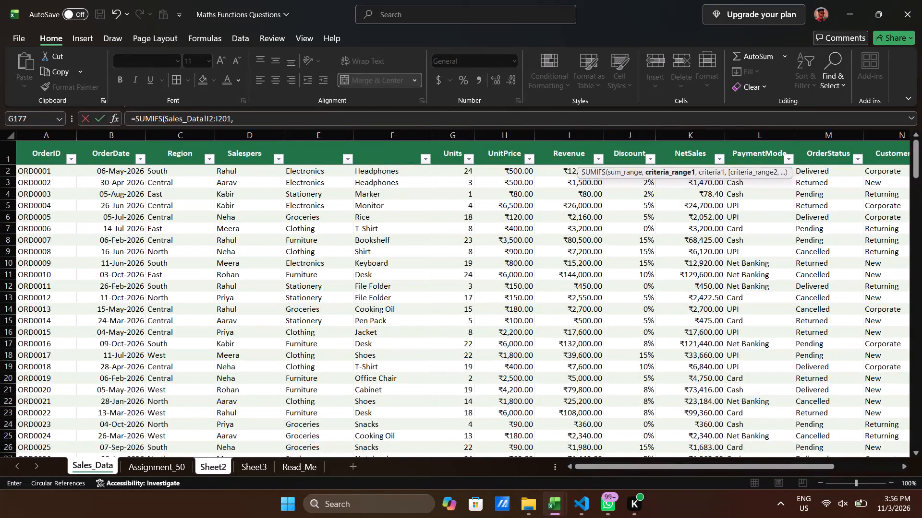
click(319, 173)
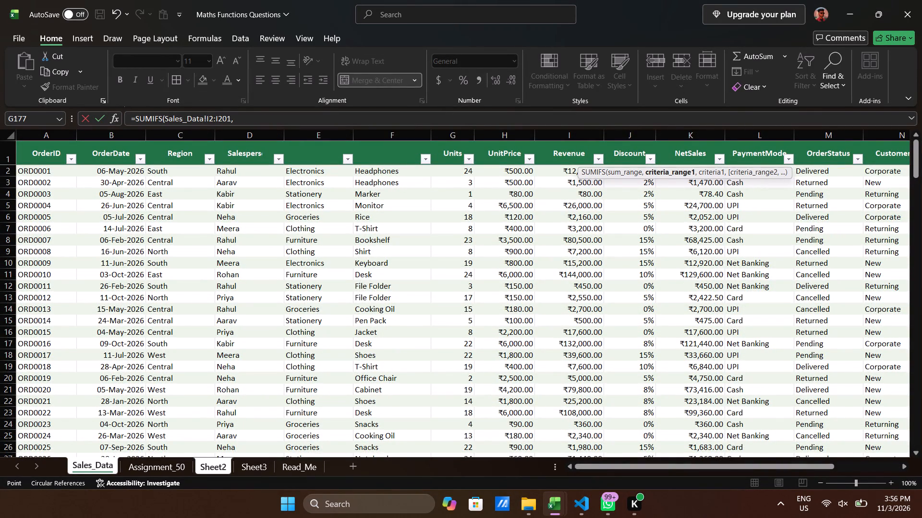
key(ctrl+shift+Down)
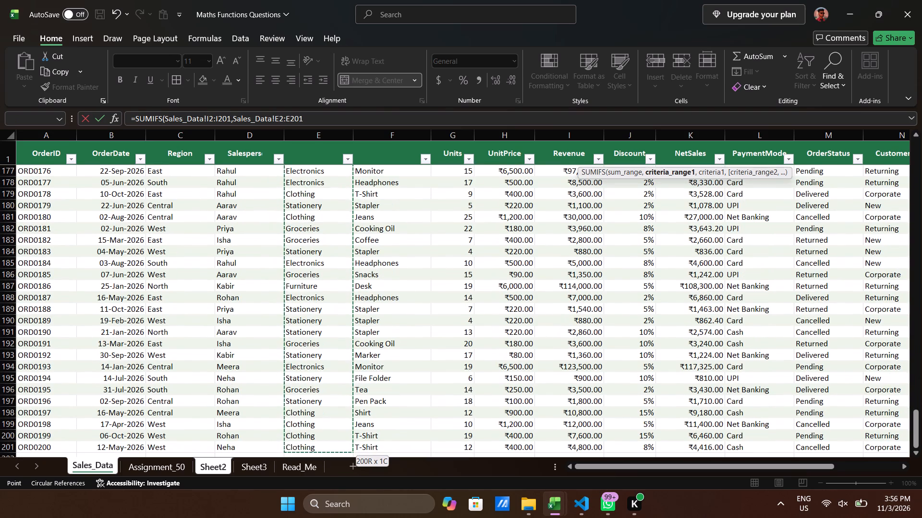
key(comma)
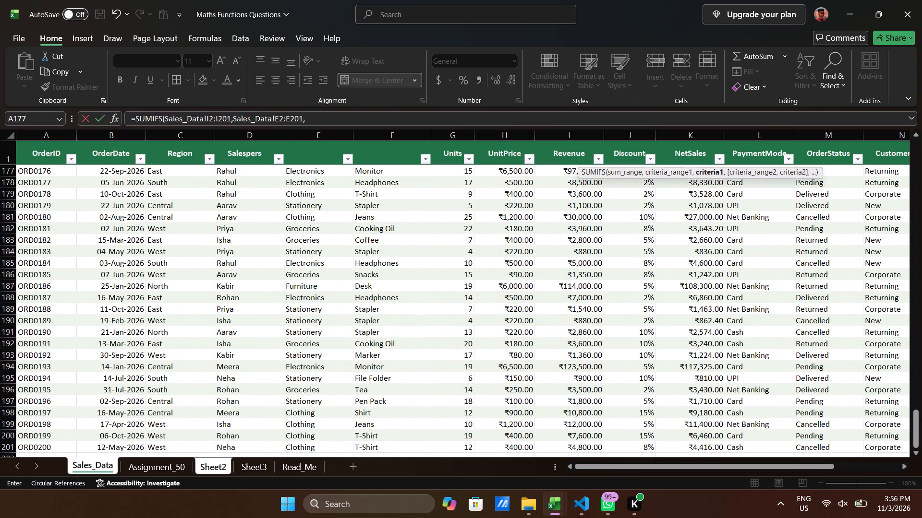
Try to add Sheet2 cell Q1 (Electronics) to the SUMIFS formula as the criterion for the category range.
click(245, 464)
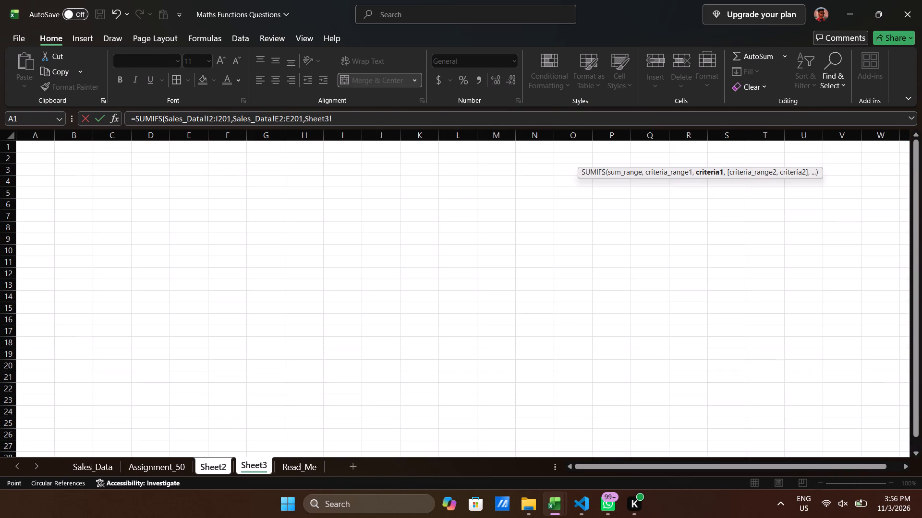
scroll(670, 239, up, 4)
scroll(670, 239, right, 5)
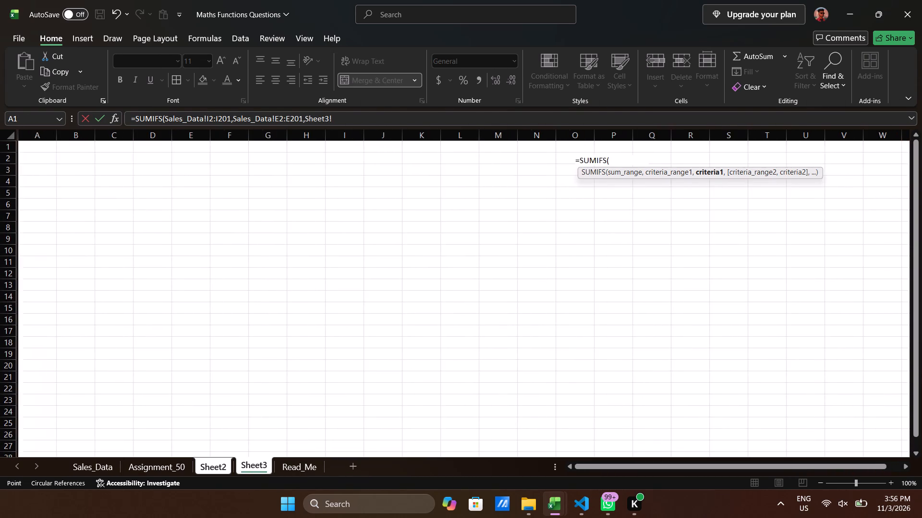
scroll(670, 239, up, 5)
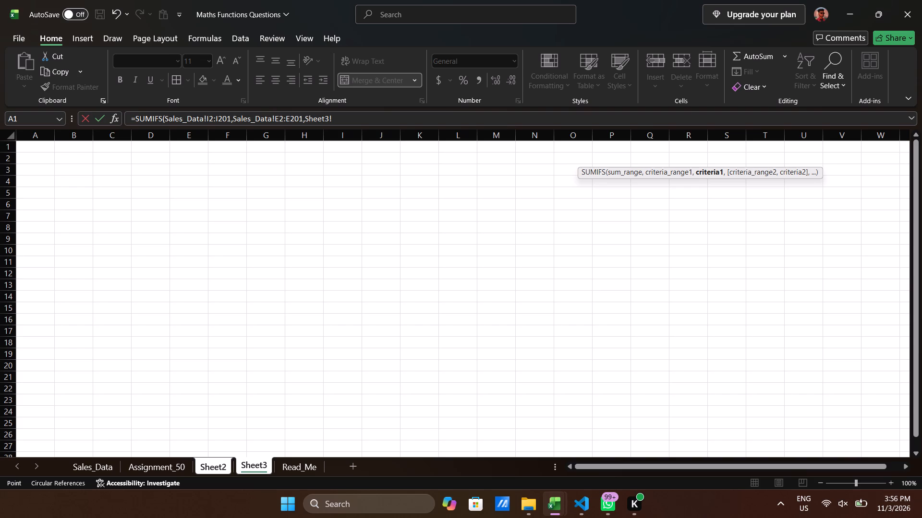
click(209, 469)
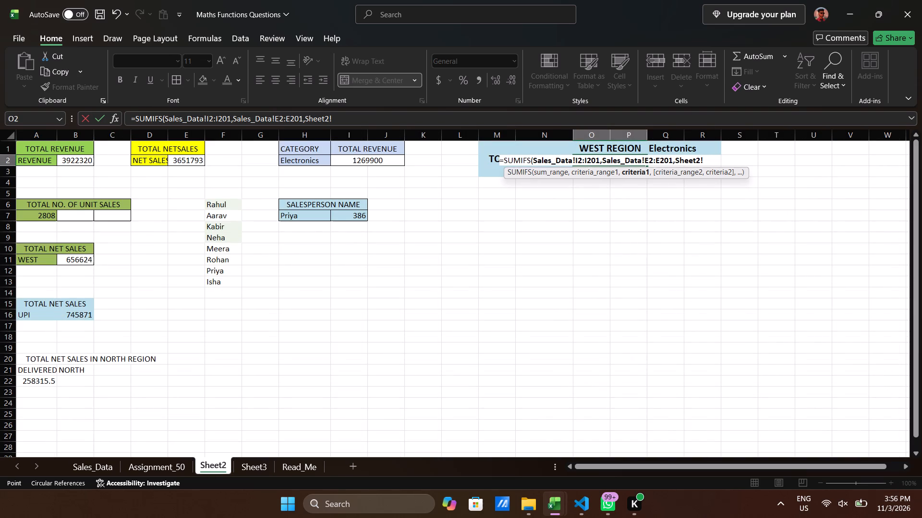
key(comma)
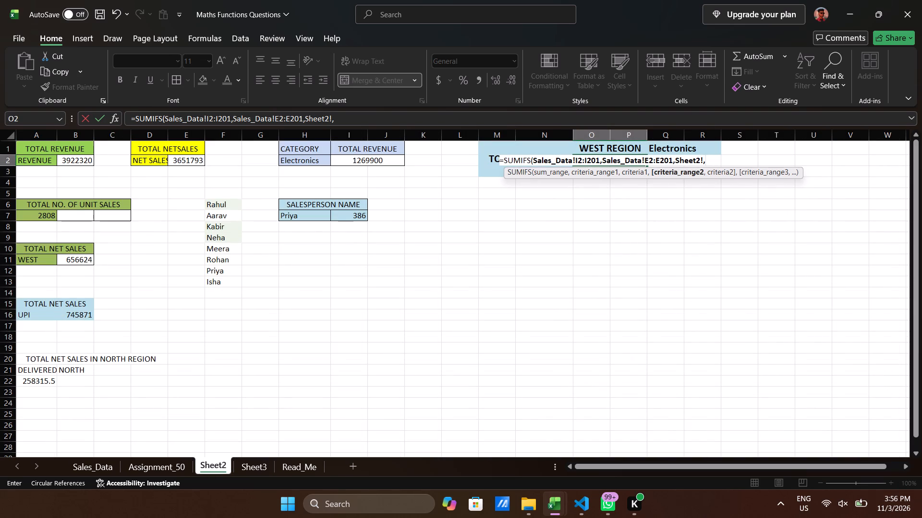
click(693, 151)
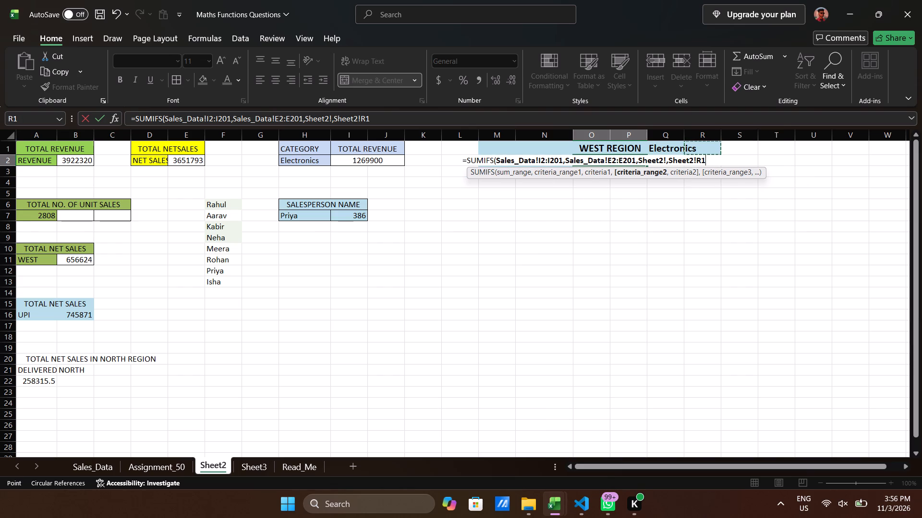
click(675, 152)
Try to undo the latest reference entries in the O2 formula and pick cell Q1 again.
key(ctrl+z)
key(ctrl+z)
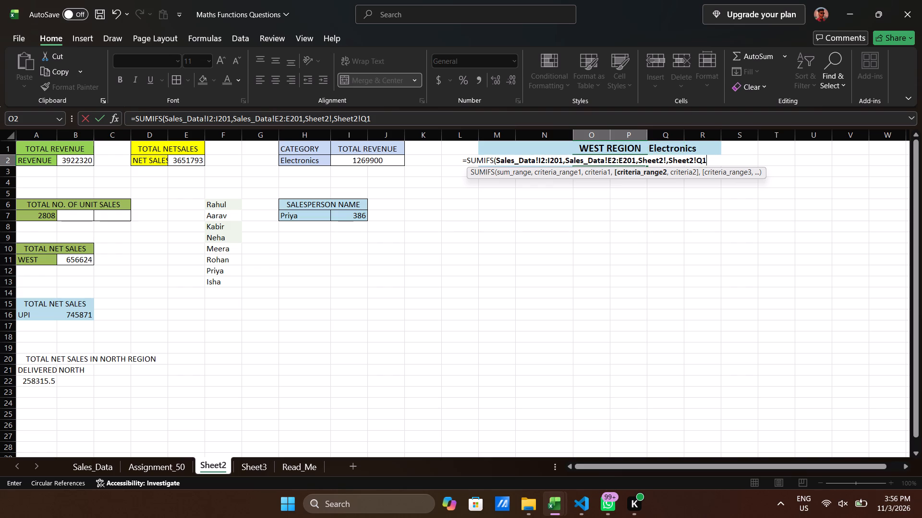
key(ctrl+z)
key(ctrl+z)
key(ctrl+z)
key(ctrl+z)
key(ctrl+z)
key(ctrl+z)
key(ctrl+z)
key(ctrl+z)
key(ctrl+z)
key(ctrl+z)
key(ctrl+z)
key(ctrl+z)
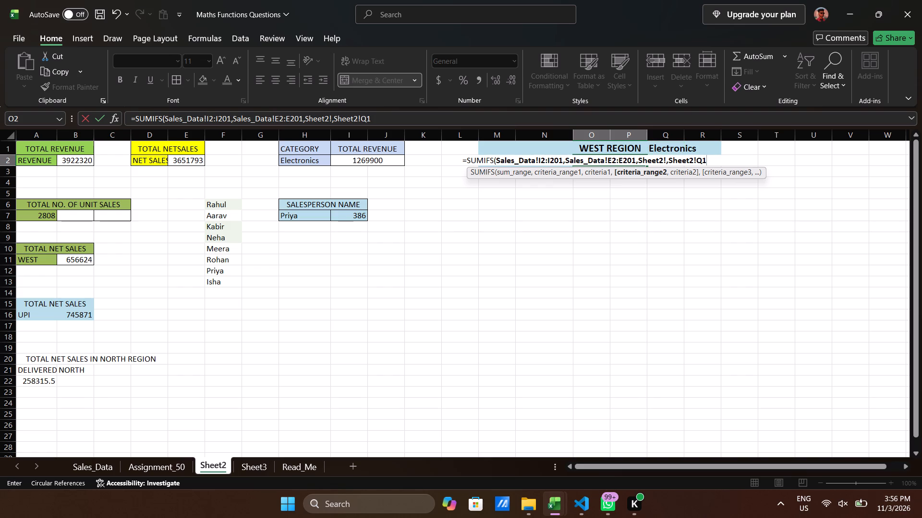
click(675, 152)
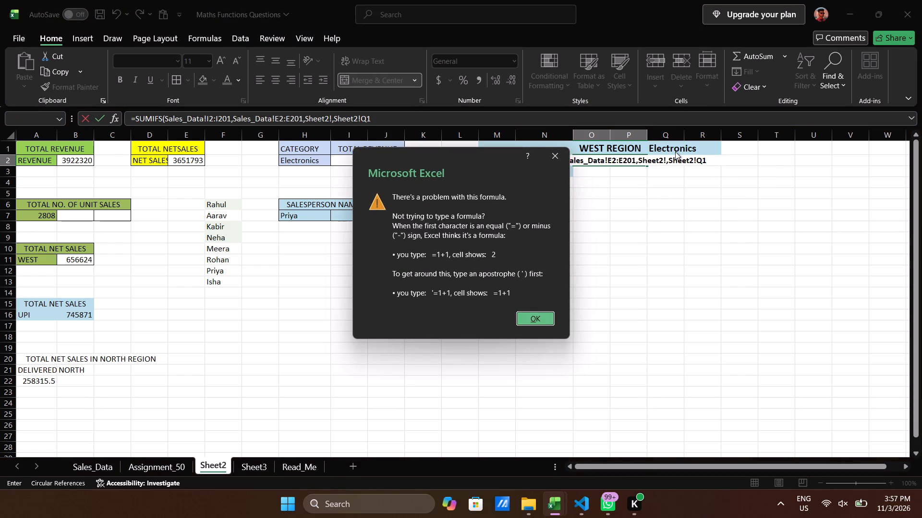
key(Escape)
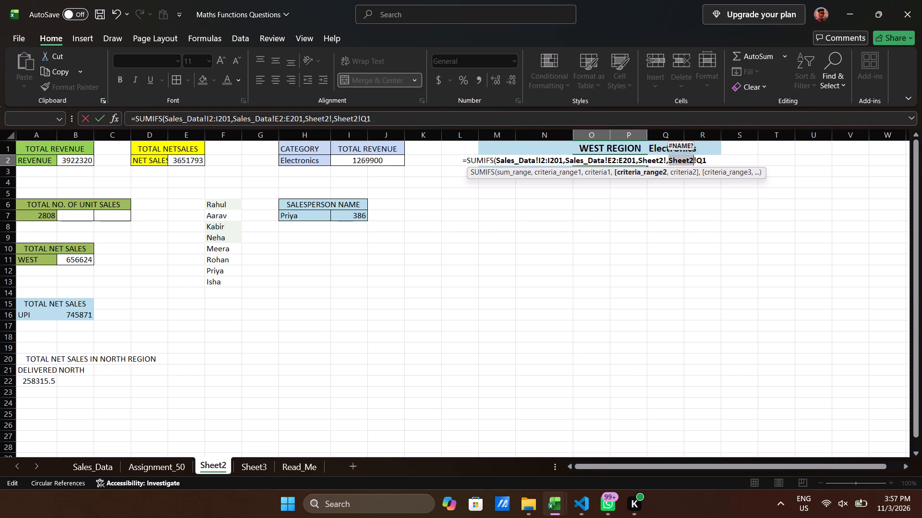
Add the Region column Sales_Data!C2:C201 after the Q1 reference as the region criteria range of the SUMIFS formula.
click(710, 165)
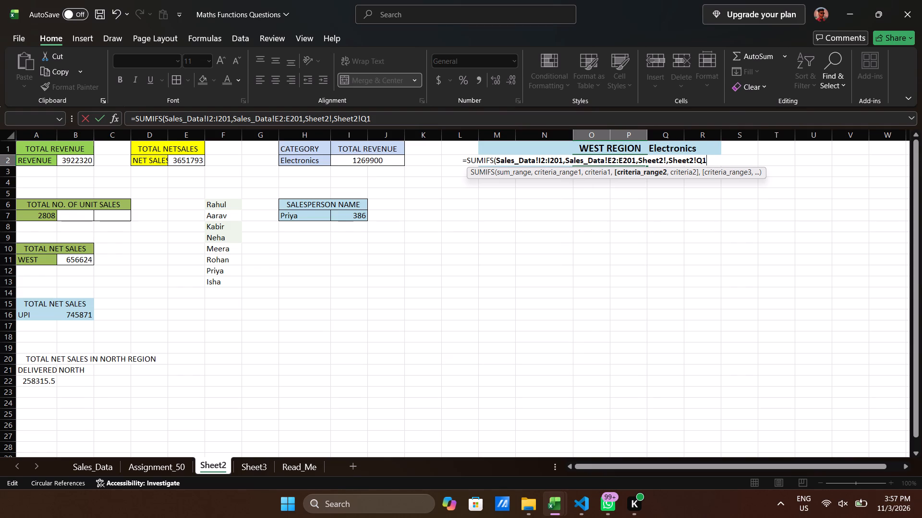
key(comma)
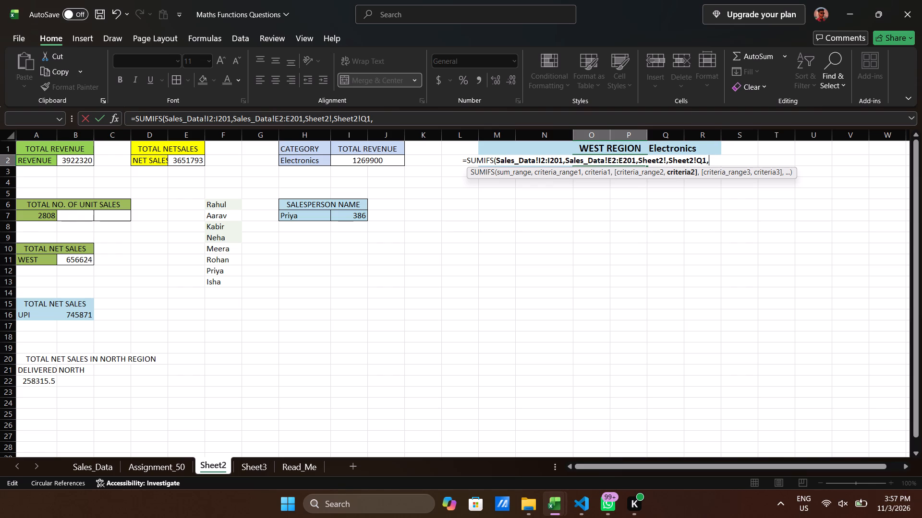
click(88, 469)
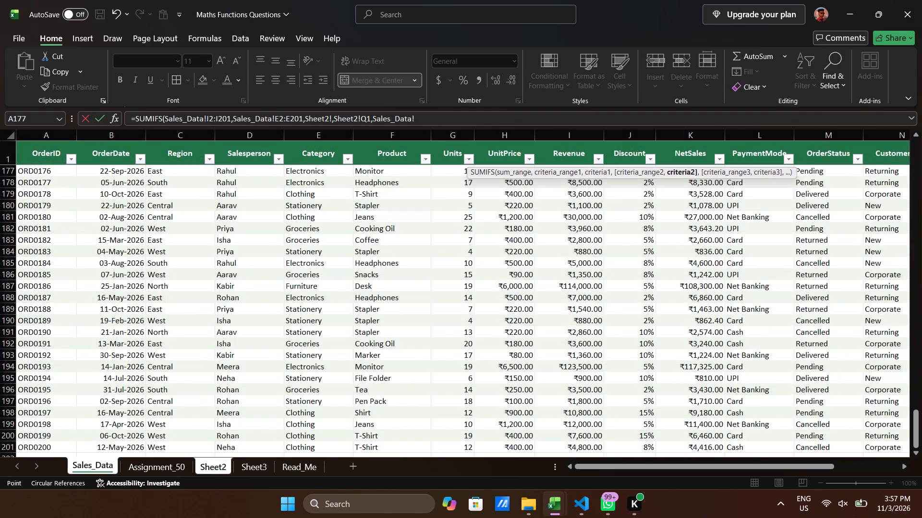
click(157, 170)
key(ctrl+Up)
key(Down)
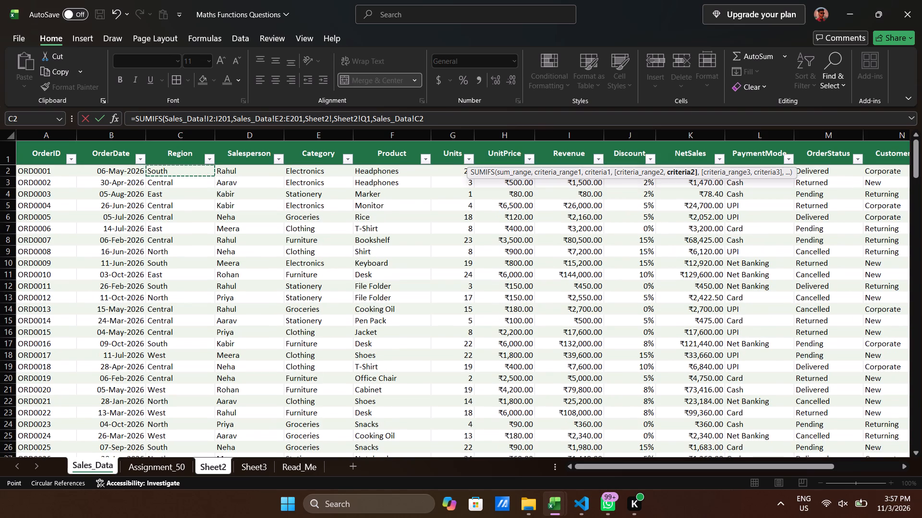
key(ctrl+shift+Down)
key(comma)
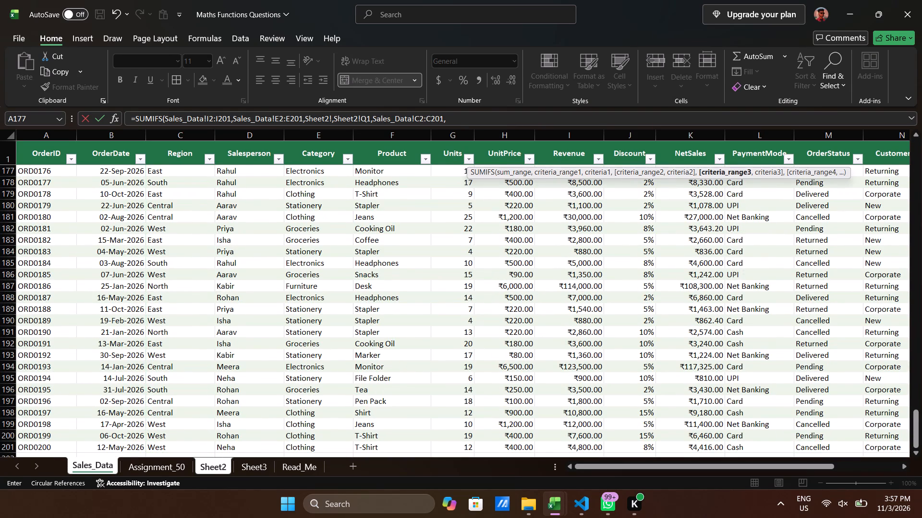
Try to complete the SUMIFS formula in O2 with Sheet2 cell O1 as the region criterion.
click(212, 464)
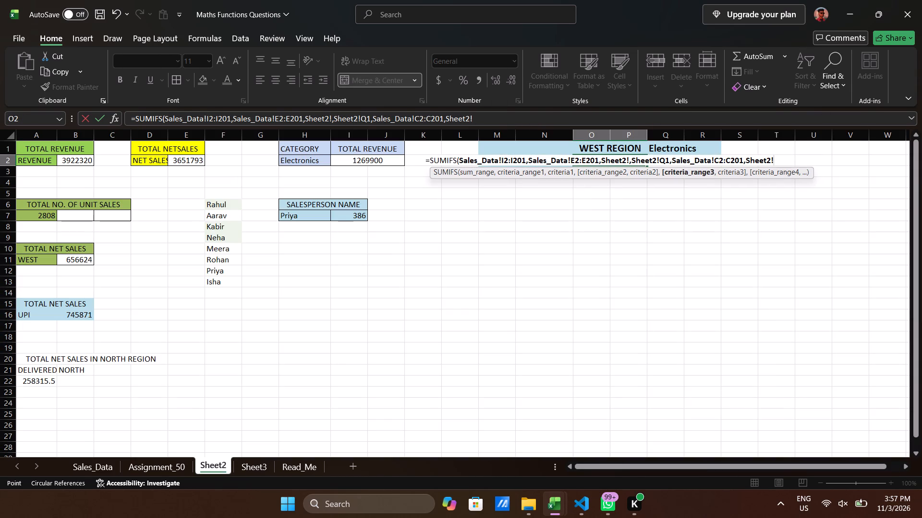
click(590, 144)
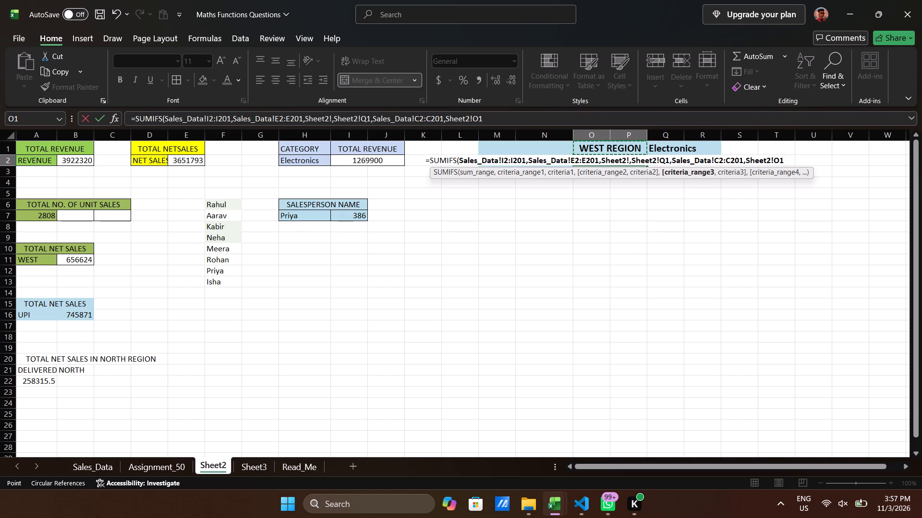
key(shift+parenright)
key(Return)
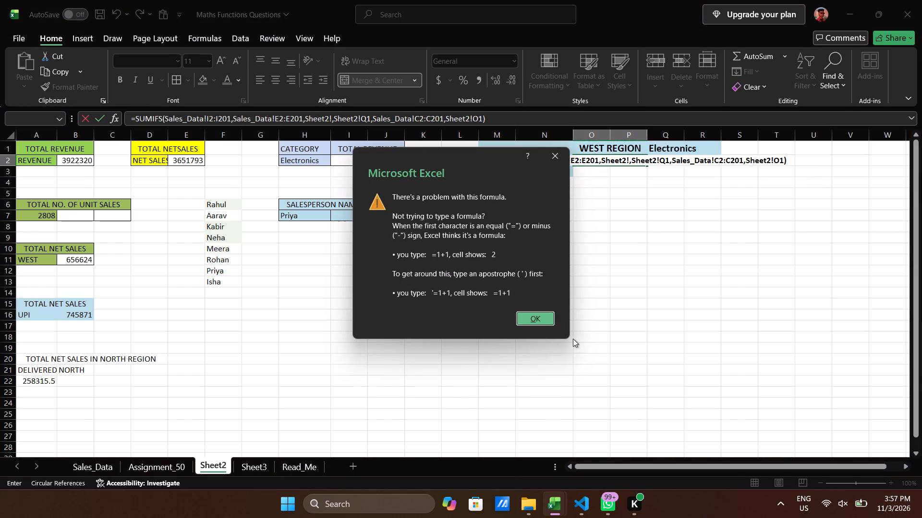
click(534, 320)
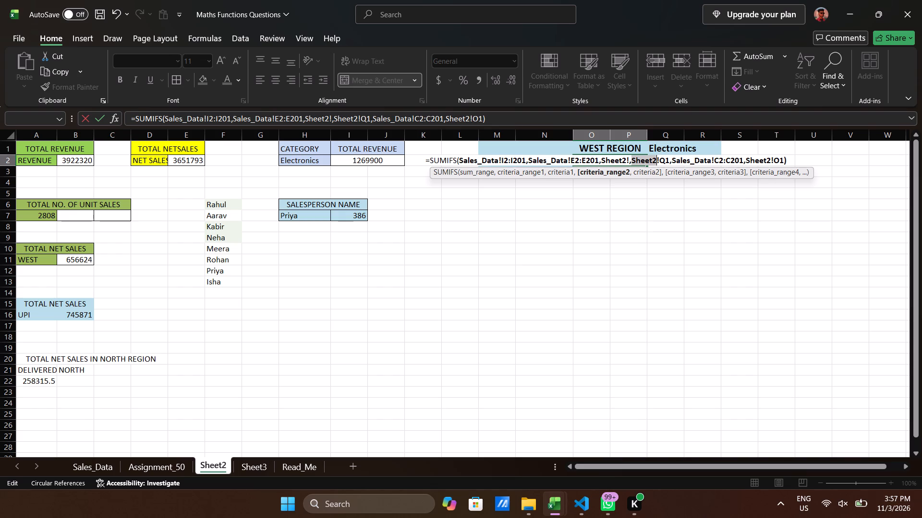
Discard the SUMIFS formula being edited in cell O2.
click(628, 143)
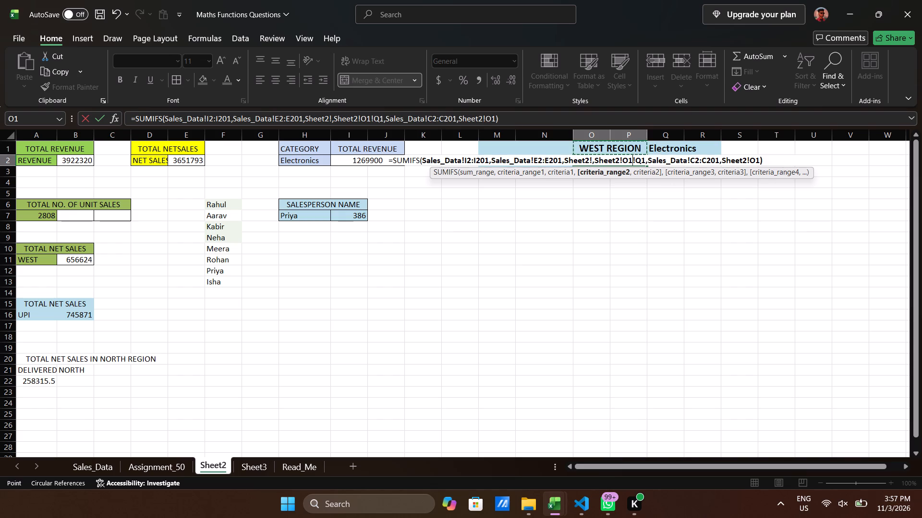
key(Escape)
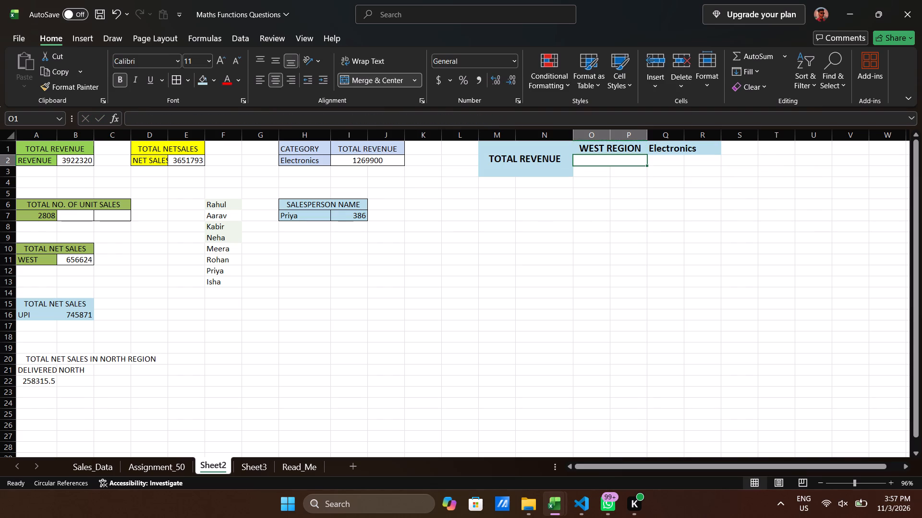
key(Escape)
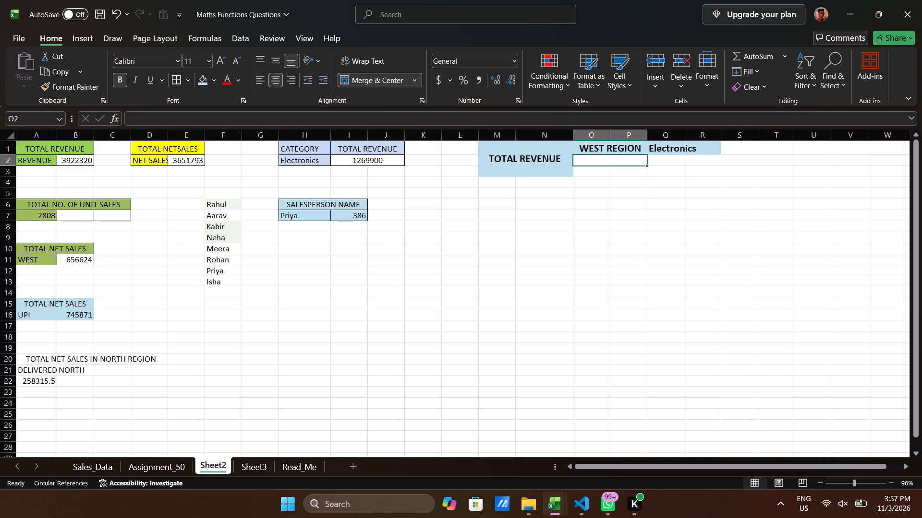
Shorten the region header in cell O1 to WEST.
double_click(595, 149)
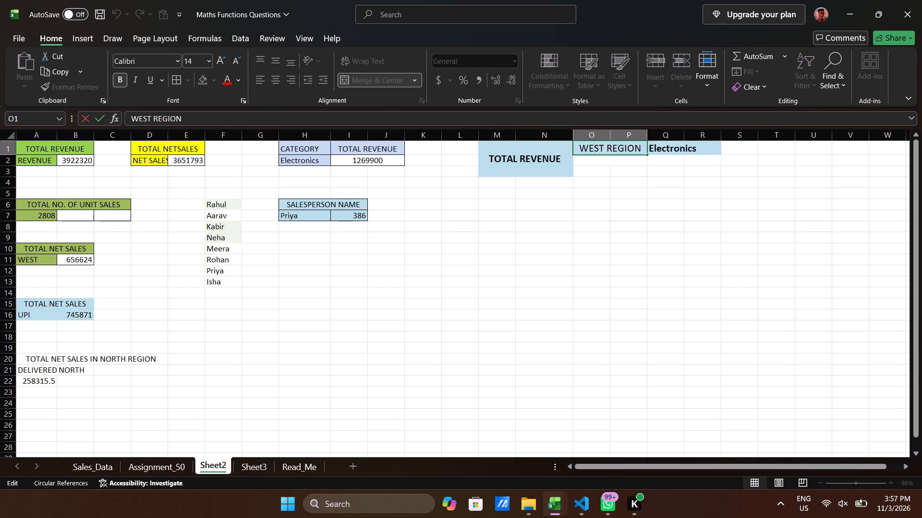
click(637, 146)
key(Right)
key(BackSpace)
key(BackSpace)
key(BackSpace)
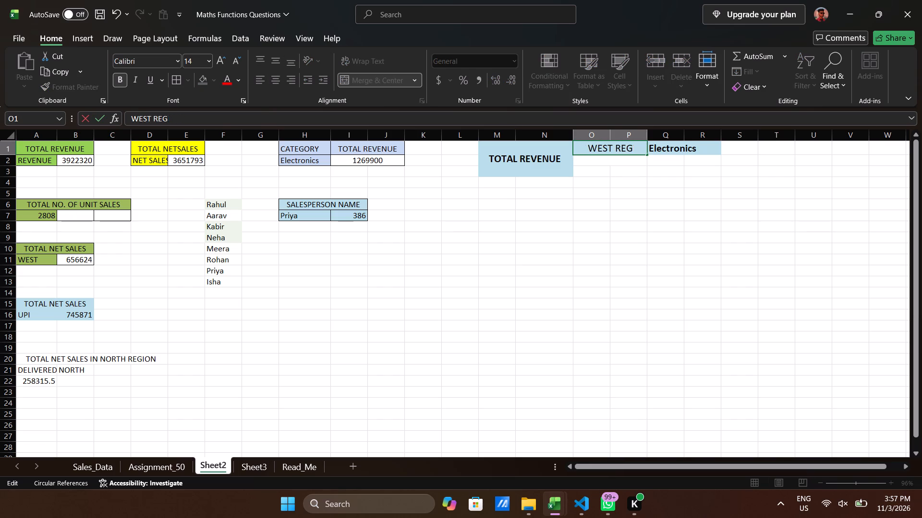
key(BackSpace)
key(BackSpace)
key(BackSpace)
key(Return)
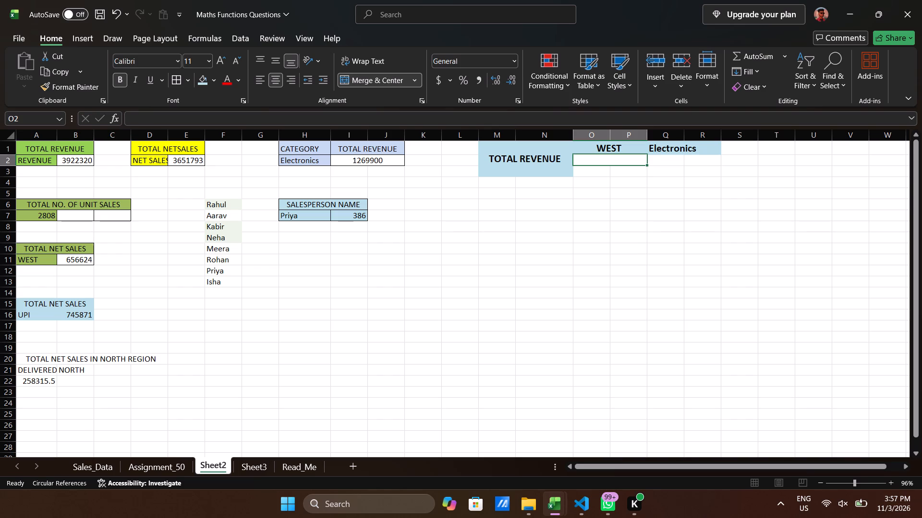
Start a new SUMIFS formula in O2 with the Revenue data Sales_Data!I2:I201 as the sum range.
key(equal)
text(SUMIFS)
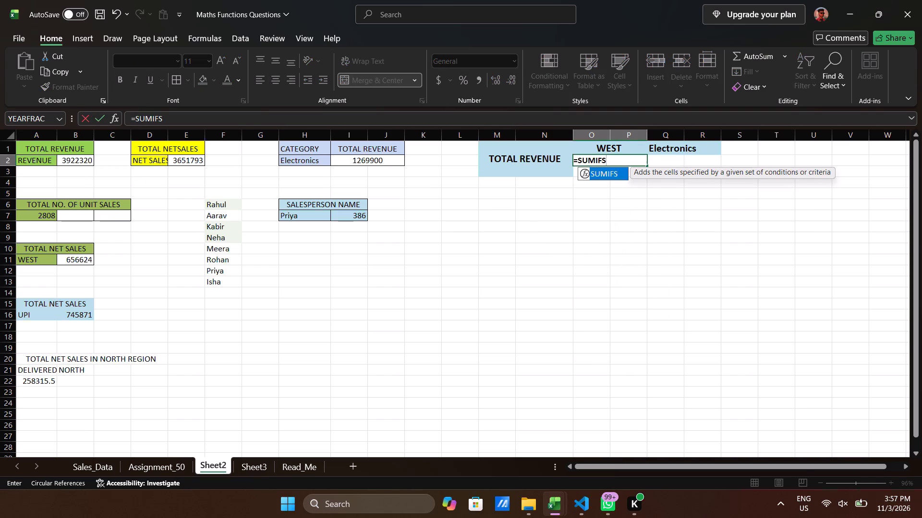
key(Tab)
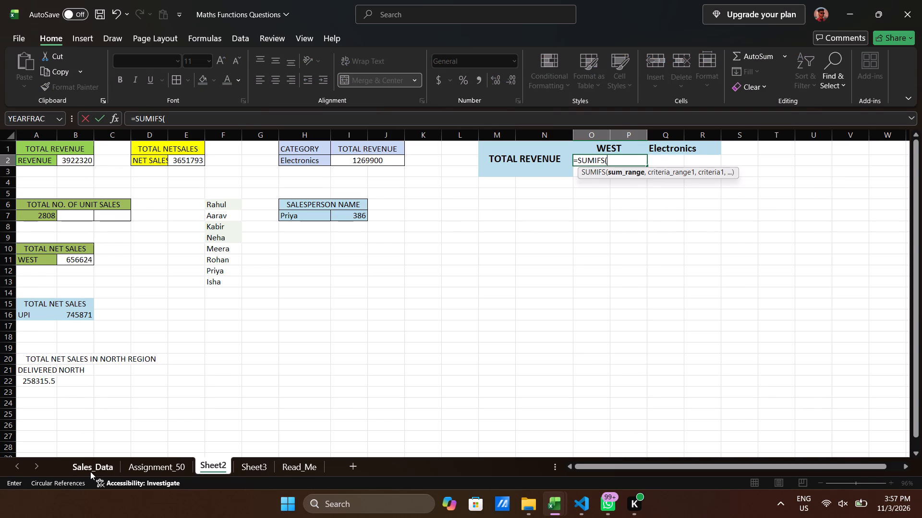
click(90, 471)
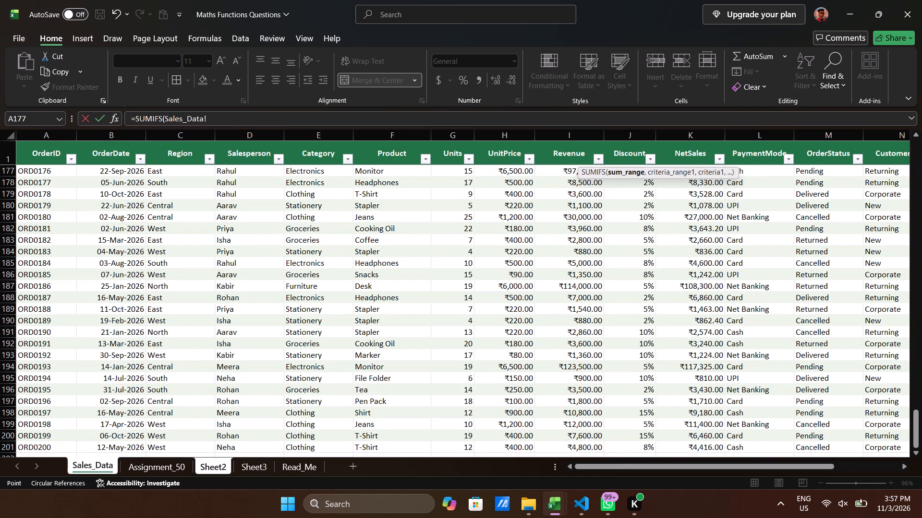
click(560, 169)
key(ctrl+Up)
key(Down)
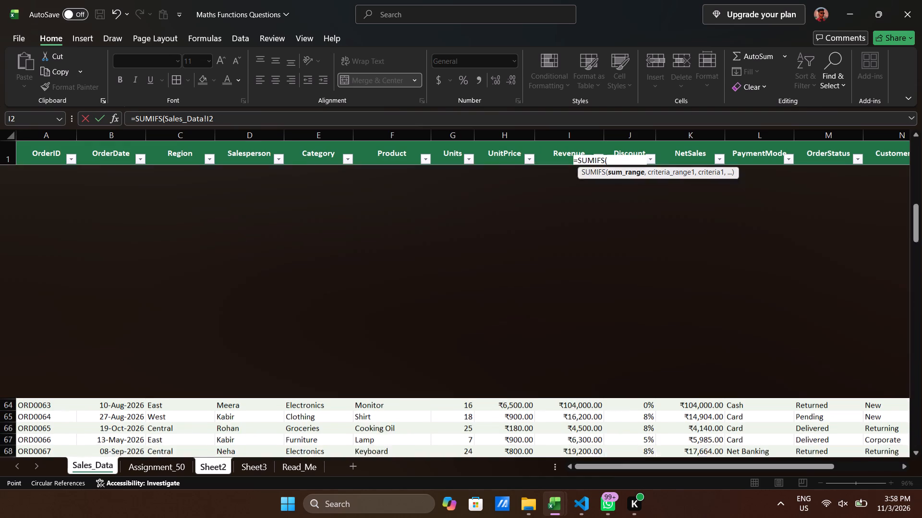
key(ctrl+shift+Down)
key(comma)
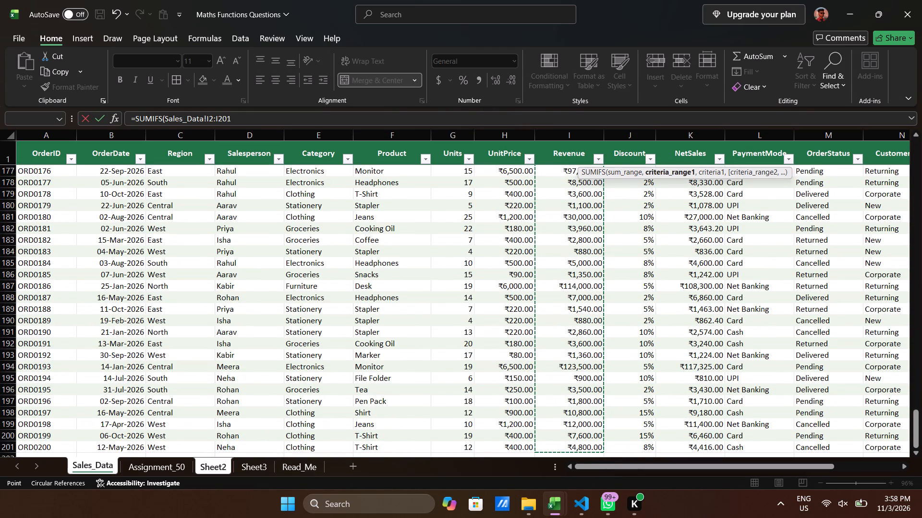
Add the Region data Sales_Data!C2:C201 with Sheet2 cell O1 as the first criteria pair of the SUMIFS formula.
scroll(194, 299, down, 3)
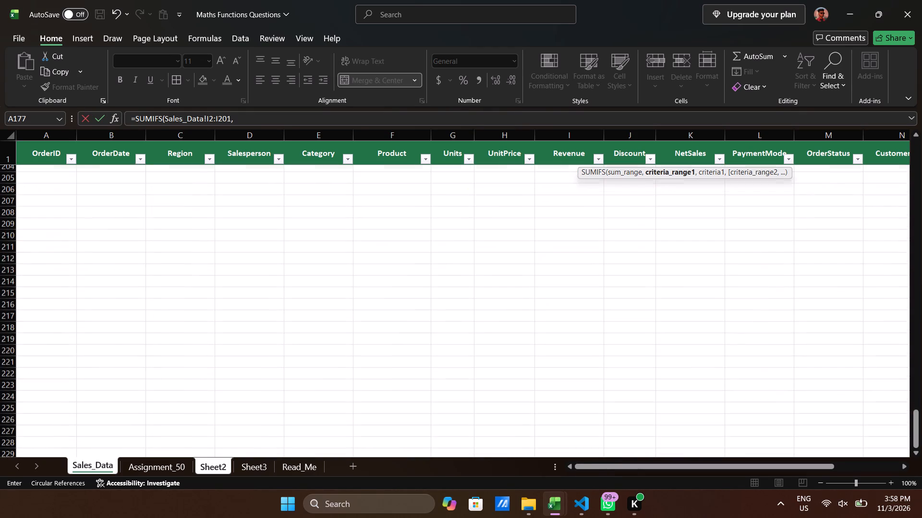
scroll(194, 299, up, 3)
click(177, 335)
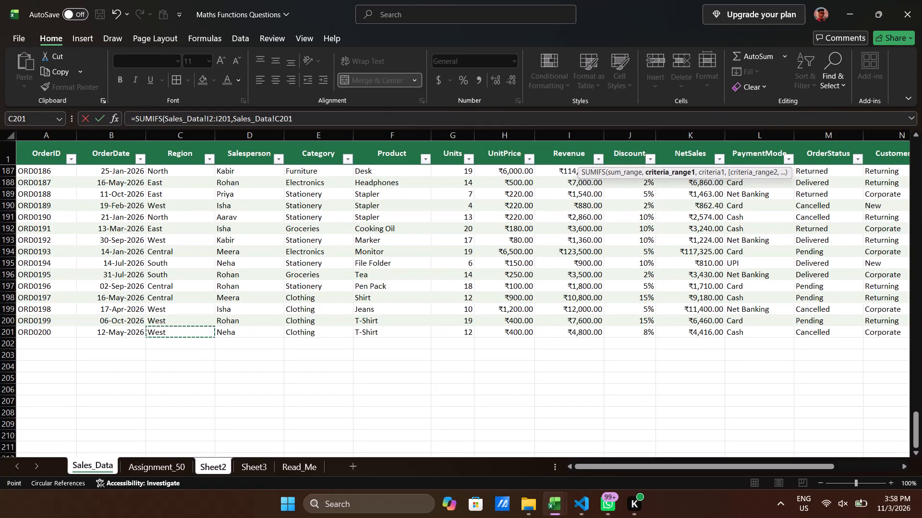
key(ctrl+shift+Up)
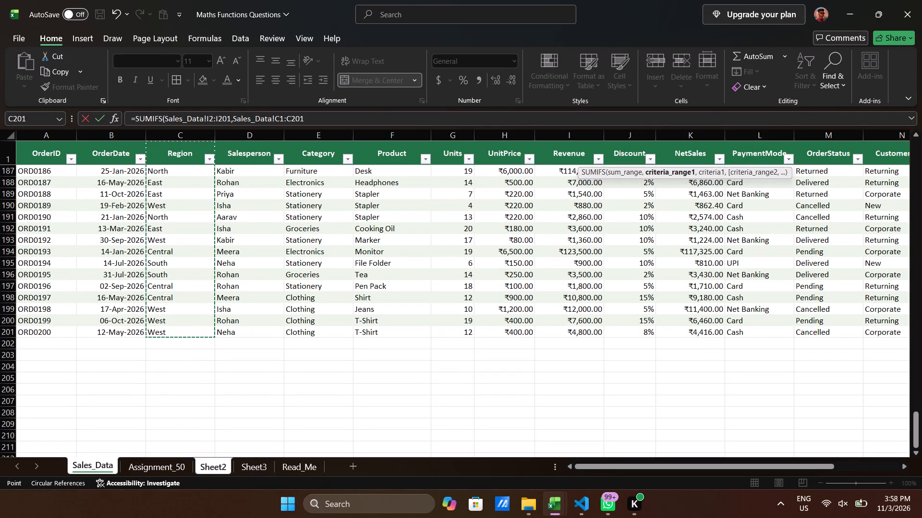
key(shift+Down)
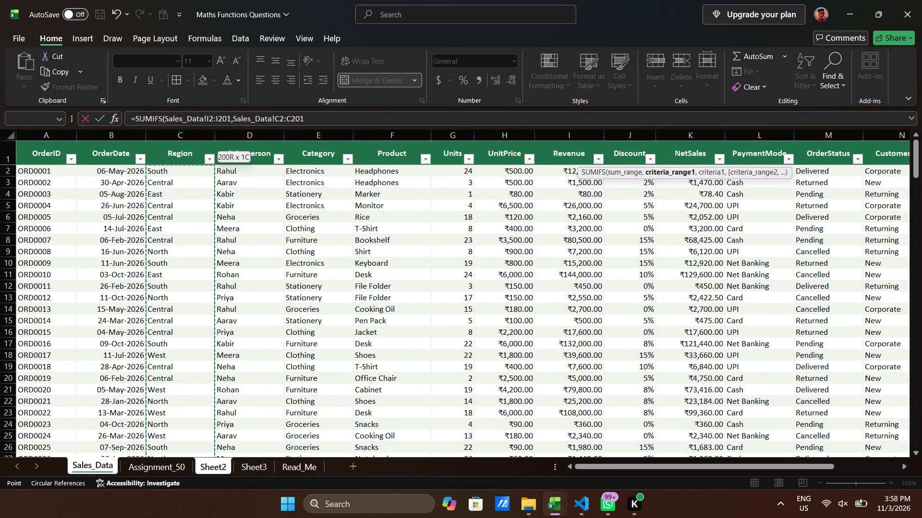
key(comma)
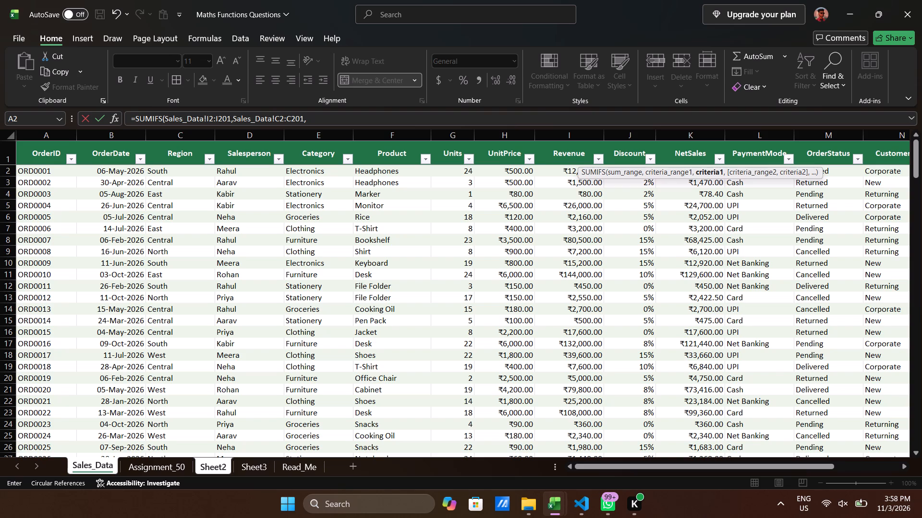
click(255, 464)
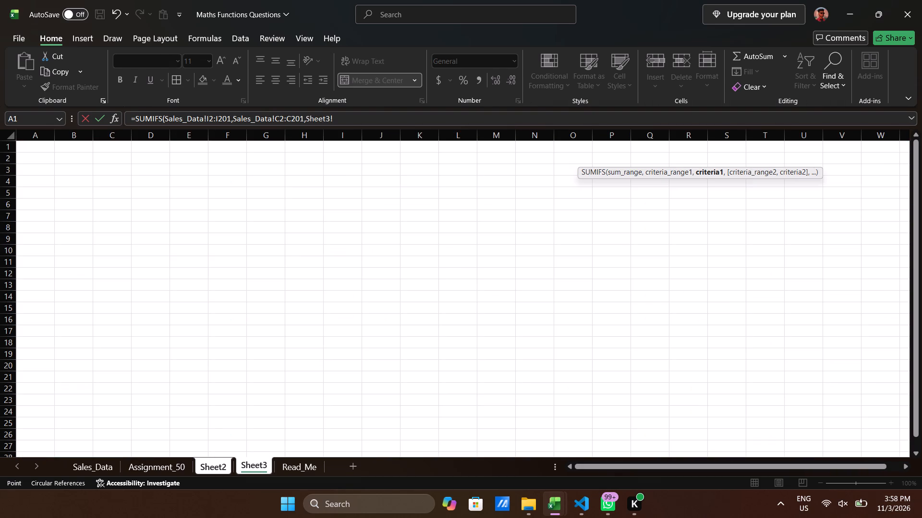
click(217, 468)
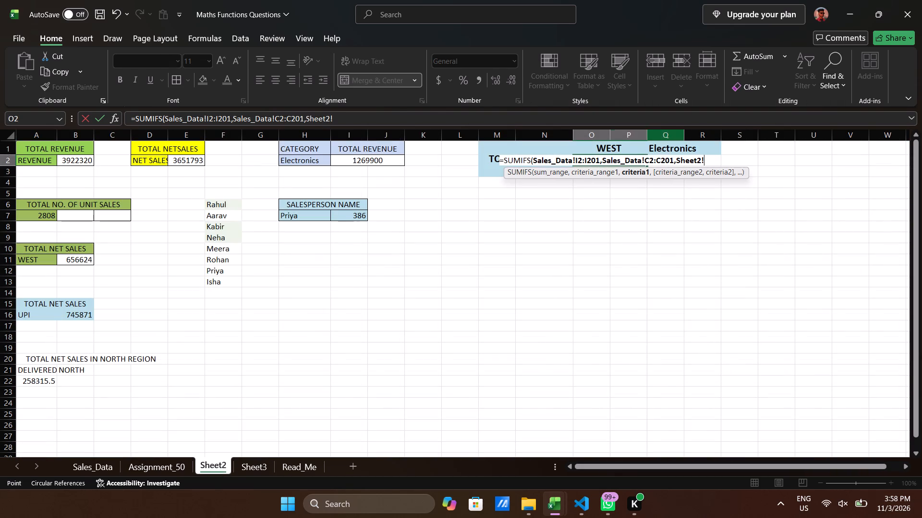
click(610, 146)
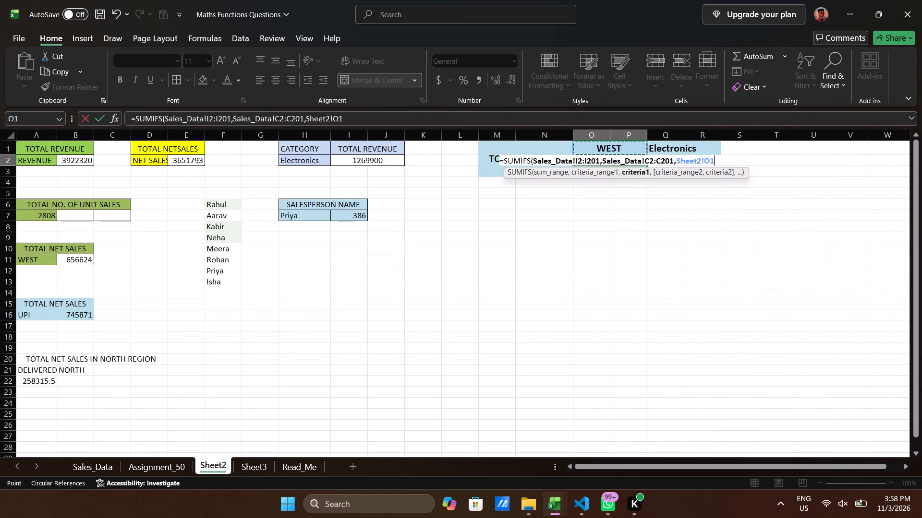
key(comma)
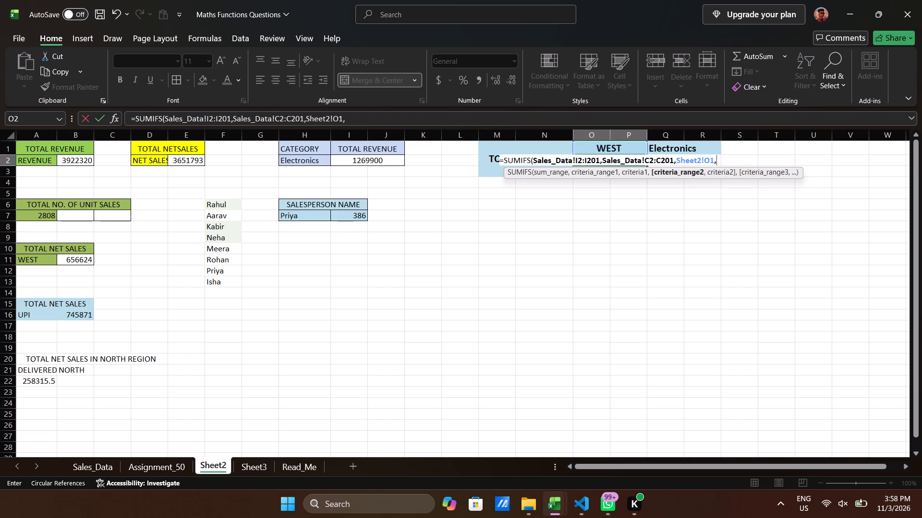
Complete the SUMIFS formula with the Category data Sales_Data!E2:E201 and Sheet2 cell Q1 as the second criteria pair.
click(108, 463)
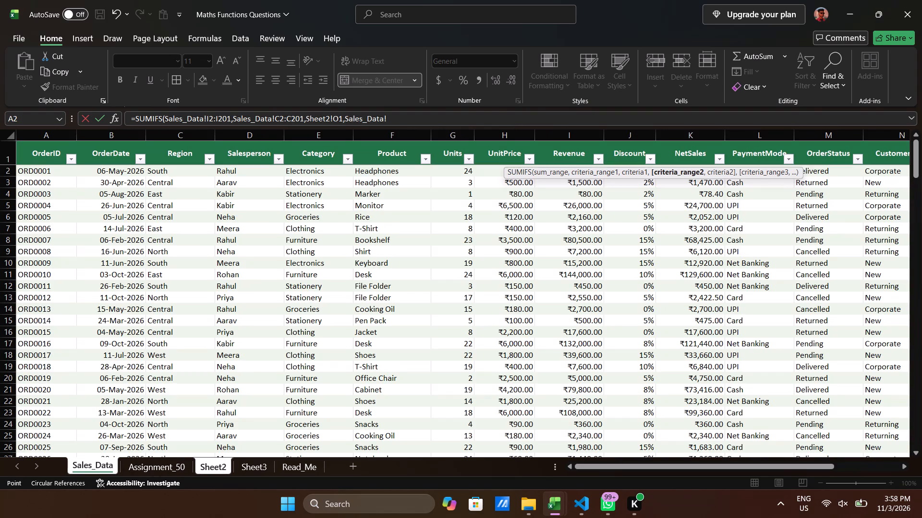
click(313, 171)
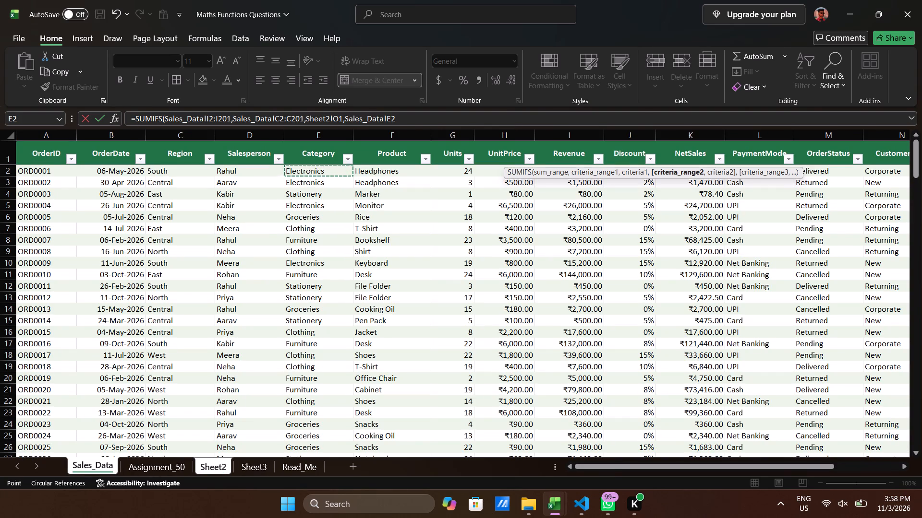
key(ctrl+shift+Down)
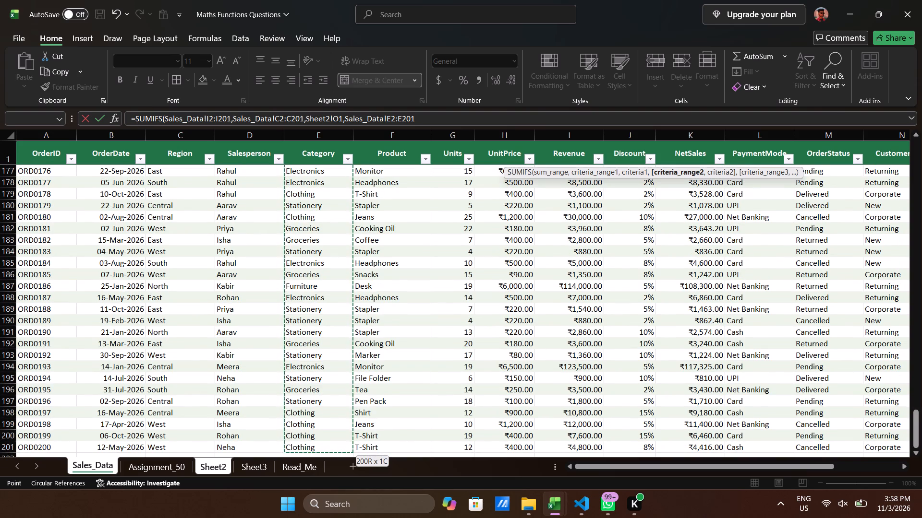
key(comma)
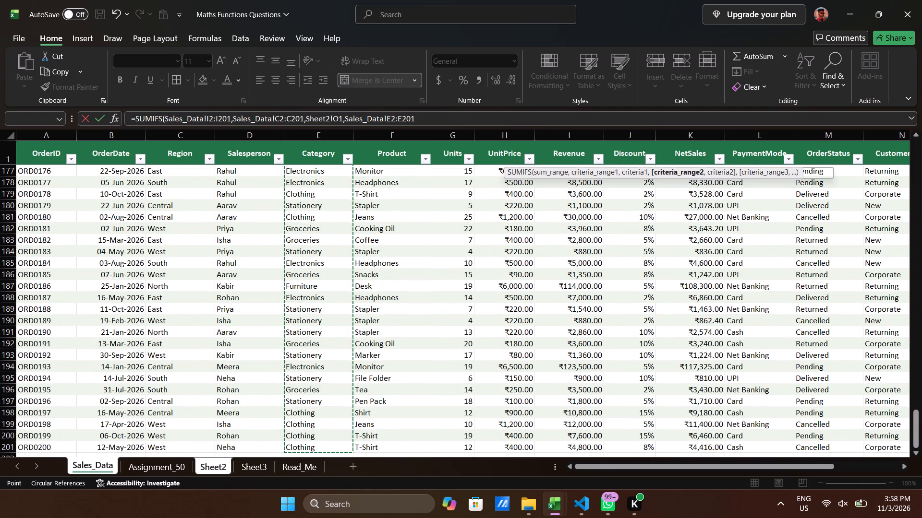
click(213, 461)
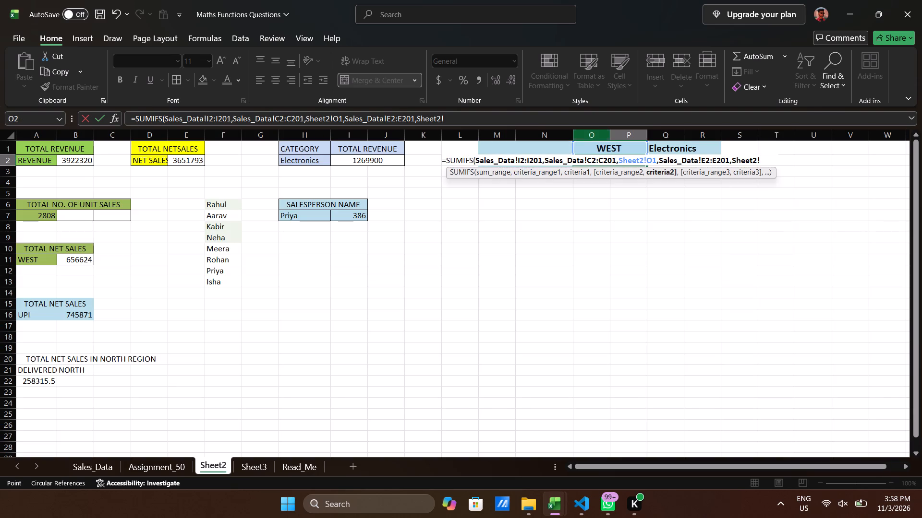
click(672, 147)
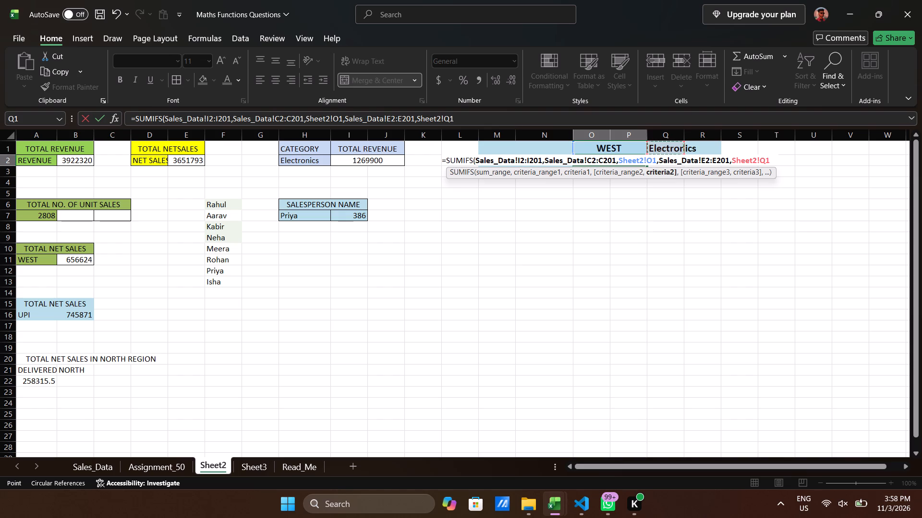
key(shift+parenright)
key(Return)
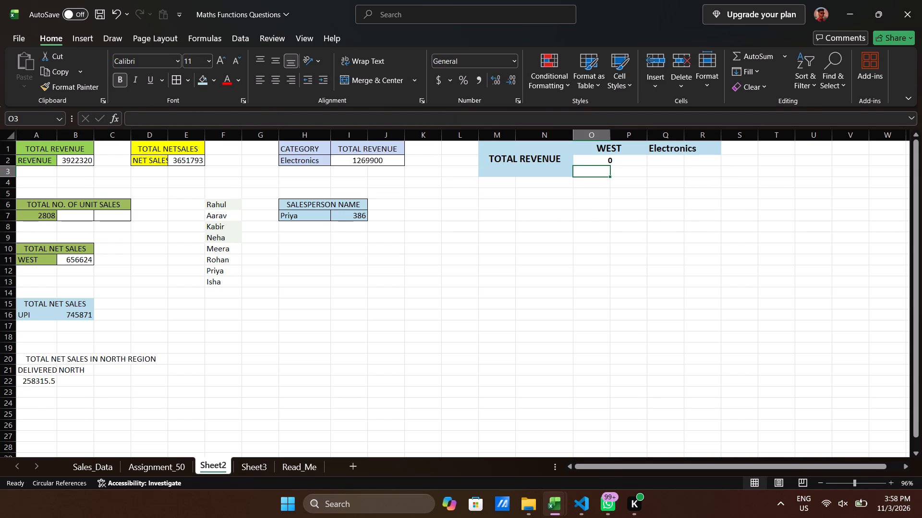
Review the arguments of the SUMIFS formula in cell O2 without changing them.
click(614, 158)
double_click(614, 158)
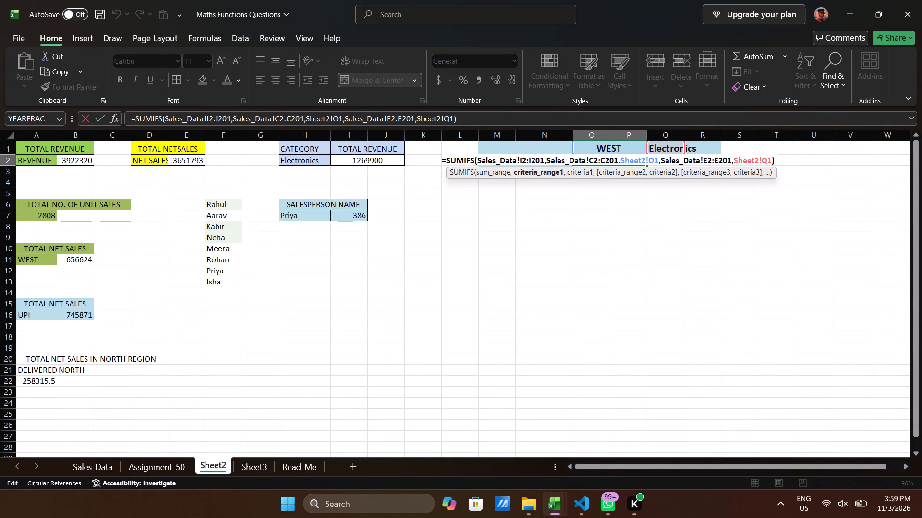
click(546, 159)
click(543, 160)
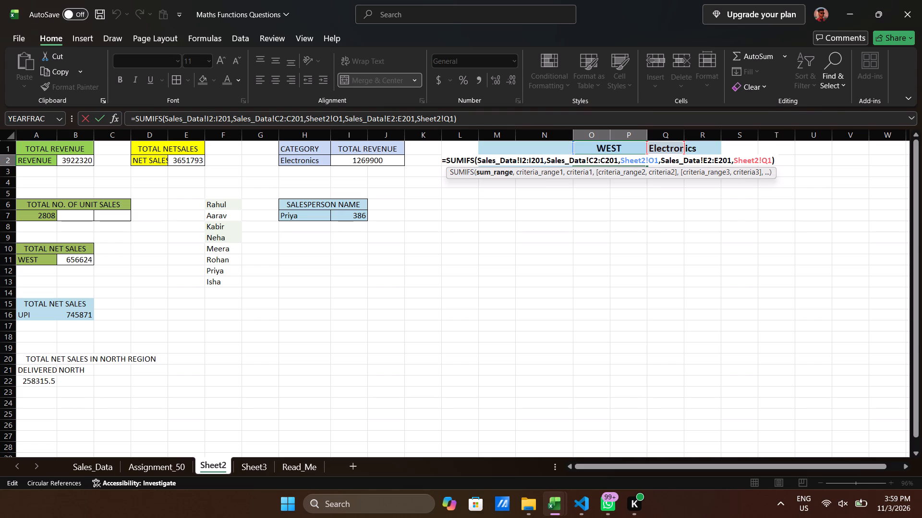
key(Escape)
Examine the Sales_Data records and columns used by the SUMIFS formula.
click(85, 464)
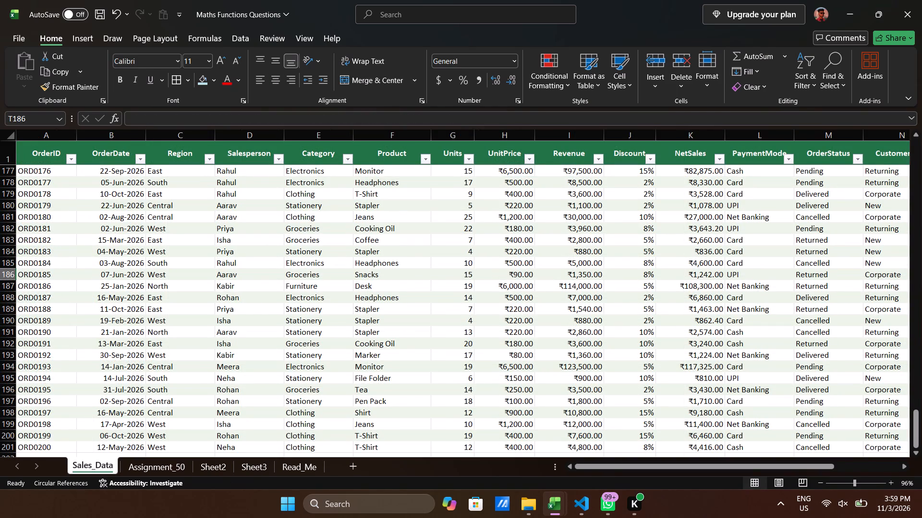
scroll(182, 329, down, 3)
scroll(182, 329, up, 1)
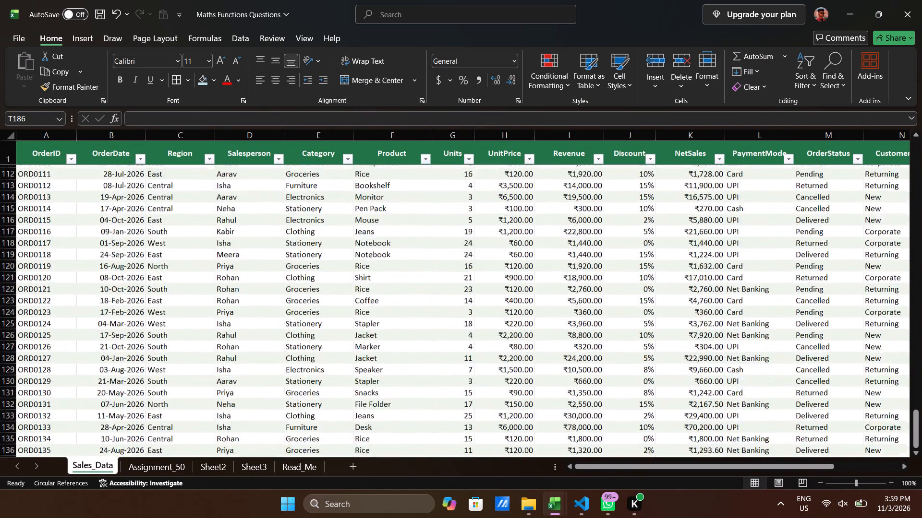
scroll(182, 329, up, 11)
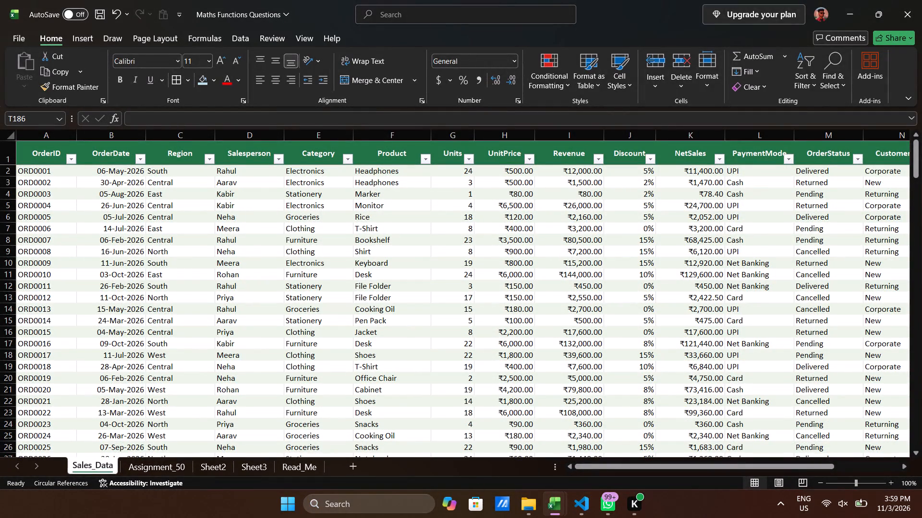
scroll(762, 392, left, 4)
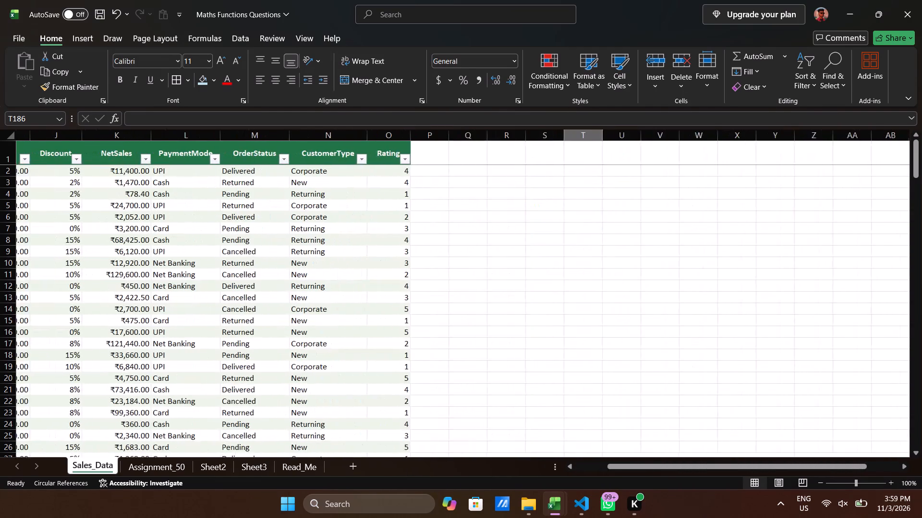
scroll(709, 399, left, 1)
scroll(569, 482, down, 1)
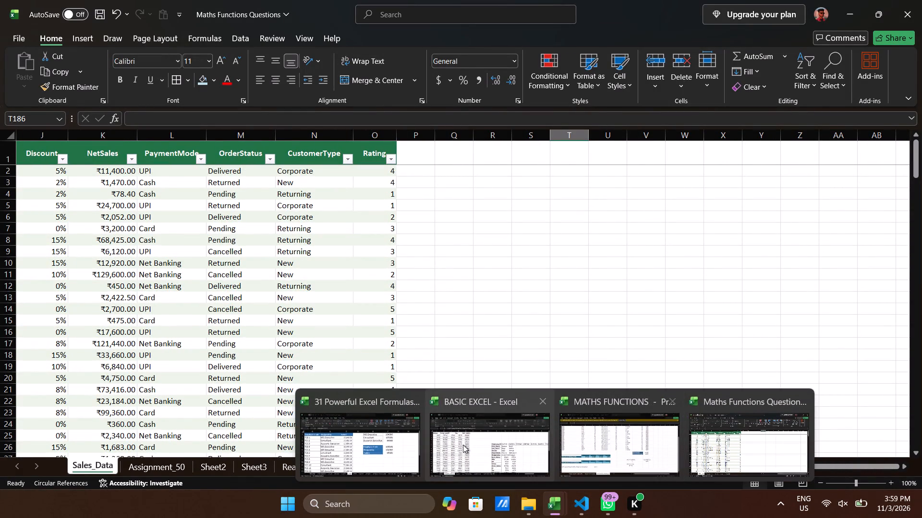
Clear all contents and formatting from the West/Electronics total revenue table in Sheet2 range M1:S3.
click(214, 462)
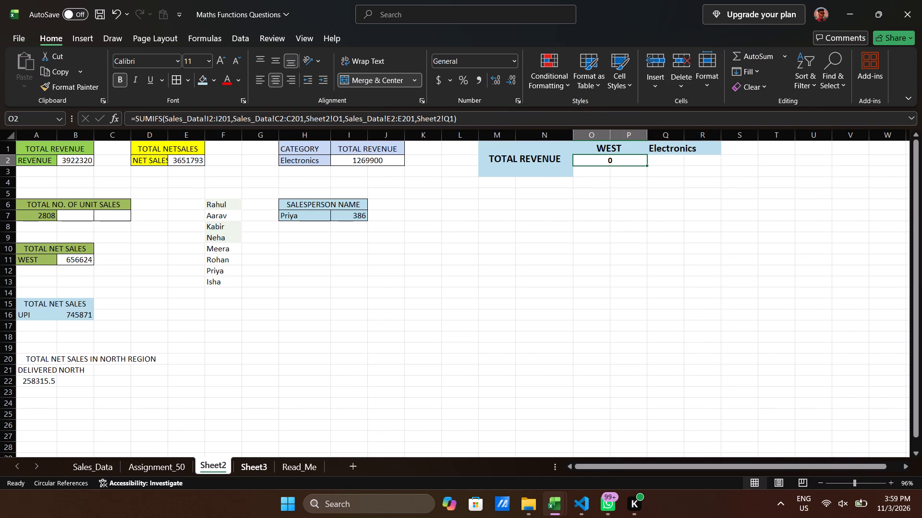
drag(484, 150, 642, 168)
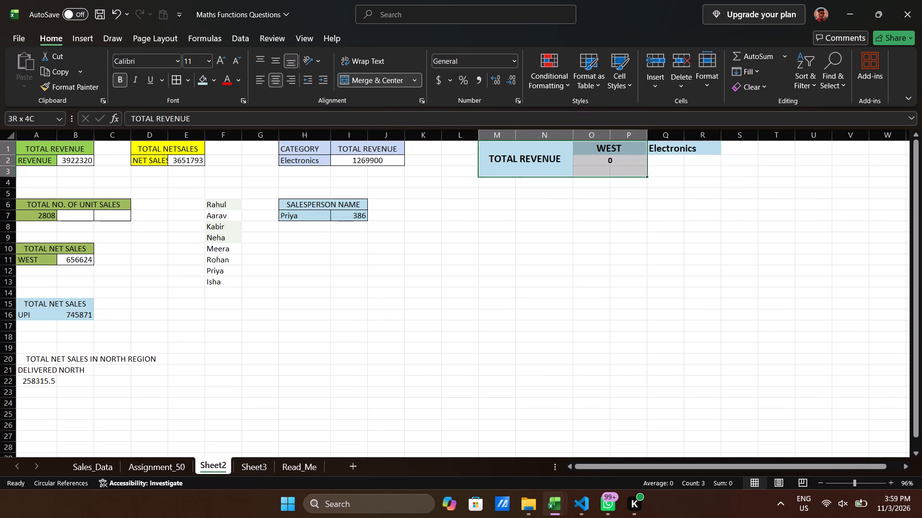
drag(642, 168, 733, 158)
right_click(733, 158)
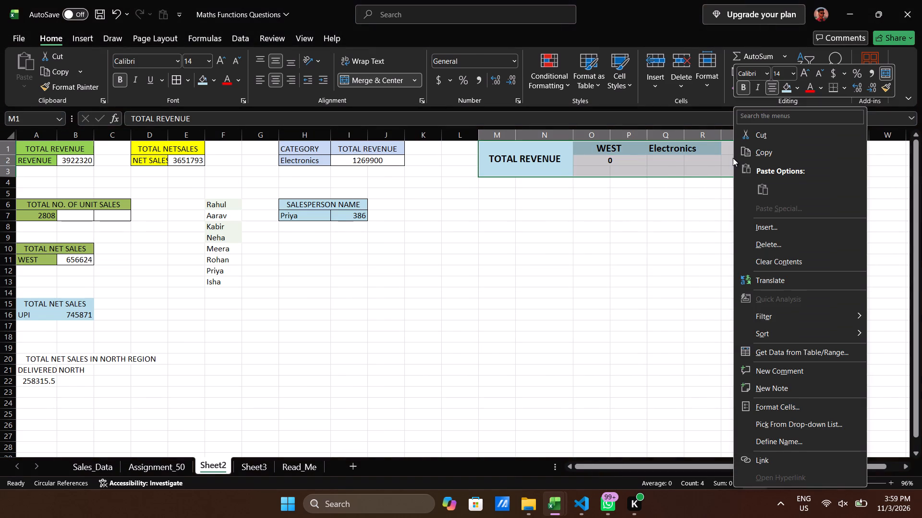
click(778, 409)
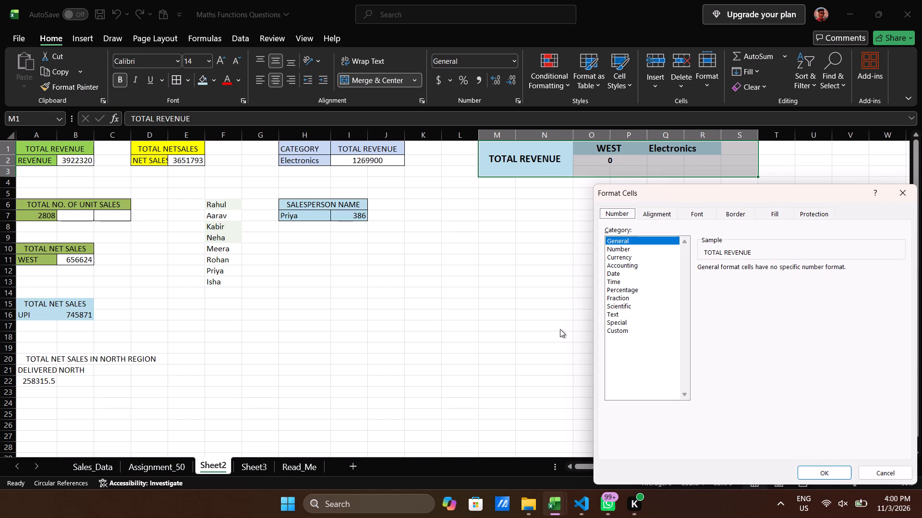
click(560, 329)
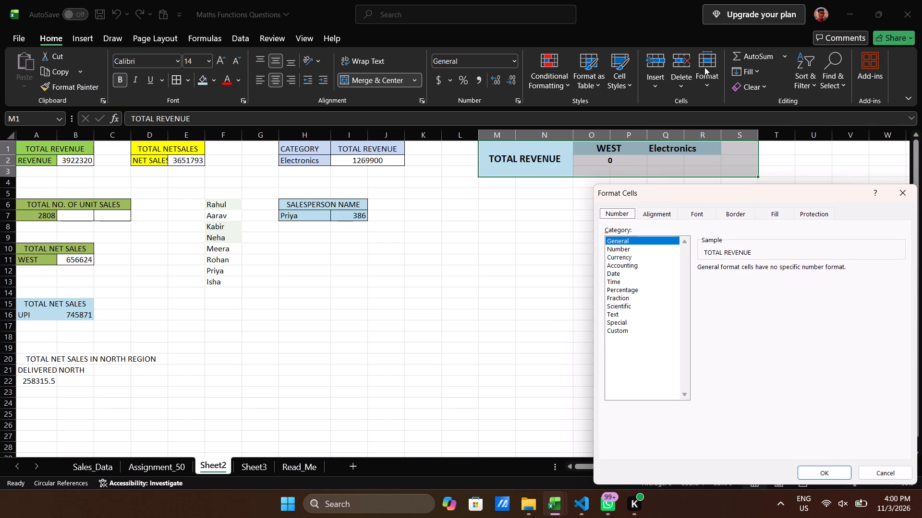
click(704, 67)
click(704, 67)
key(Escape)
click(704, 67)
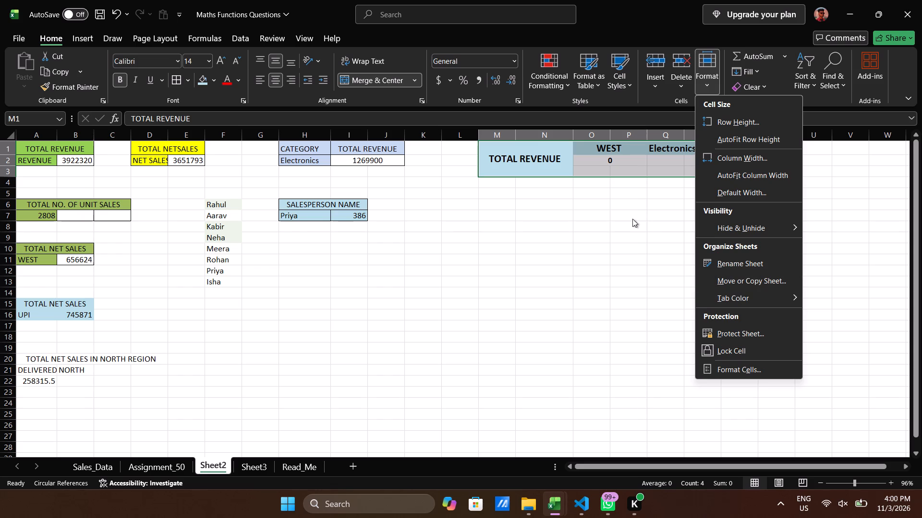
click(675, 78)
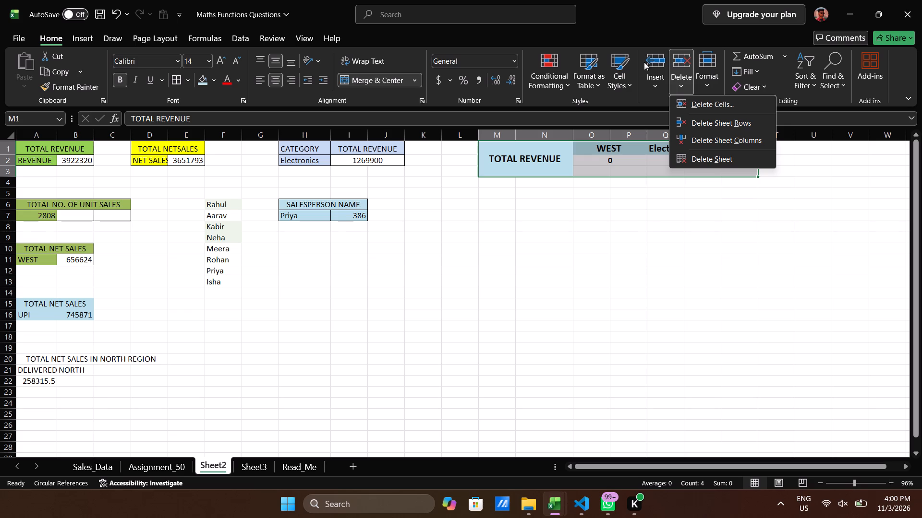
click(638, 195)
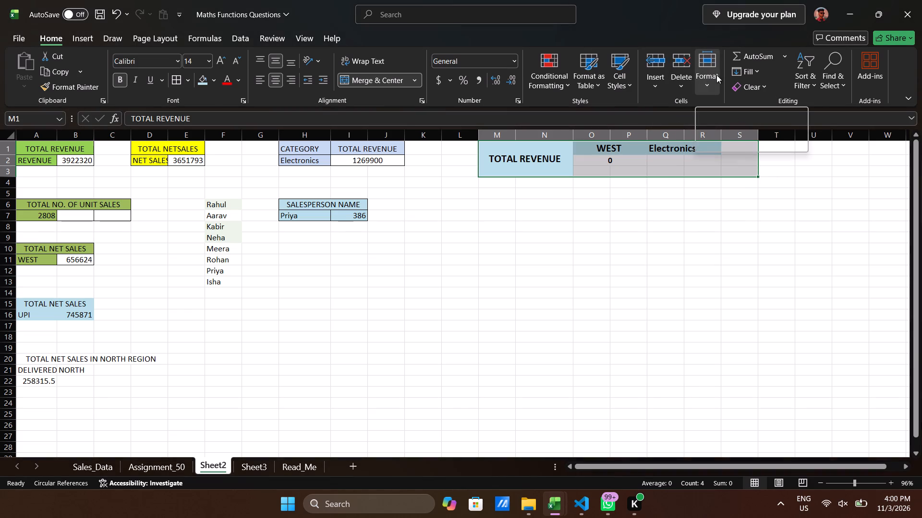
click(750, 83)
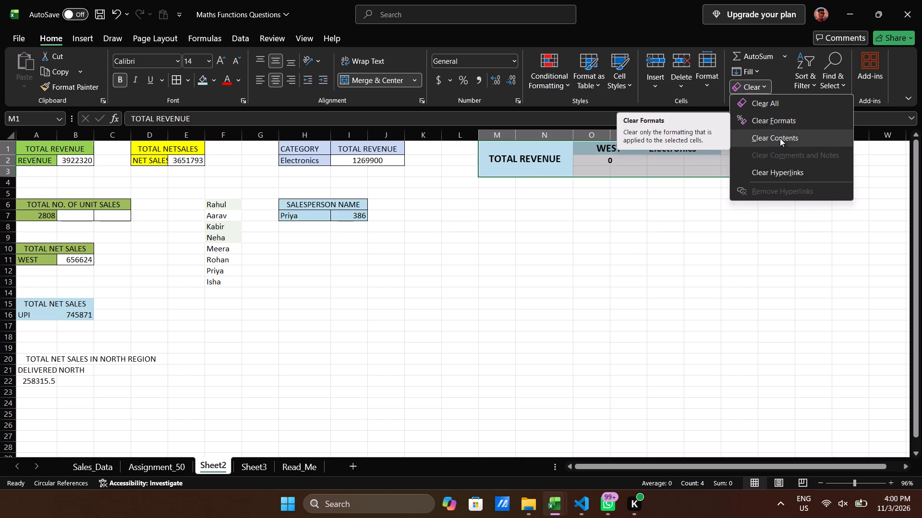
double_click(765, 106)
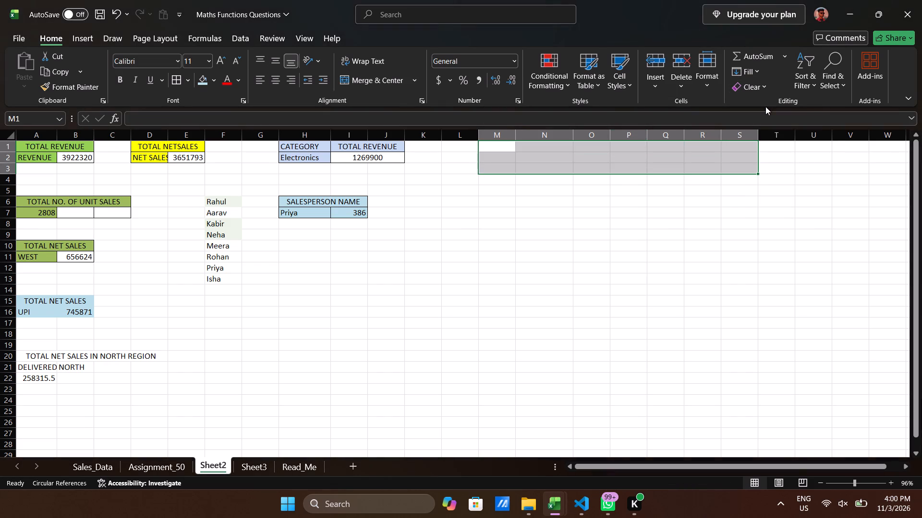
click(543, 180)
click(494, 151)
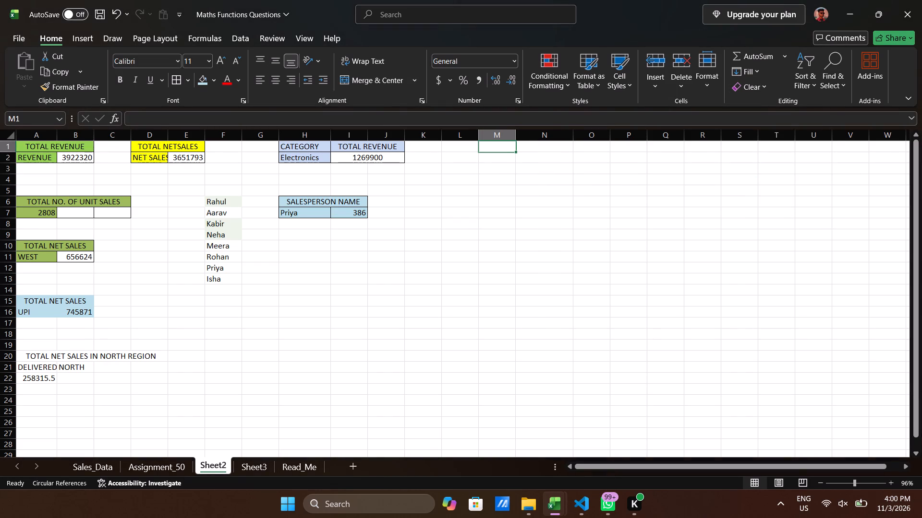
Enter the labels WEST in cell M1 and ELECTRONICS in cell N1 of Sheet2.
text(WES)
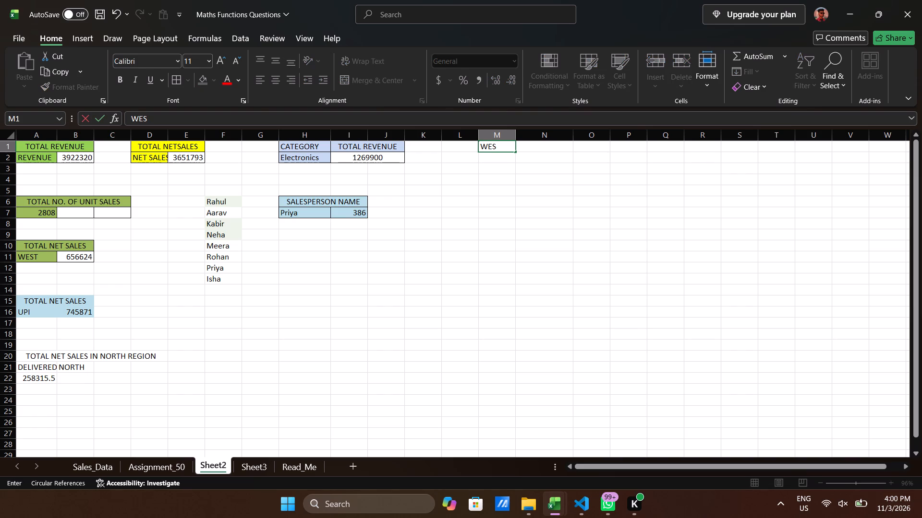
key(e)
key(BackSpace)
key(t)
key(Tab)
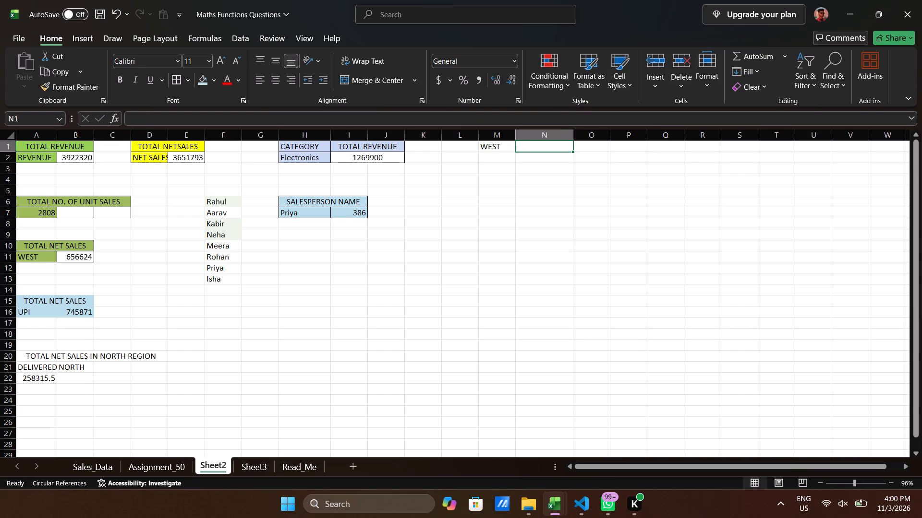
text(ELE)
key(c)
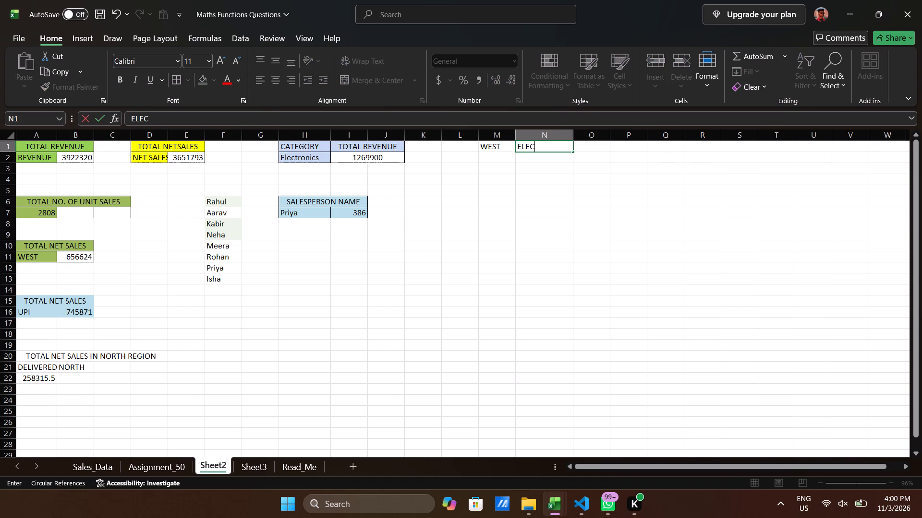
text(TRONICS)
key(Return)
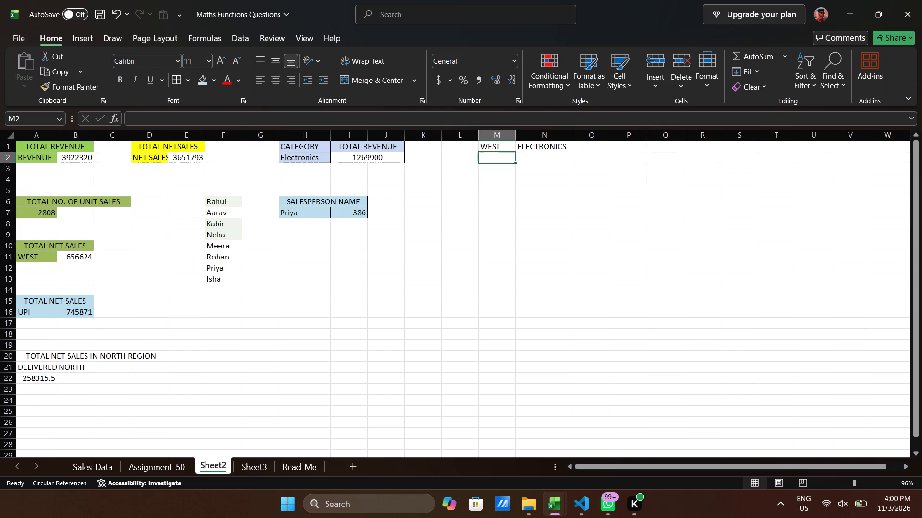
Enter the label TOTAL REVENUE in cell M2 and merge and center it across M2:N2.
text(TOTAL RE)
text(VE)
text(NUE)
key(space)
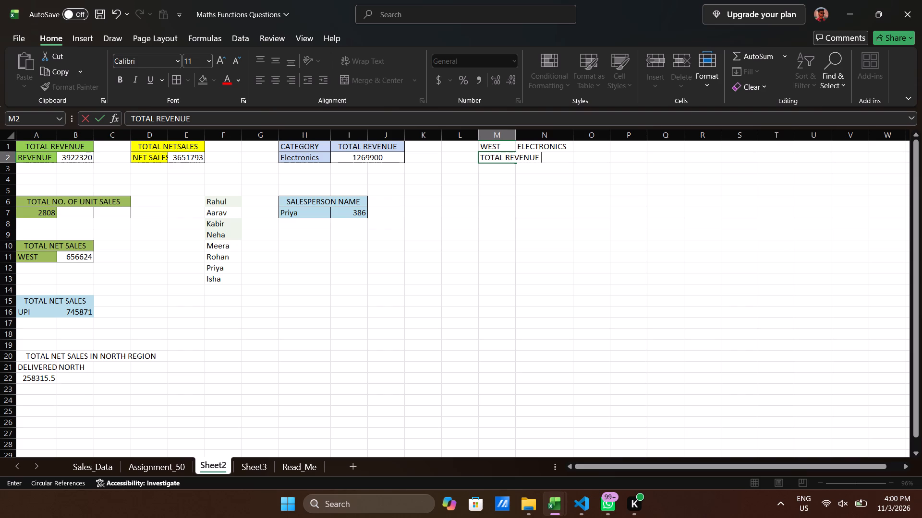
key(Tab)
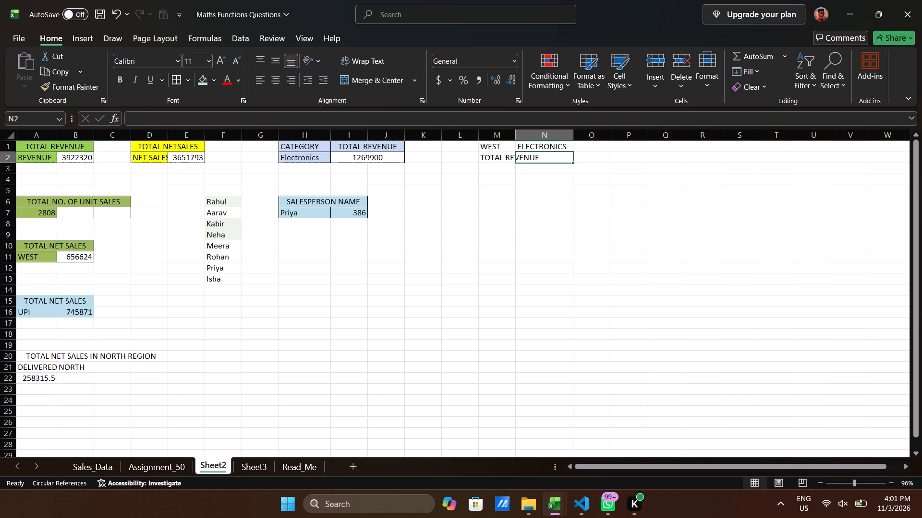
drag(491, 156, 535, 163)
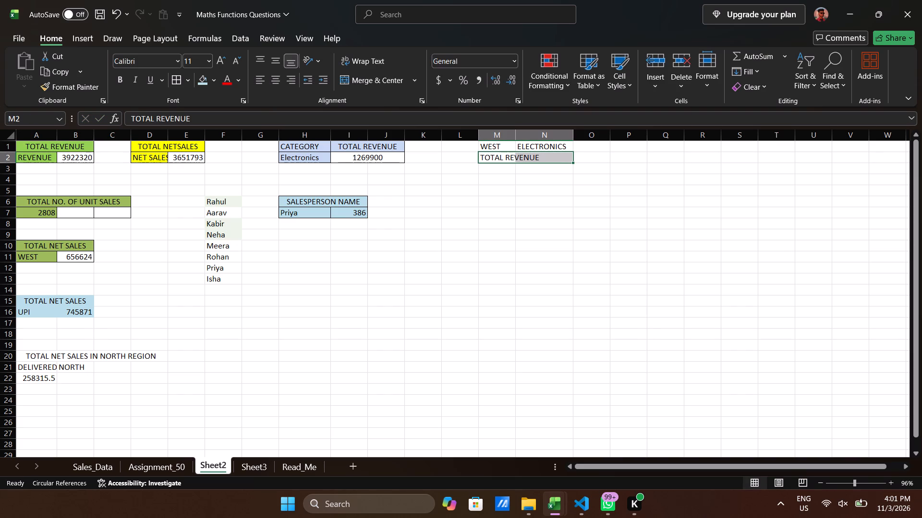
click(386, 83)
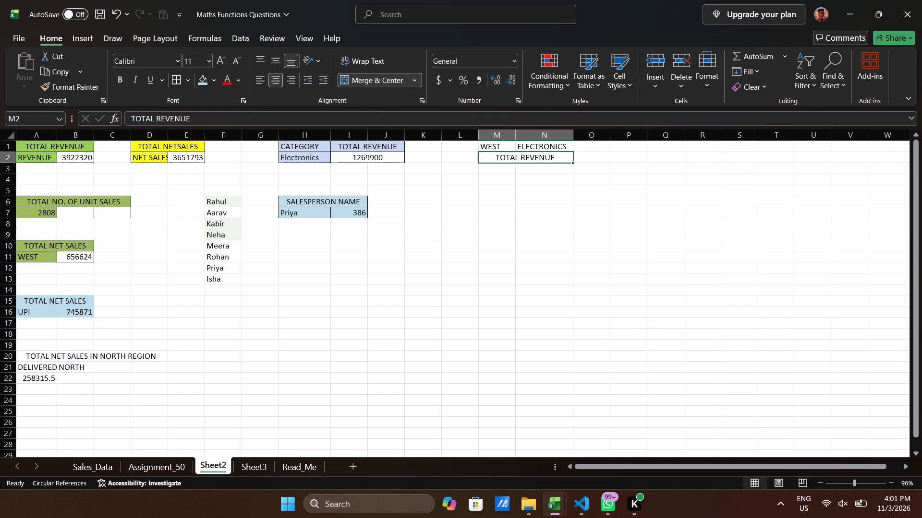
Copy the WEST and ELECTRONICS labels from M1:N1 to O1:P1 and delete the originals.
drag(488, 146, 535, 147)
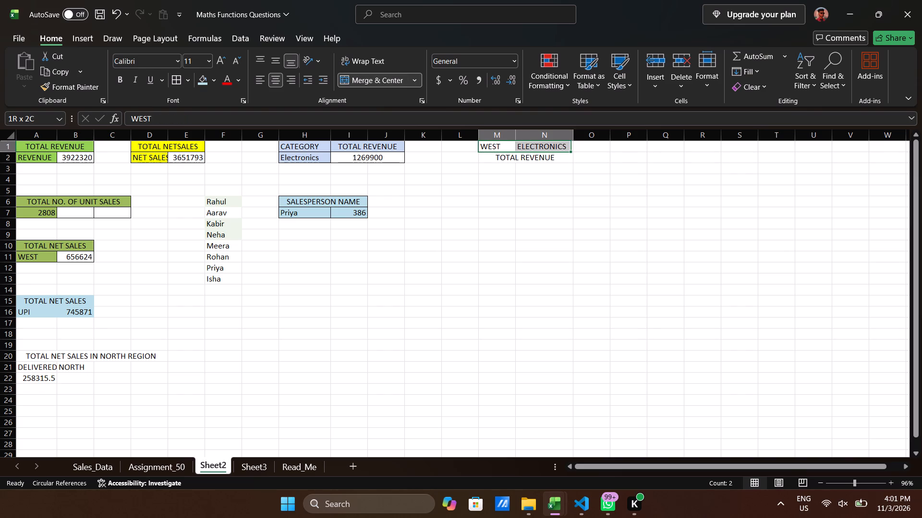
drag(535, 147, 537, 147)
key(ctrl+c)
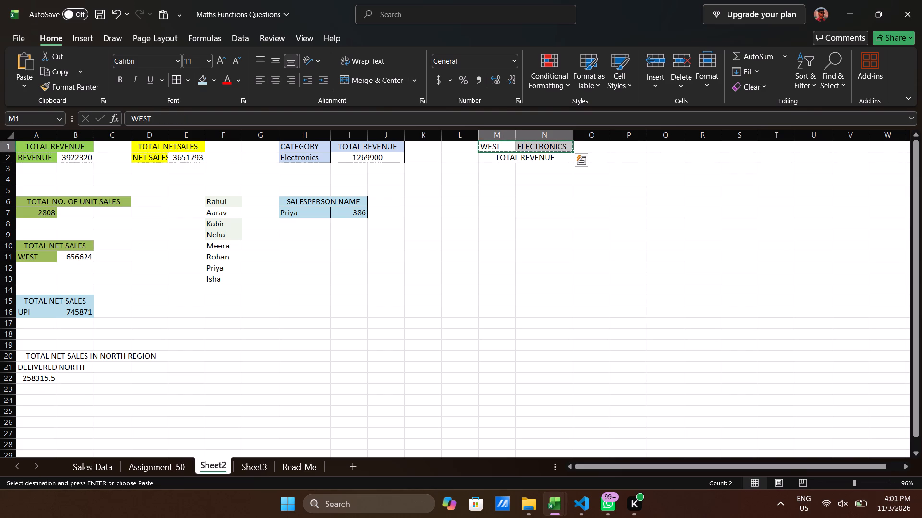
click(581, 147)
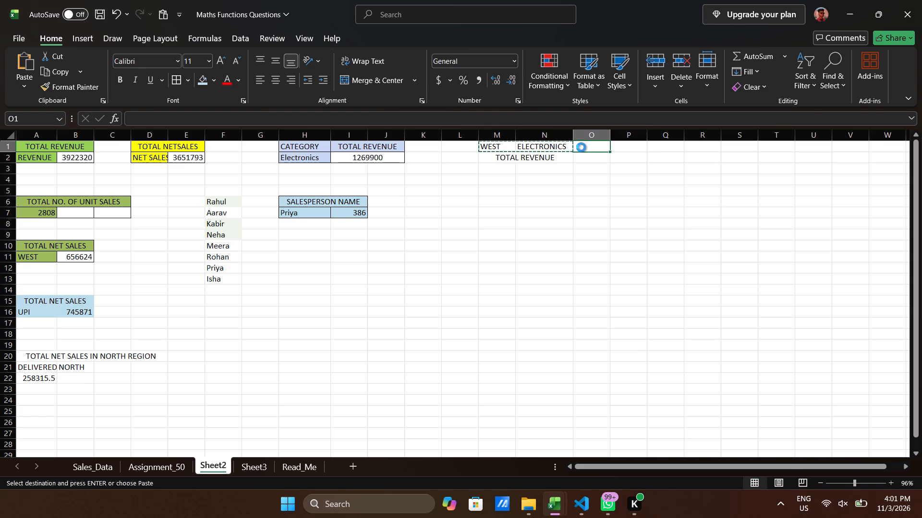
key(ctrl+v)
click(535, 149)
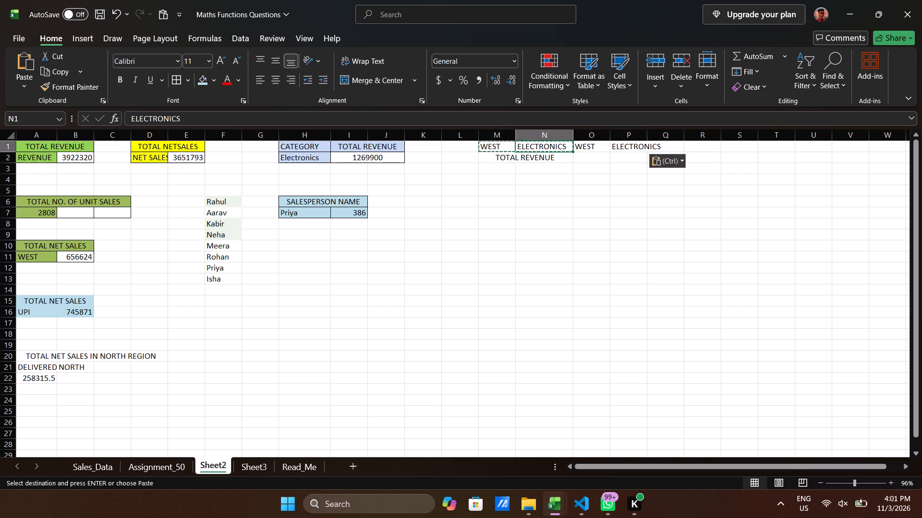
drag(500, 148, 549, 151)
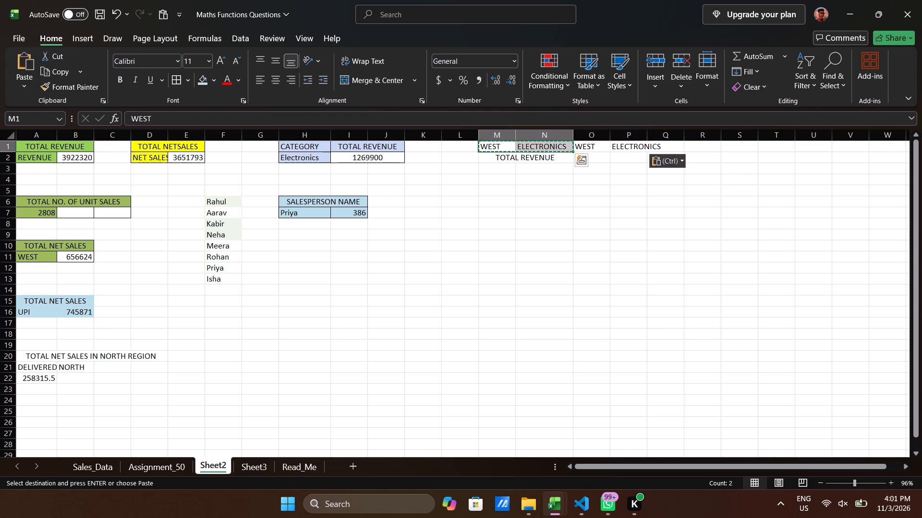
key(Delete)
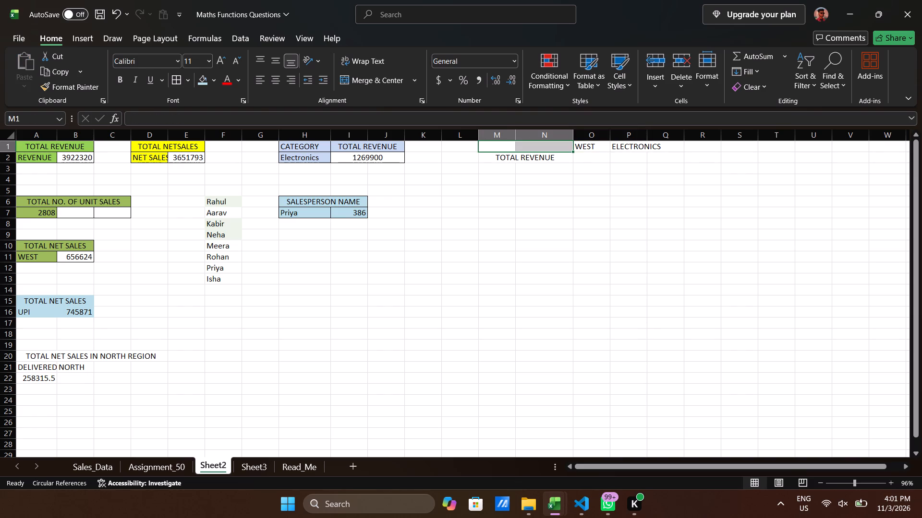
Make the TOTAL REVENUE label in M2 and the WEST and ELECTRONICS labels in O1:Q1 bold.
drag(504, 160, 546, 158)
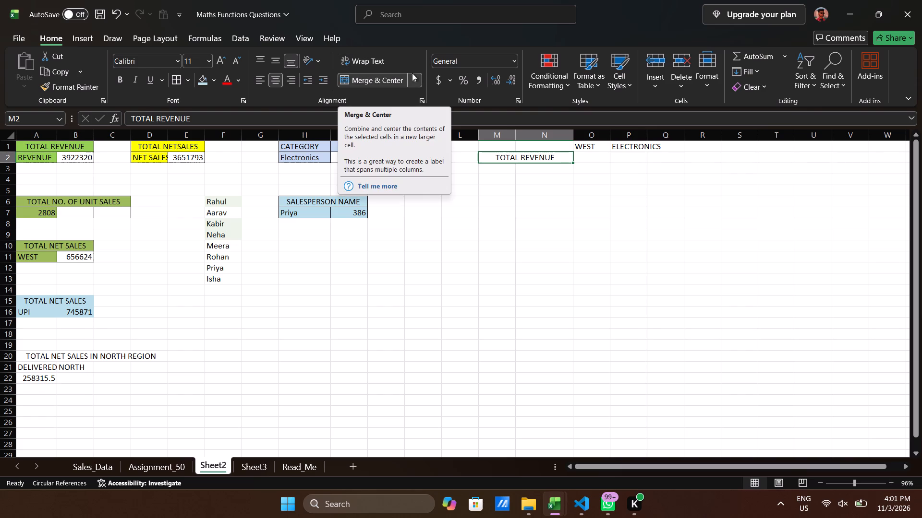
key(ctrl+b)
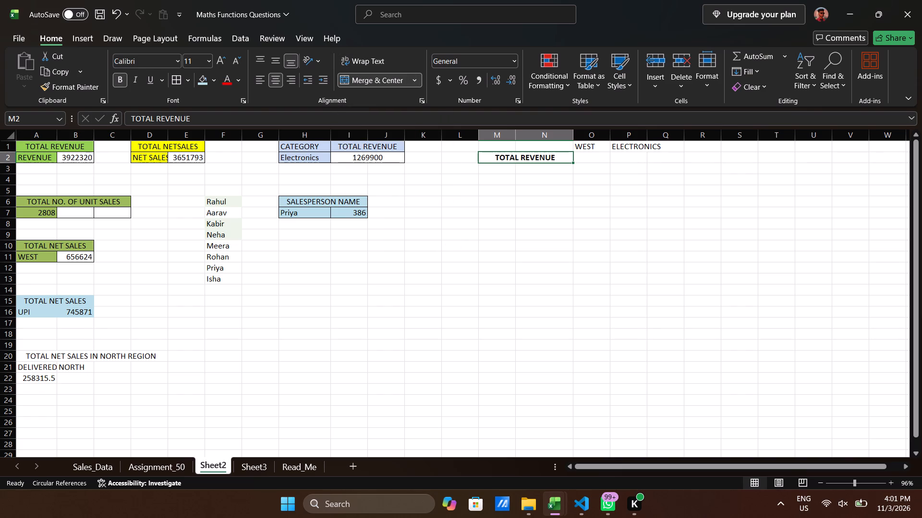
drag(587, 143, 629, 144)
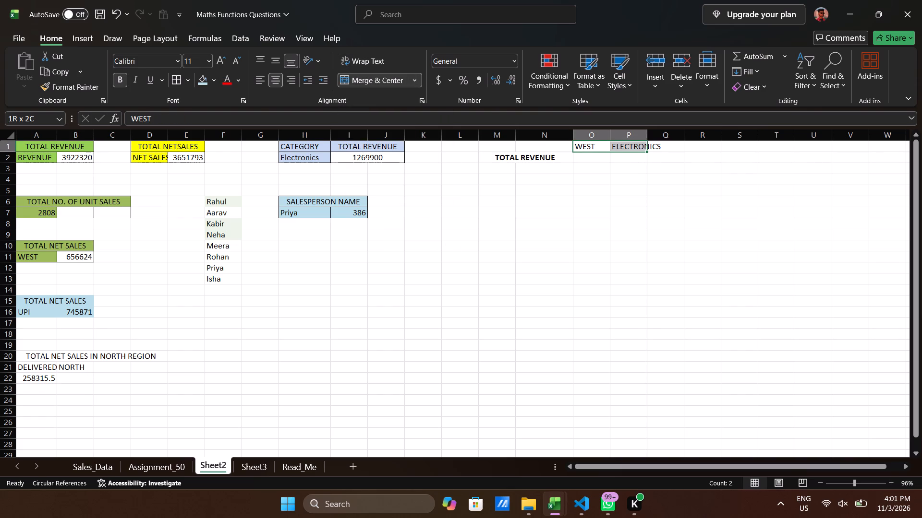
drag(629, 144, 658, 147)
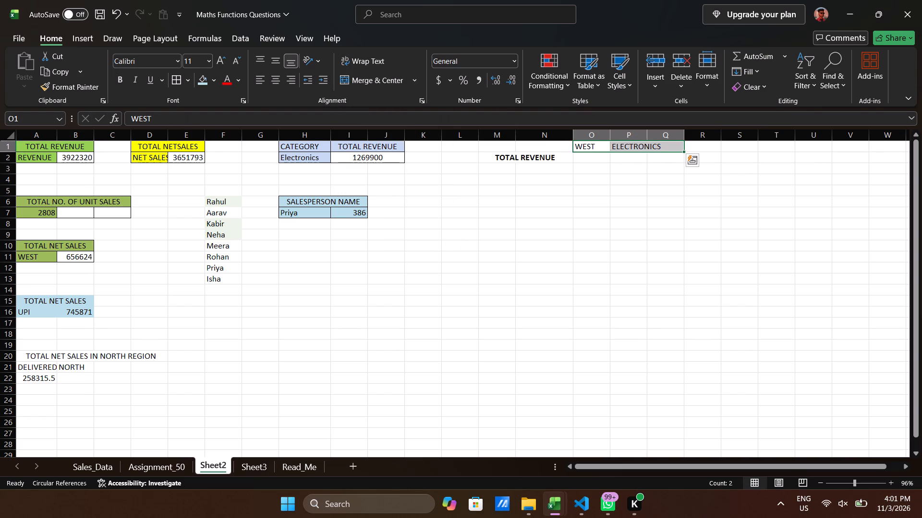
key(ctrl+b)
Start a SUMIFS formula in cell O2 with the Revenue data Sales_Data!I2:I201 as the sum range.
click(588, 164)
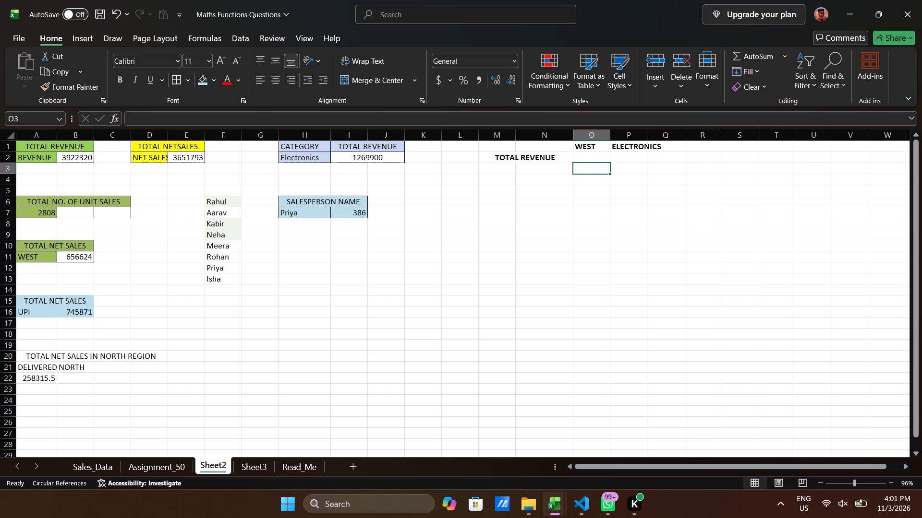
click(581, 156)
key(equal)
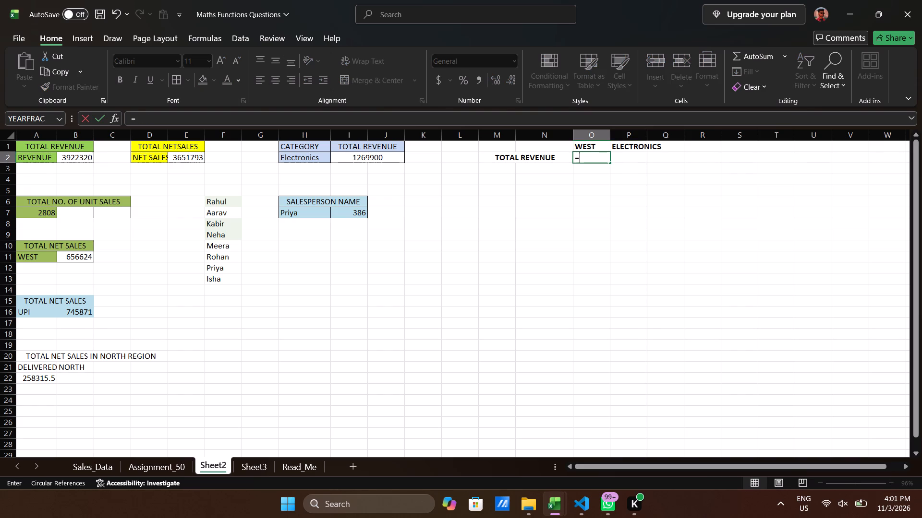
text(SUMIFS)
key(Tab)
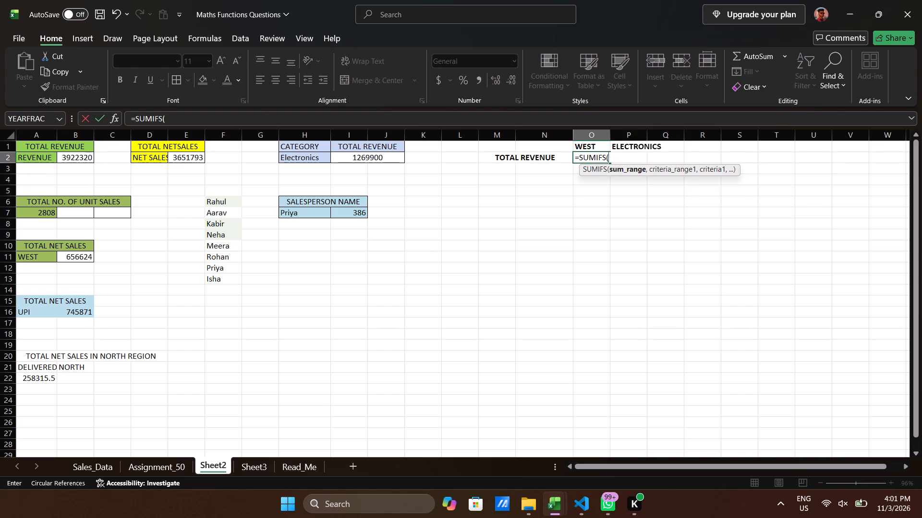
click(76, 466)
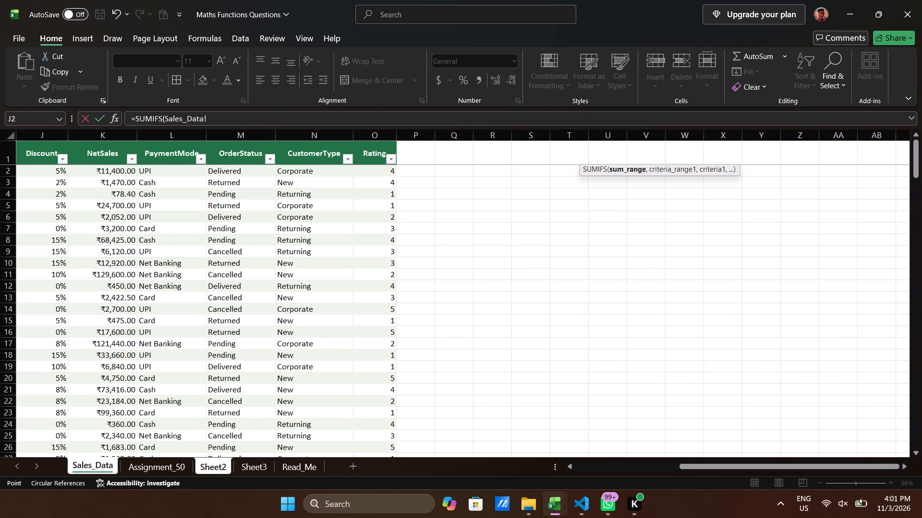
scroll(165, 180, right, 1)
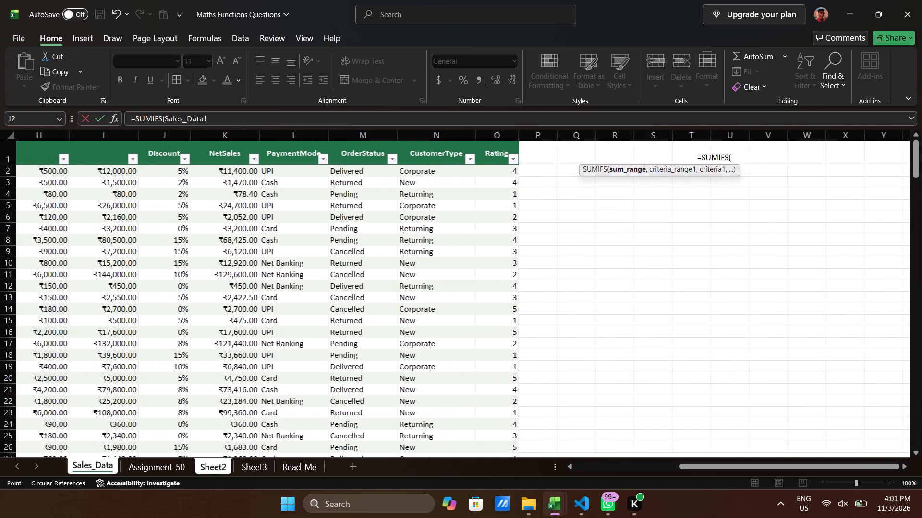
scroll(165, 180, right, 3)
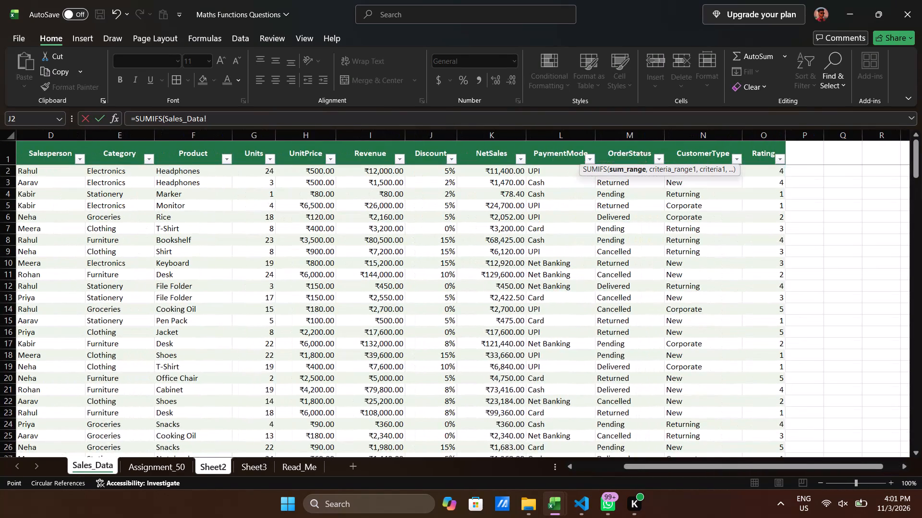
scroll(542, 171, up, 1)
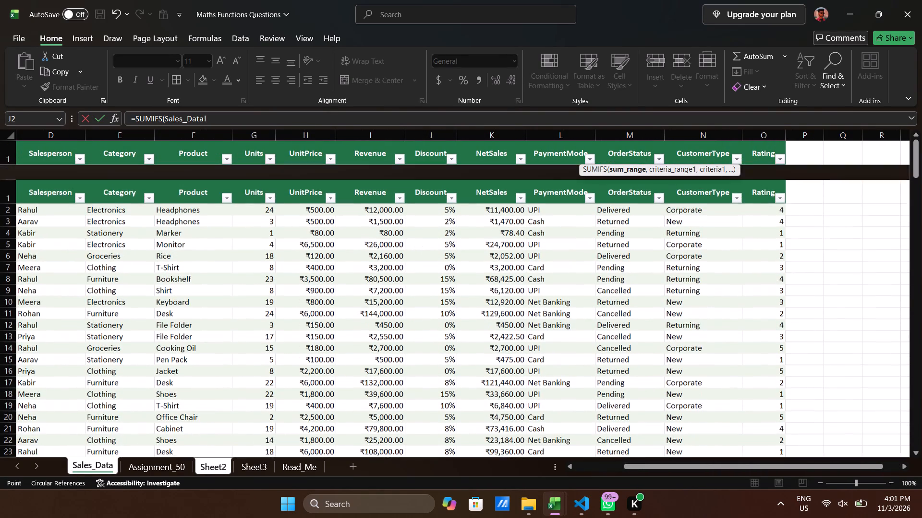
click(382, 172)
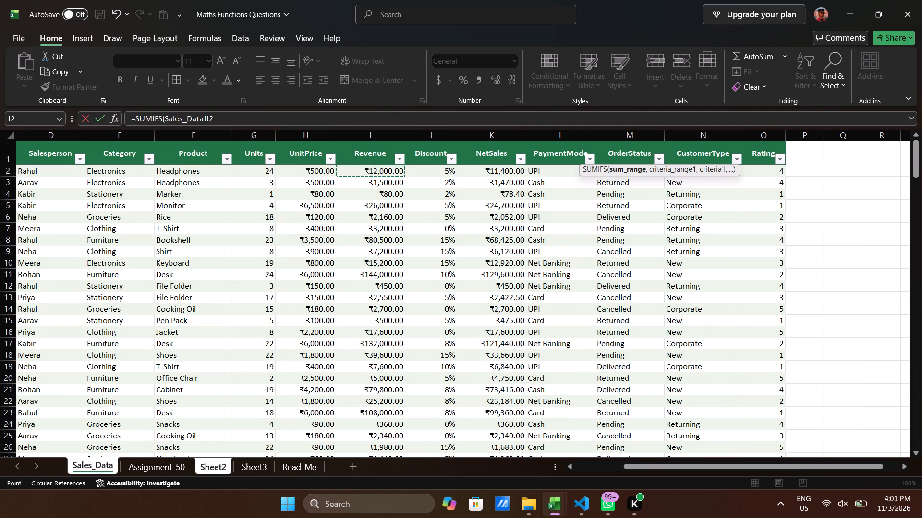
key(ctrl+shift+Down)
key(comma)
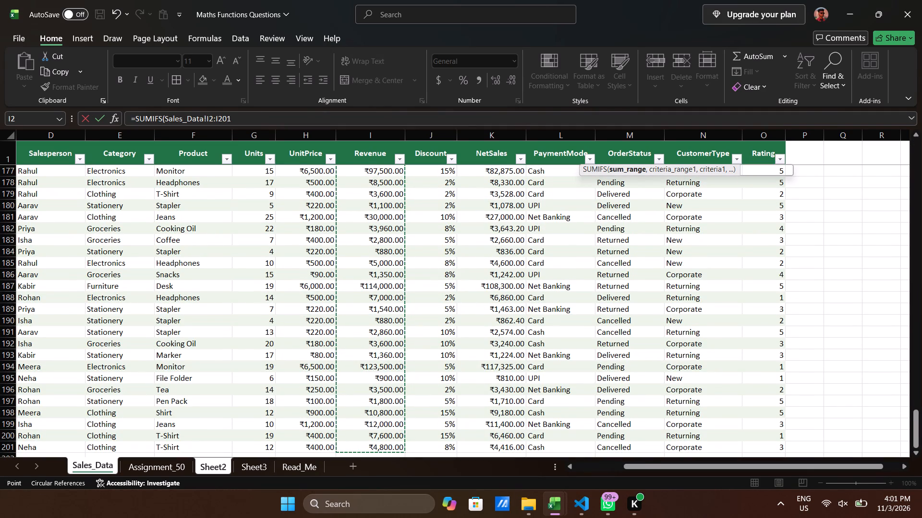
Add the Category data Sales_Data!E2:E201 as the first criteria range, with the Electronics cell Sales_Data!E177 as its criterion.
click(111, 172)
key(ctrl+Up)
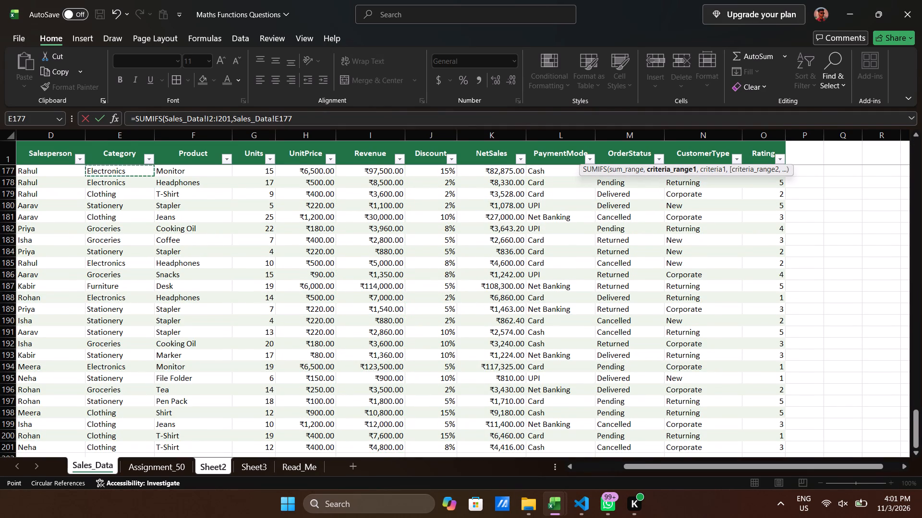
key(Down)
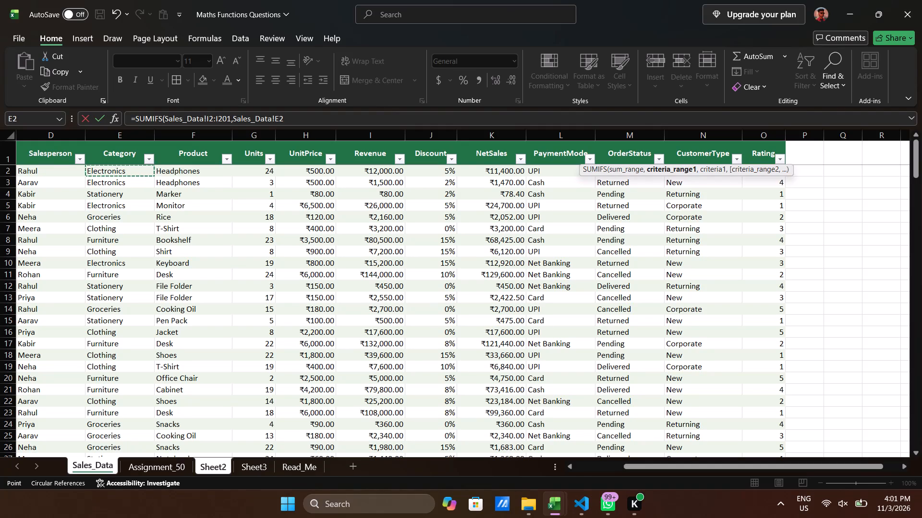
key(ctrl+shift+Down)
key(comma)
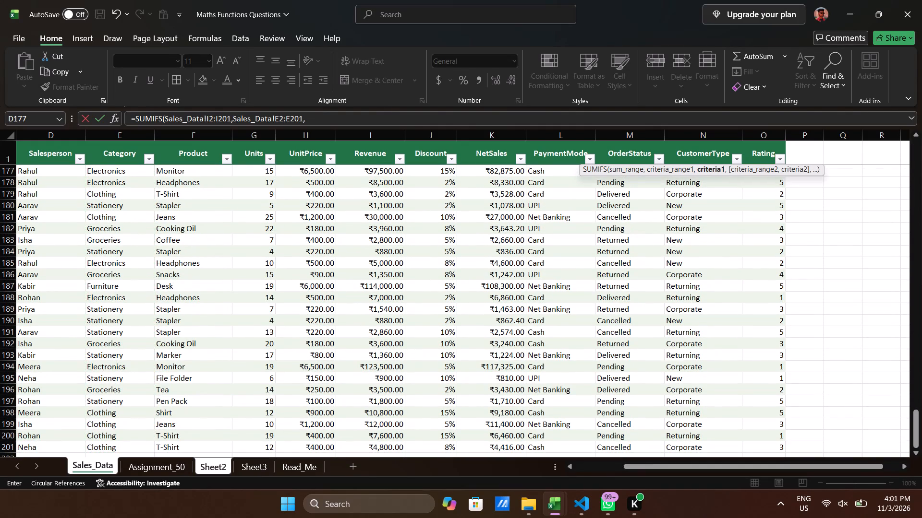
click(105, 173)
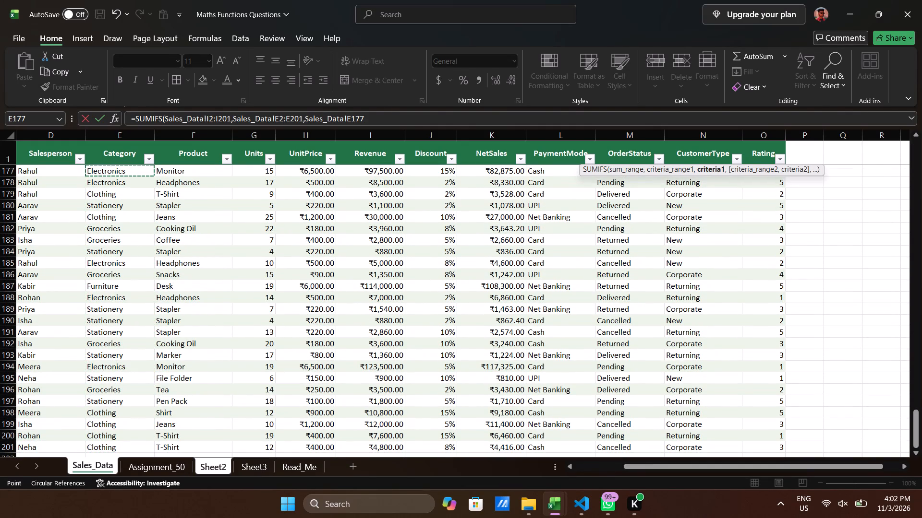
key(comma)
Complete the SUMIFS formula with the Region data Sales_Data!C2:C201 as the second criteria range and the West cell Sales_Data!C182 as its criterion.
scroll(108, 179, right, 2)
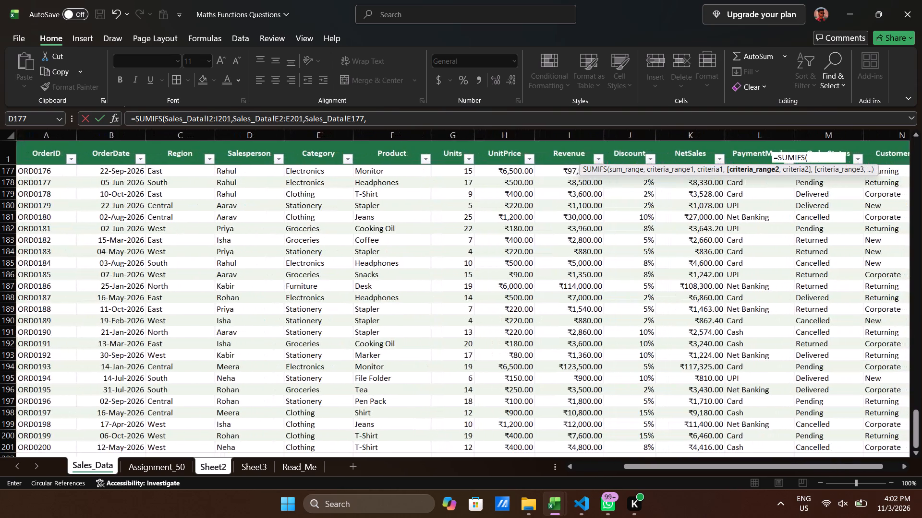
click(186, 170)
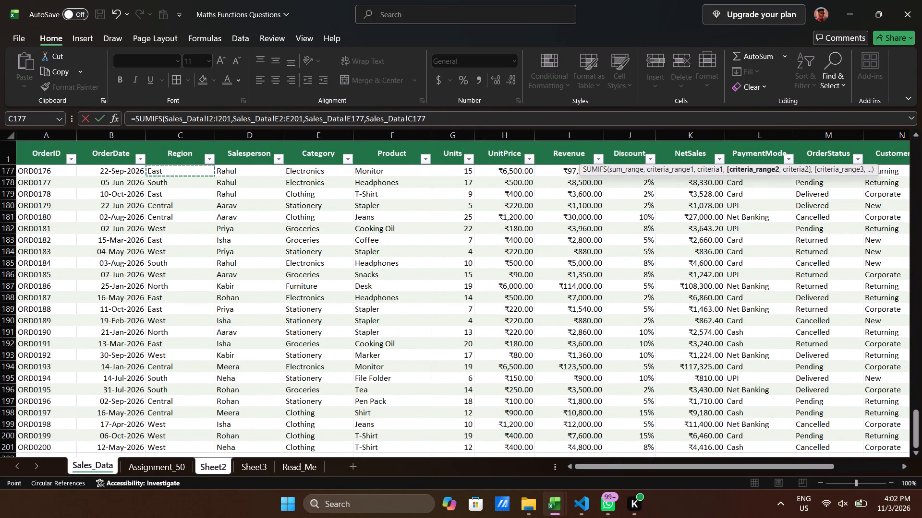
key(ctrl+Up)
key(Down)
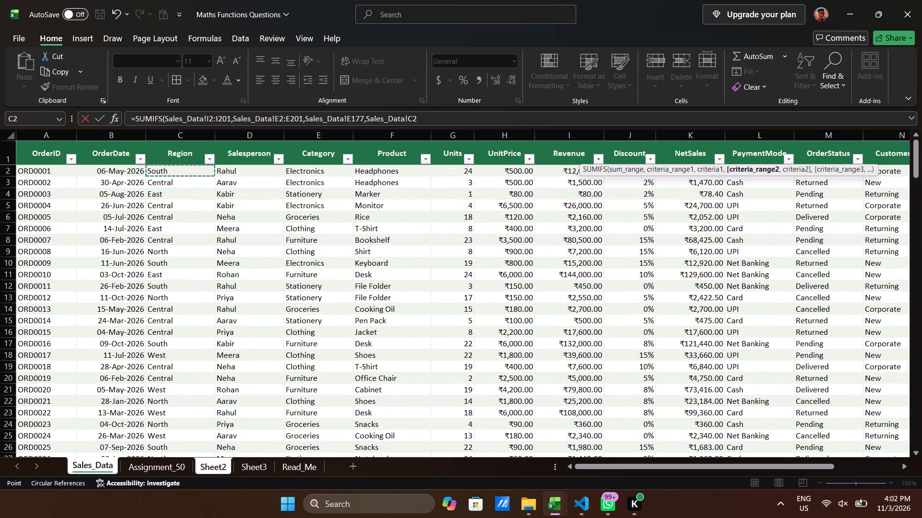
key(ctrl+shift+Down)
key(comma)
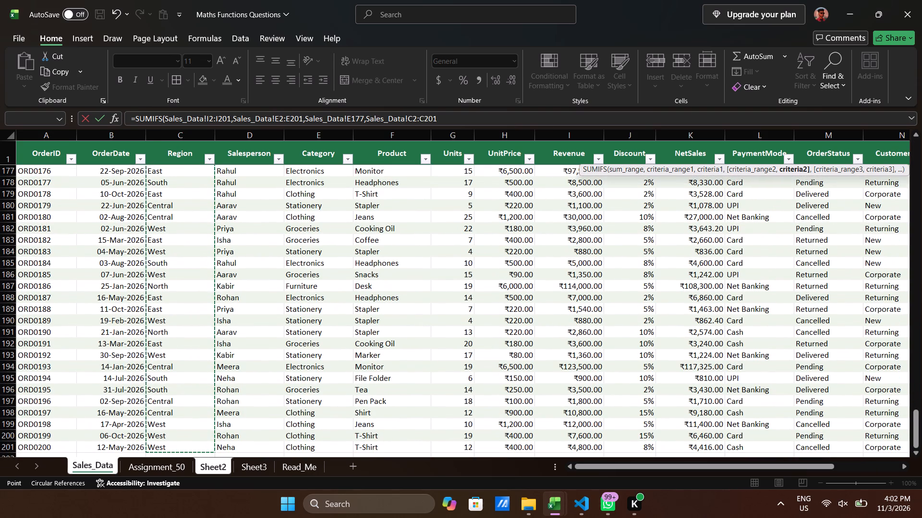
click(159, 225)
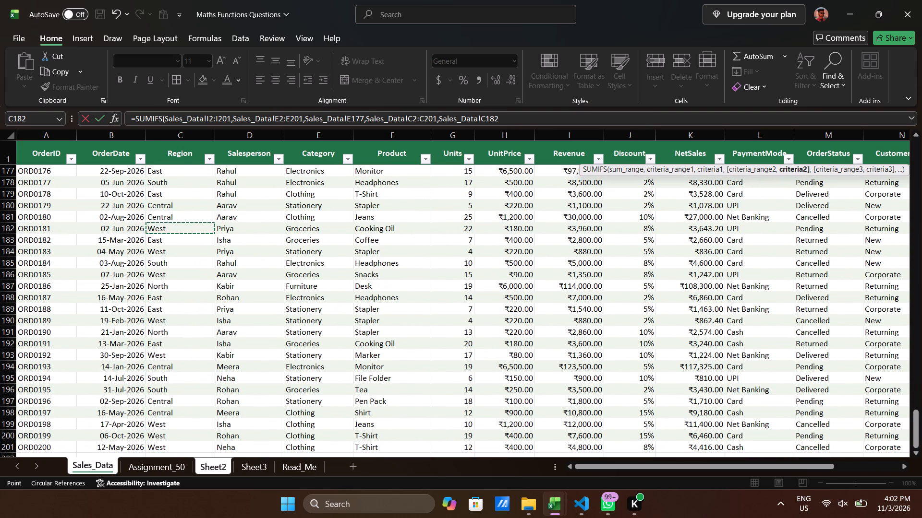
key(shift+parenright)
key(Return)
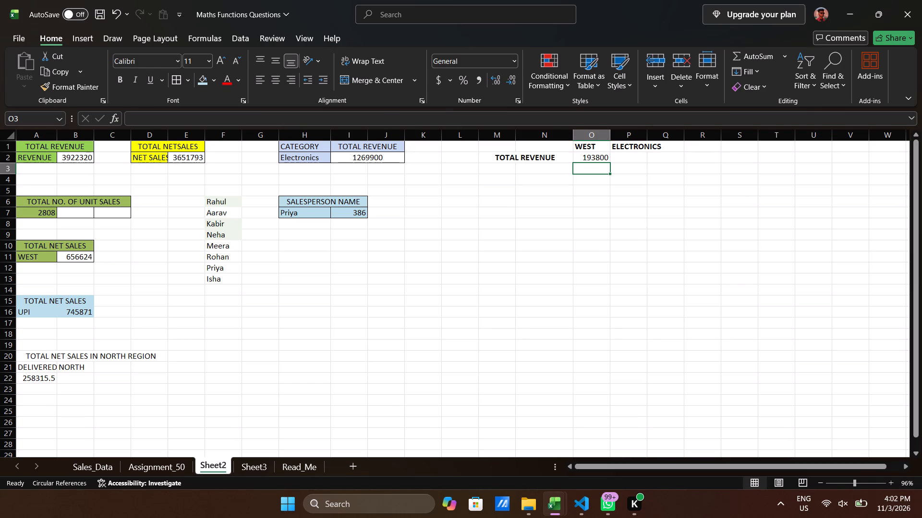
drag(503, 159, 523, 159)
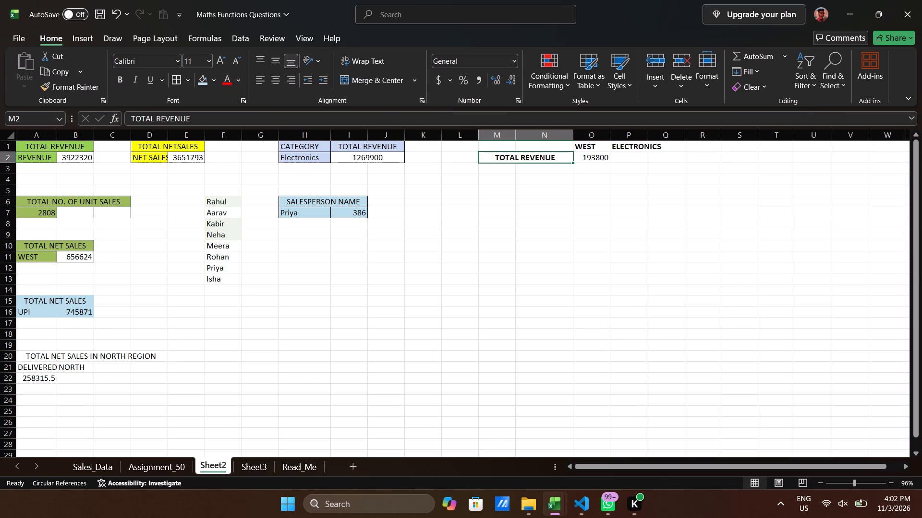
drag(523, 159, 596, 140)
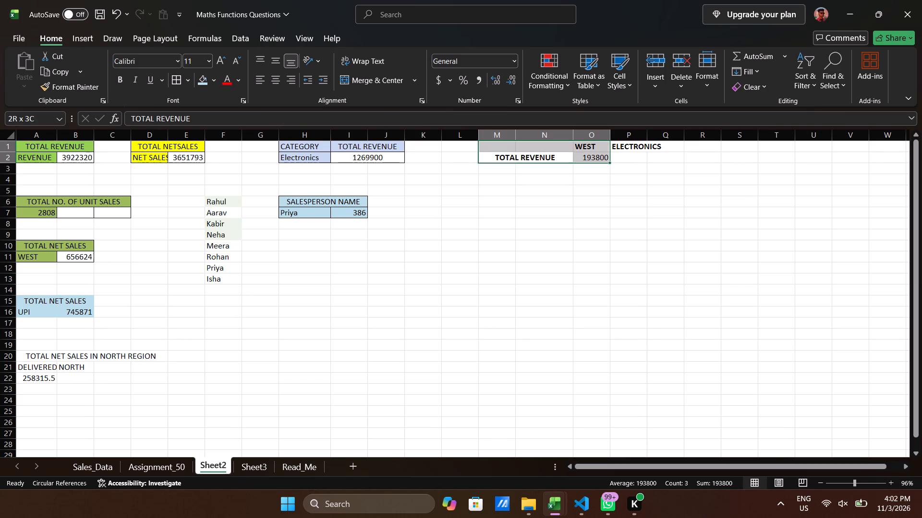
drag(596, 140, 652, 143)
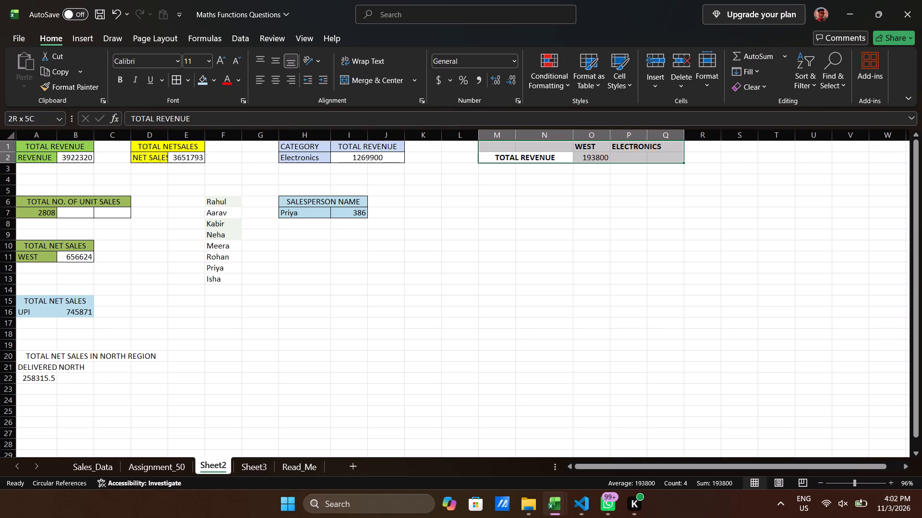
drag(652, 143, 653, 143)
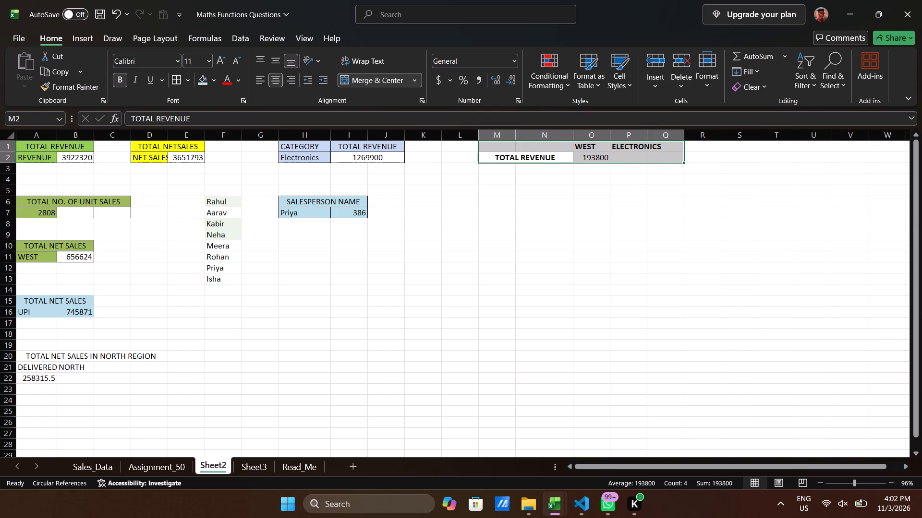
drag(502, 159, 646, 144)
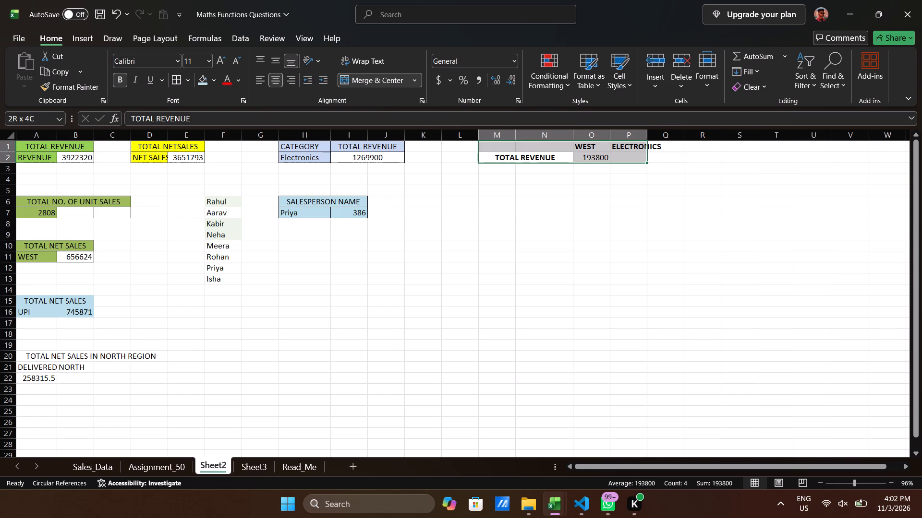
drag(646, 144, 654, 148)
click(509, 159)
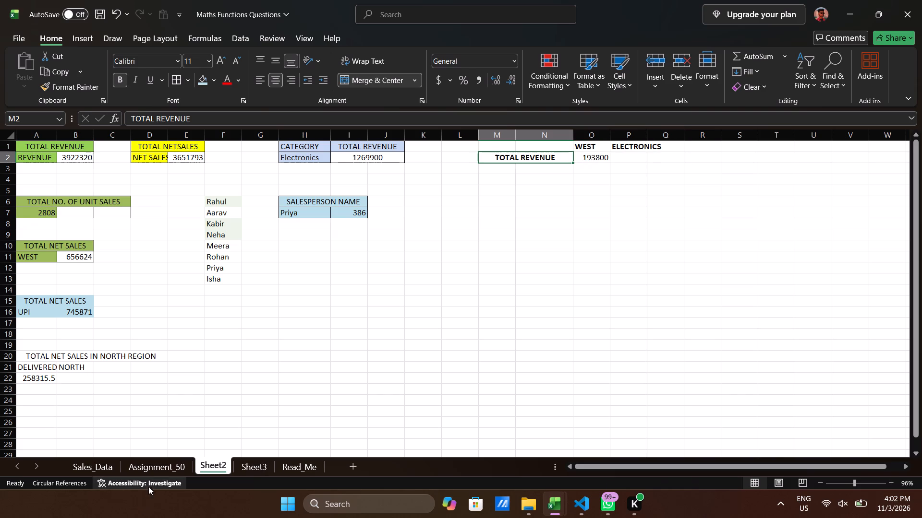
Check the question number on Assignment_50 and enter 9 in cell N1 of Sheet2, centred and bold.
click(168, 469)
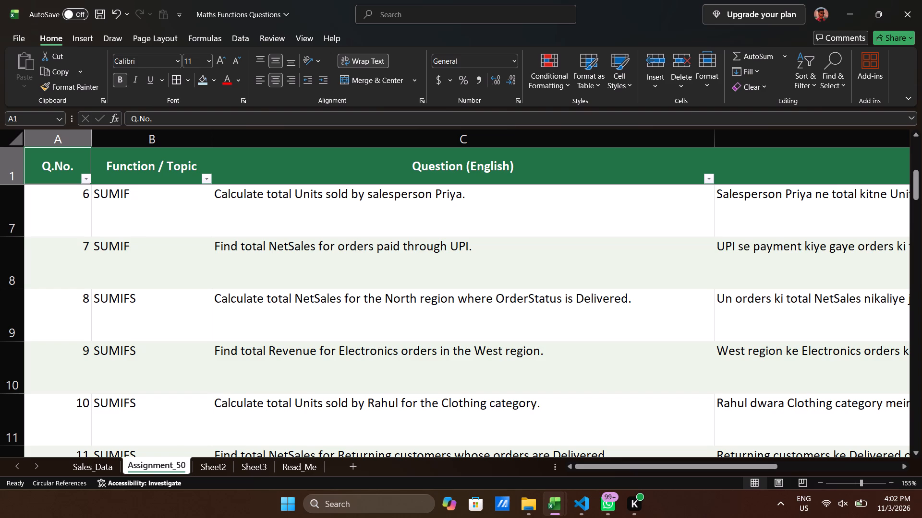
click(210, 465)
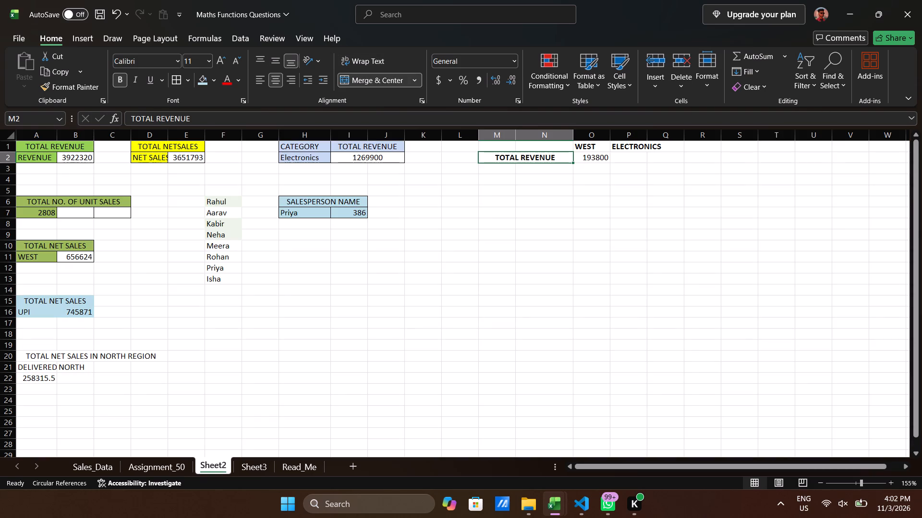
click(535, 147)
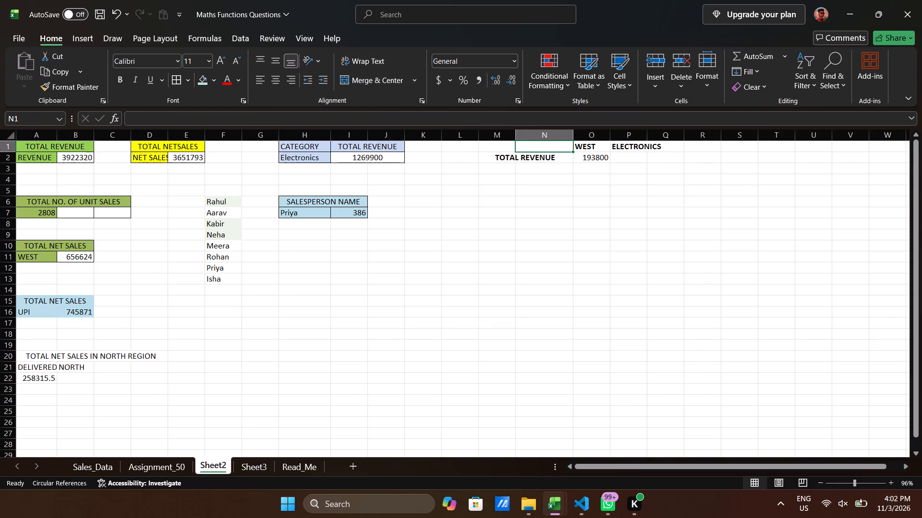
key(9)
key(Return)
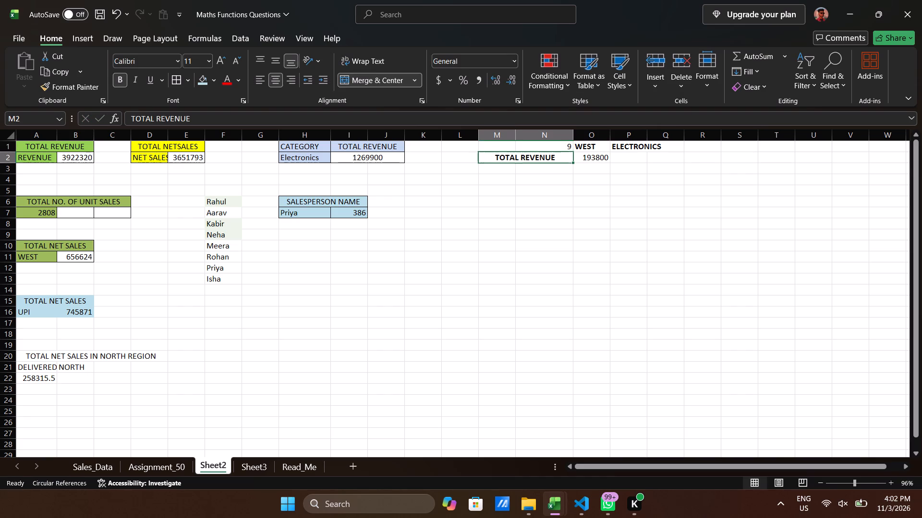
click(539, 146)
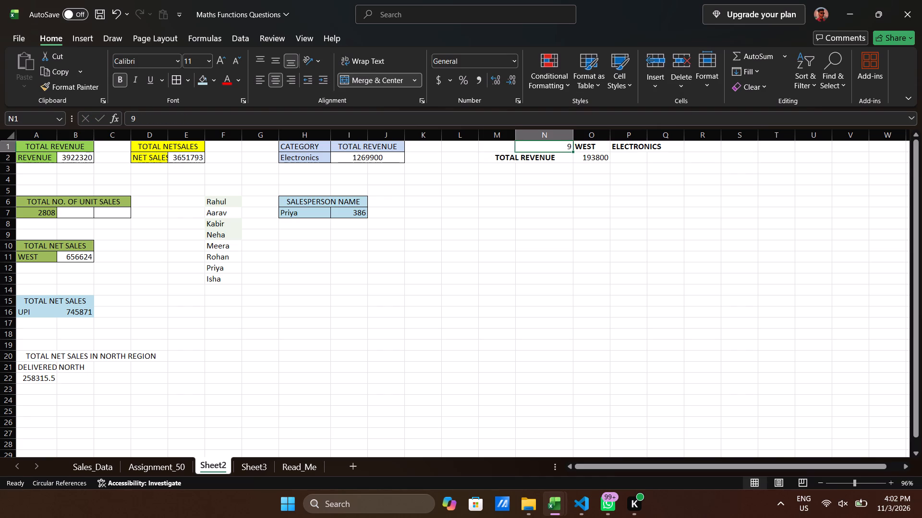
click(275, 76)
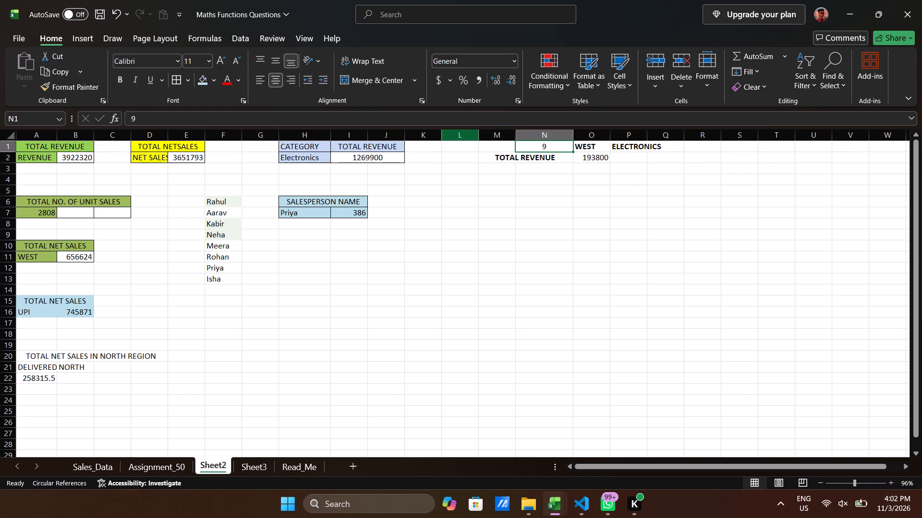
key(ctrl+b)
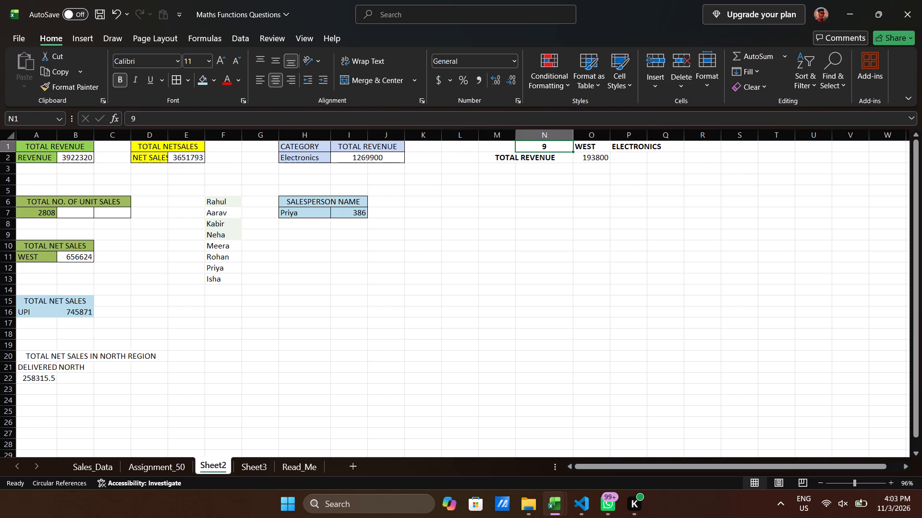
Apply all borders to the Electronics and West revenue table in M1:Q2.
drag(496, 146, 645, 160)
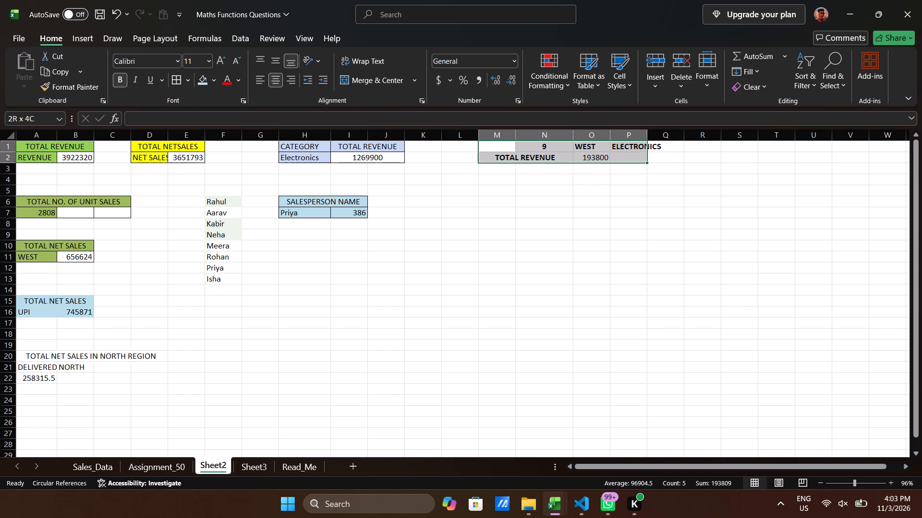
drag(645, 160, 657, 159)
text(HBA)
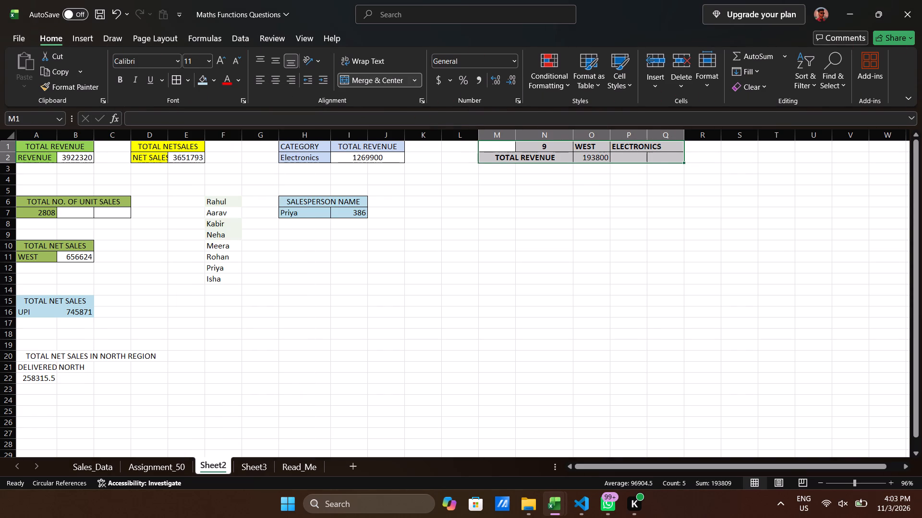
click(183, 80)
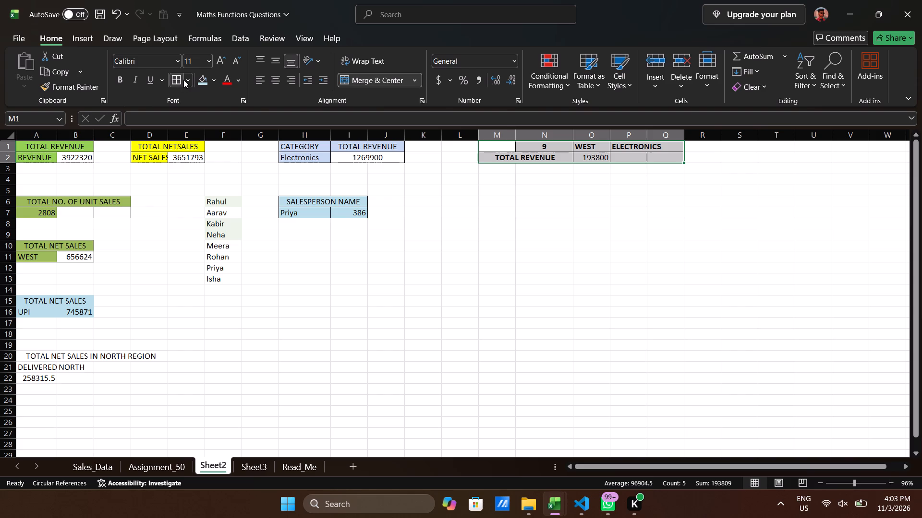
click(187, 80)
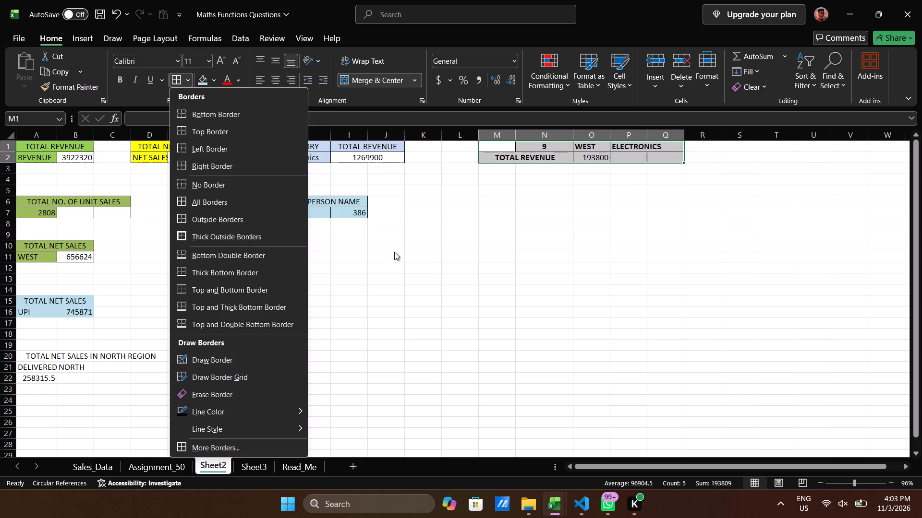
click(418, 256)
click(602, 158)
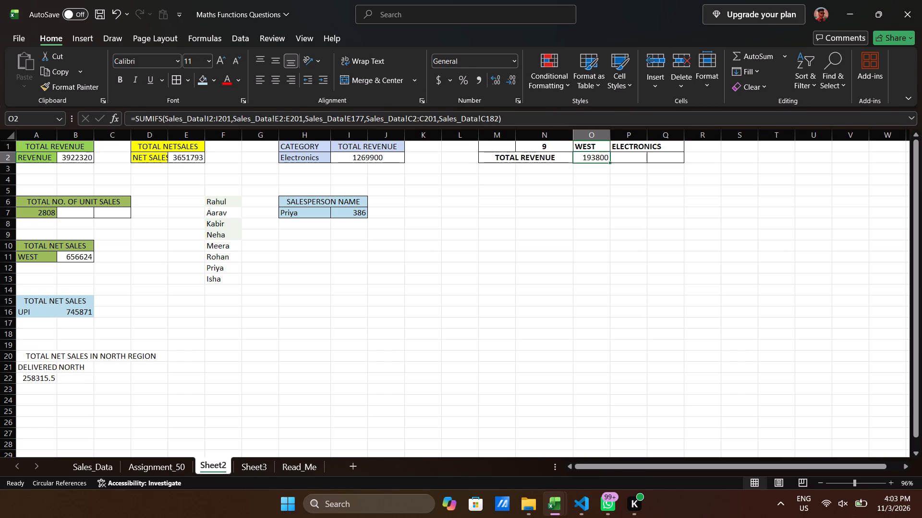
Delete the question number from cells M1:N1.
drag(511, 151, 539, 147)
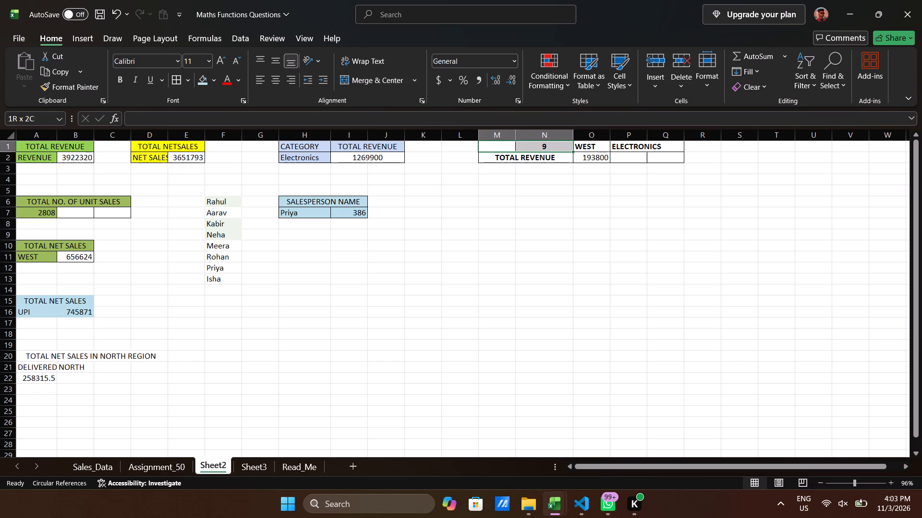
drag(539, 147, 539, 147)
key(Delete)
Delete the TOTAL REVENUE label from the merged cell M2.
drag(507, 159, 541, 160)
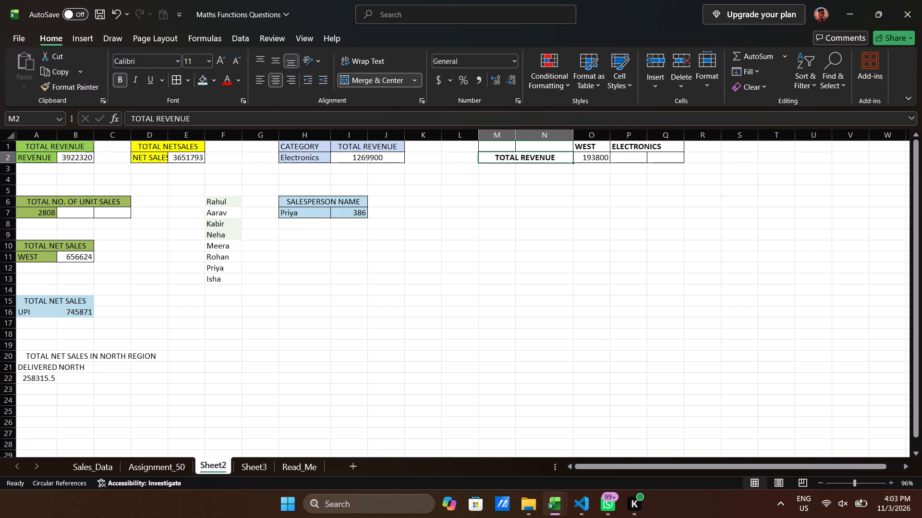
click(523, 148)
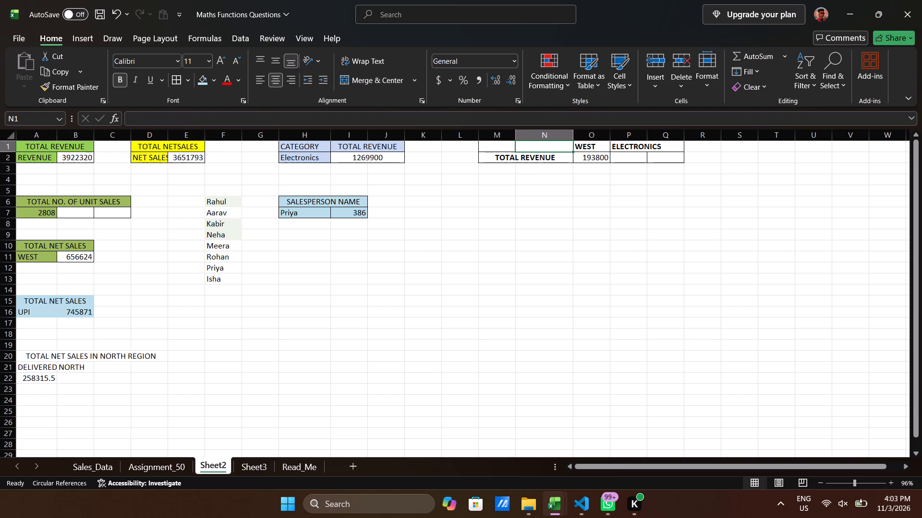
click(497, 148)
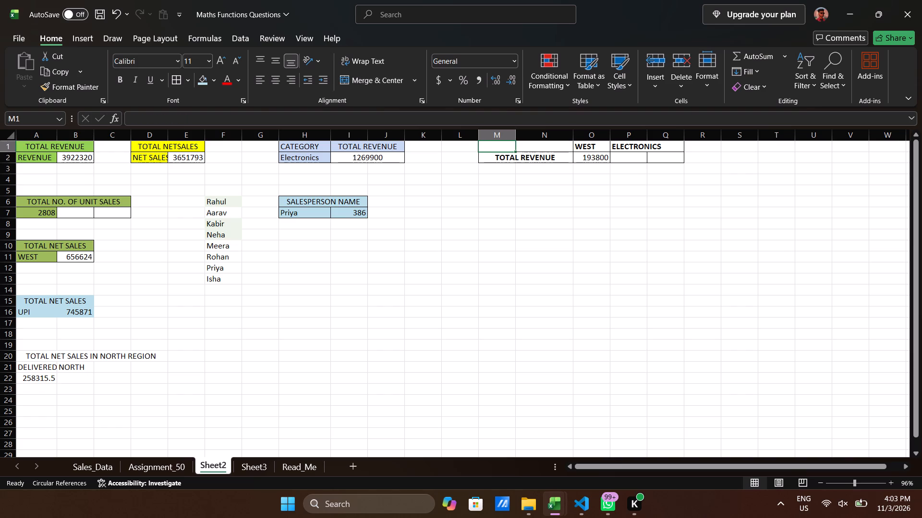
click(508, 162)
key(Delete)
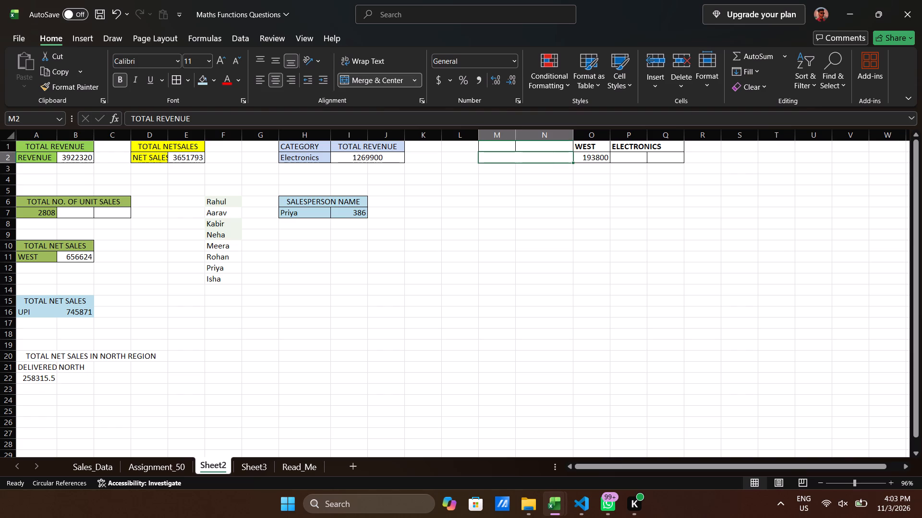
Enter the label ELECTRONIC in cell M1.
click(511, 144)
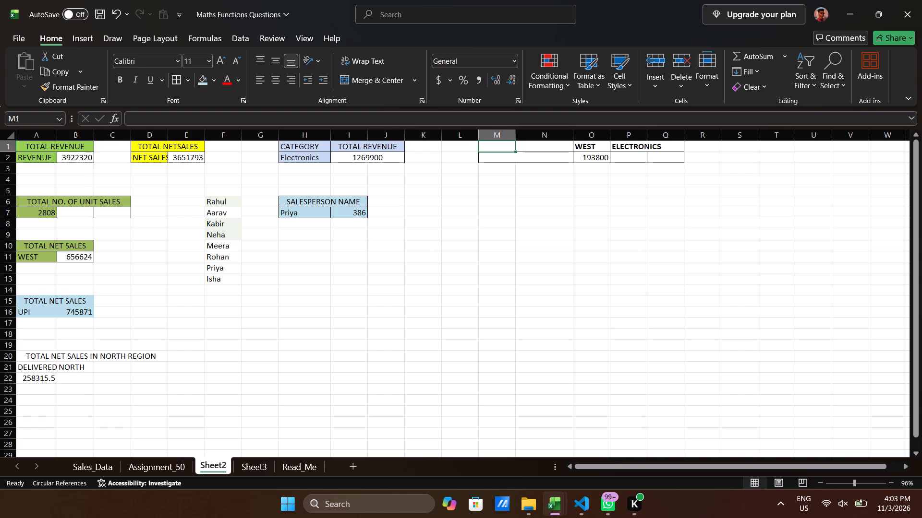
text(ELE)
key(c)
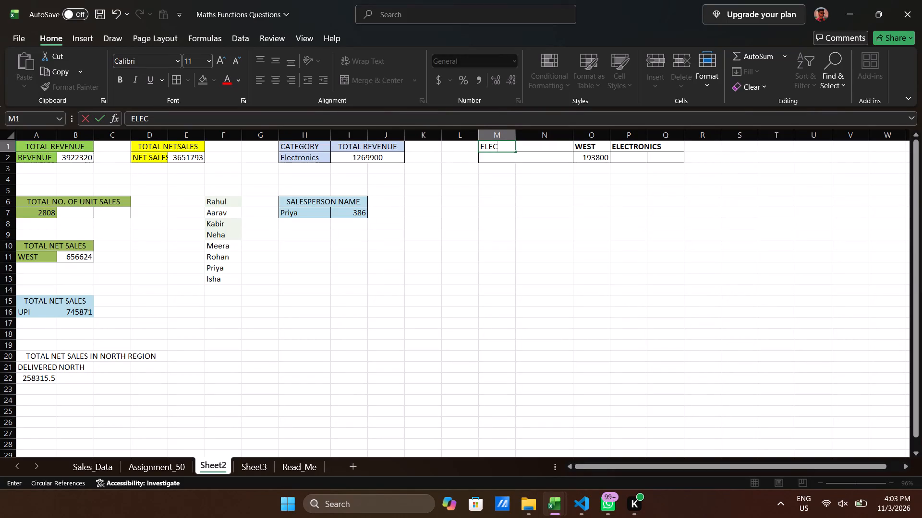
text(TRONIC)
key(Return)
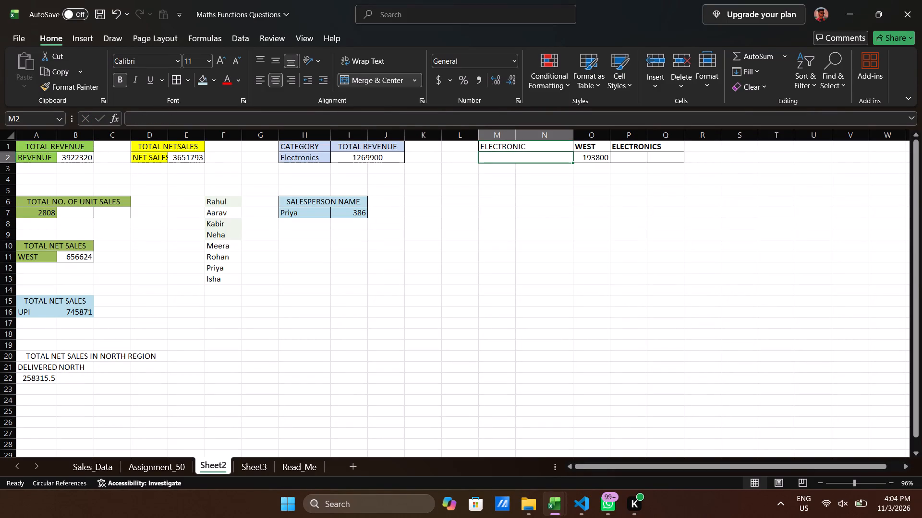
Unmerge the empty cells M2:N2 below the ELECTRONIC label.
click(361, 80)
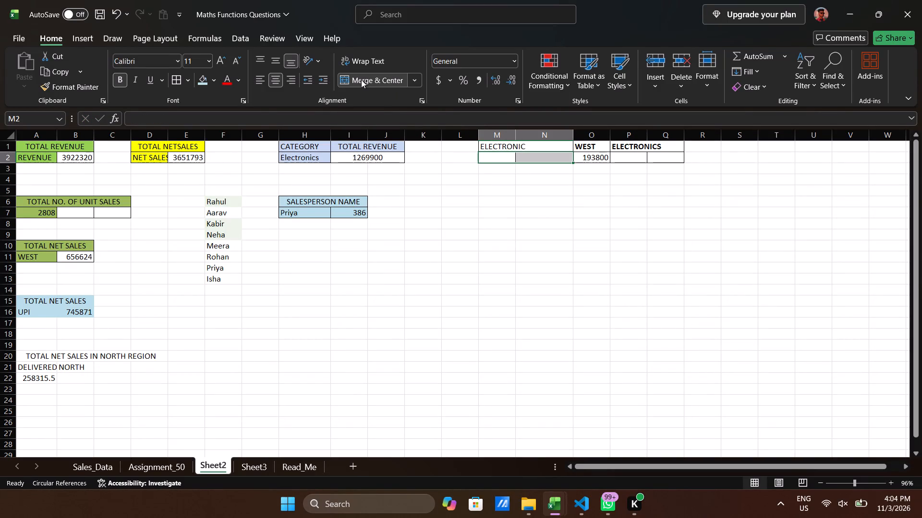
Merge and center the ELECTRONIC label across cells M1:N1.
drag(361, 80, 507, 150)
key(Up)
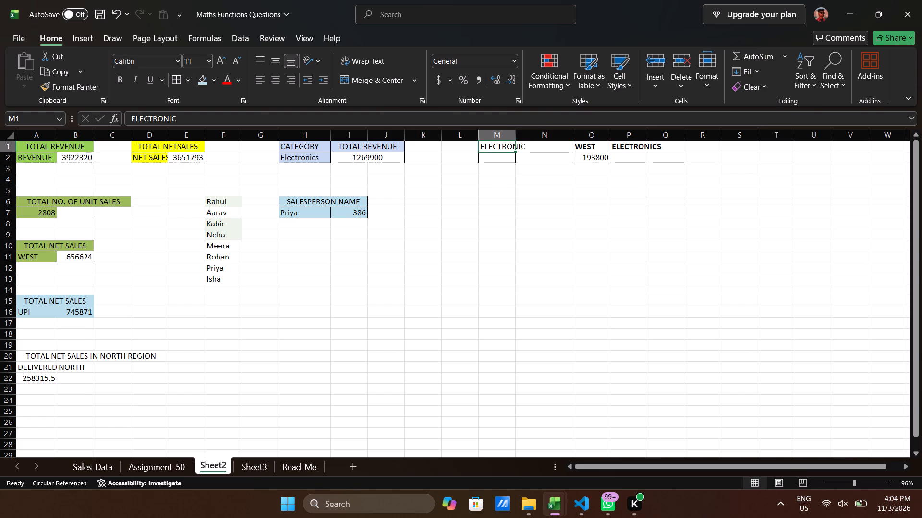
drag(499, 147, 529, 147)
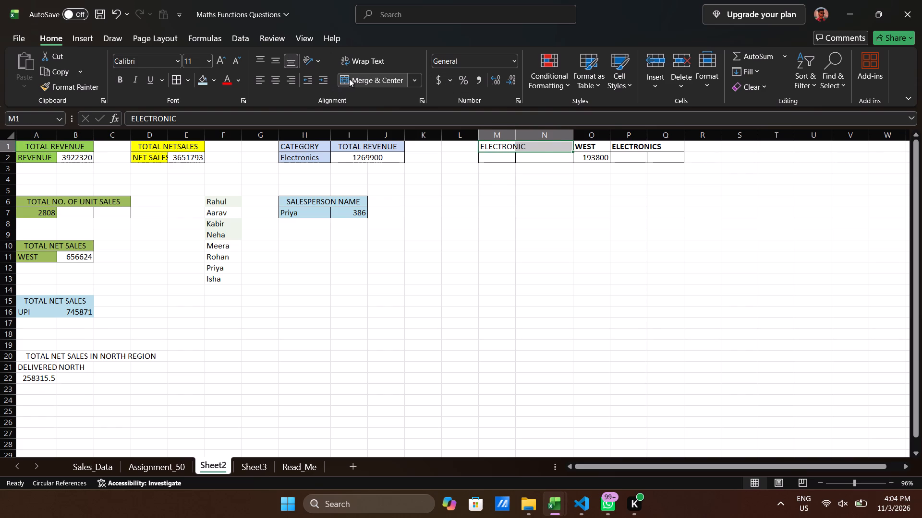
click(349, 79)
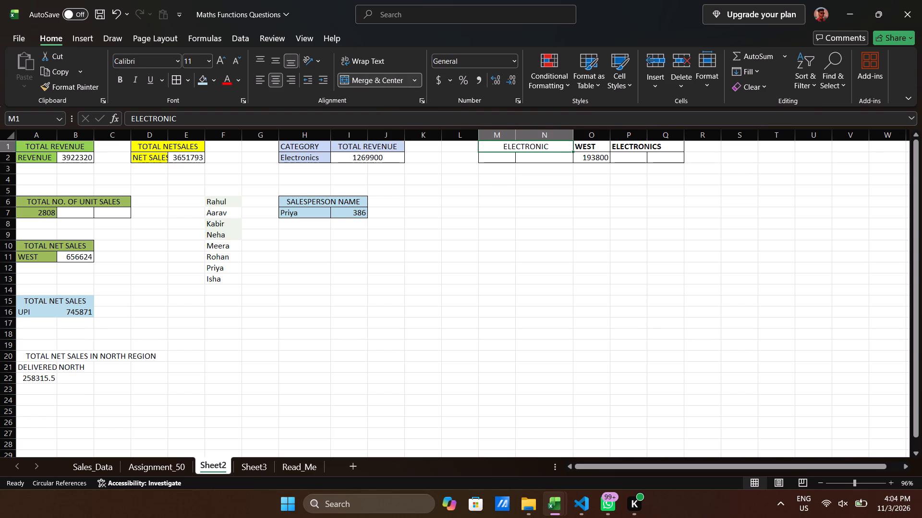
Format the ELECTRONIC heading in M1 as bold with font size 16.
click(515, 149)
key(ctrl+a)
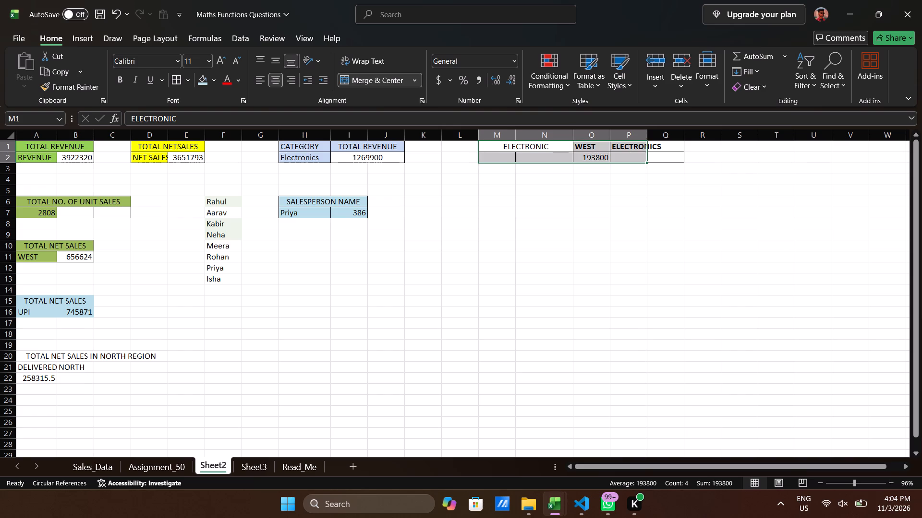
key(ctrl+a)
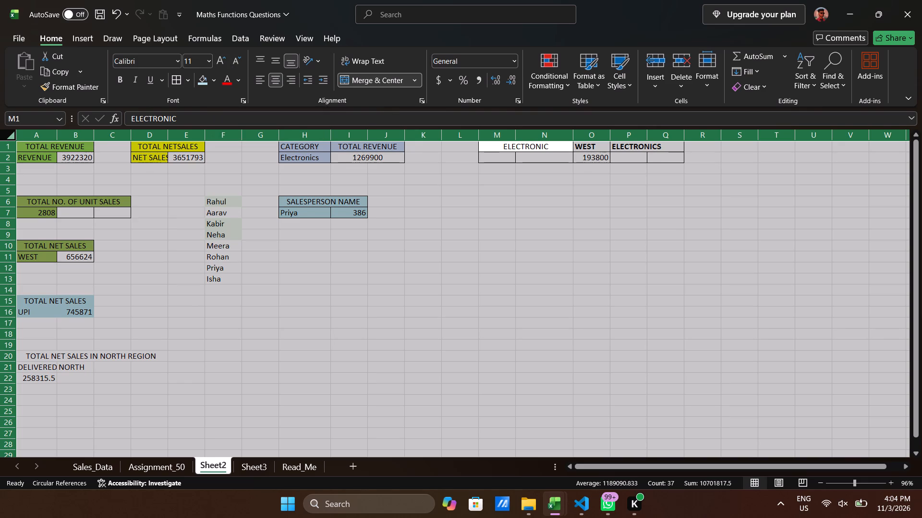
click(546, 151)
double_click(223, 59)
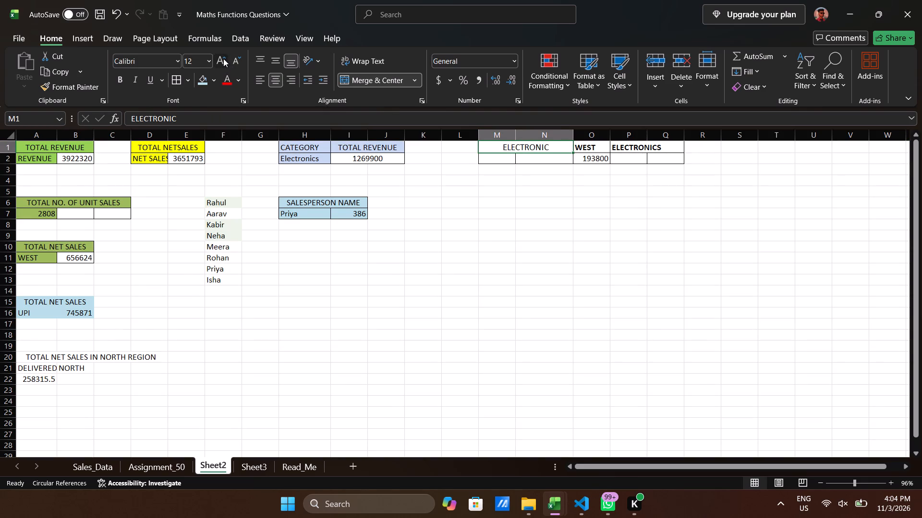
click(223, 59)
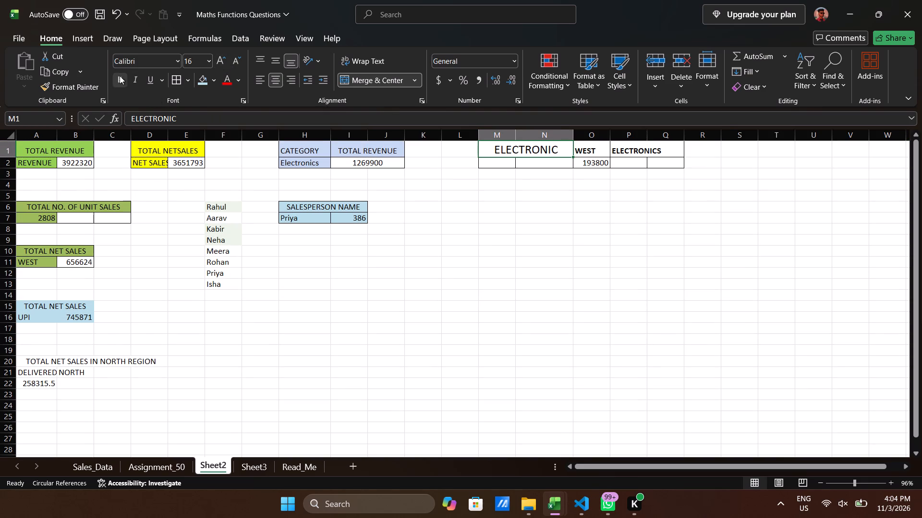
click(120, 76)
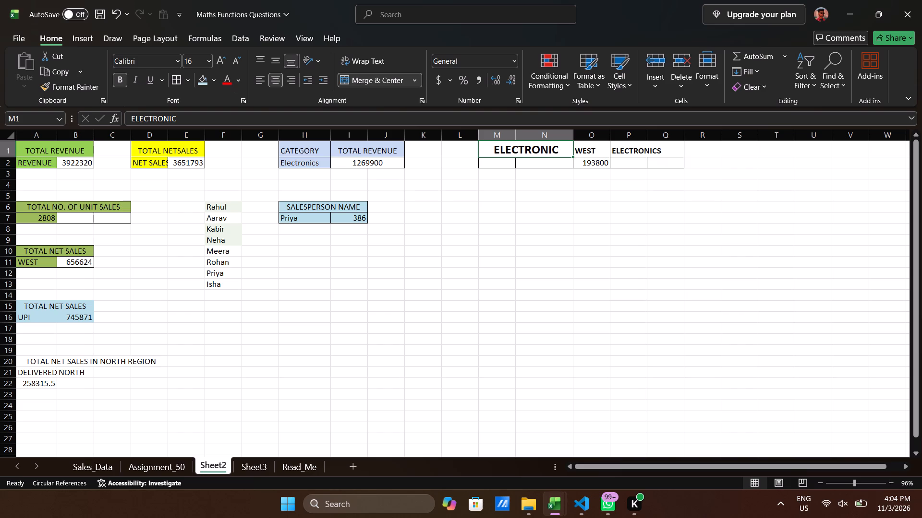
Replace the WEST and ELECTRONICS labels in O1:Q1 with the single label TOTAL REVENUE in O1.
drag(592, 152, 659, 149)
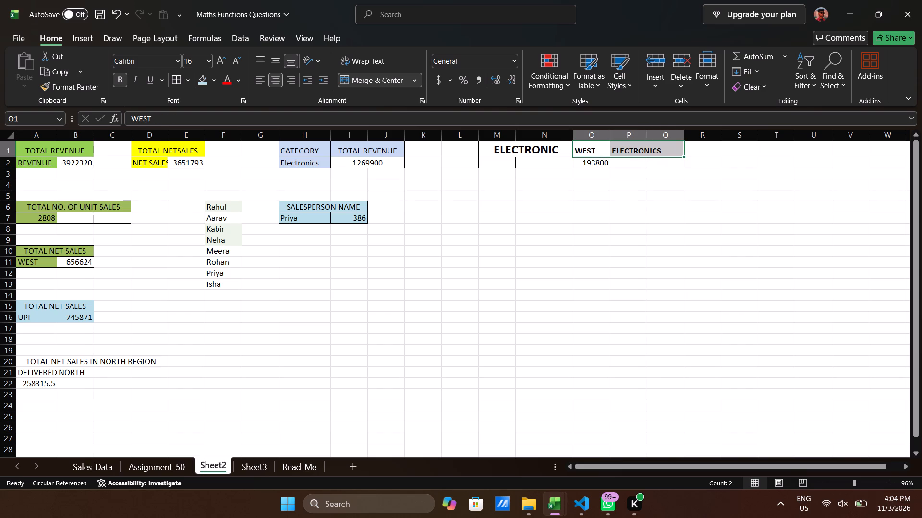
key(Delete)
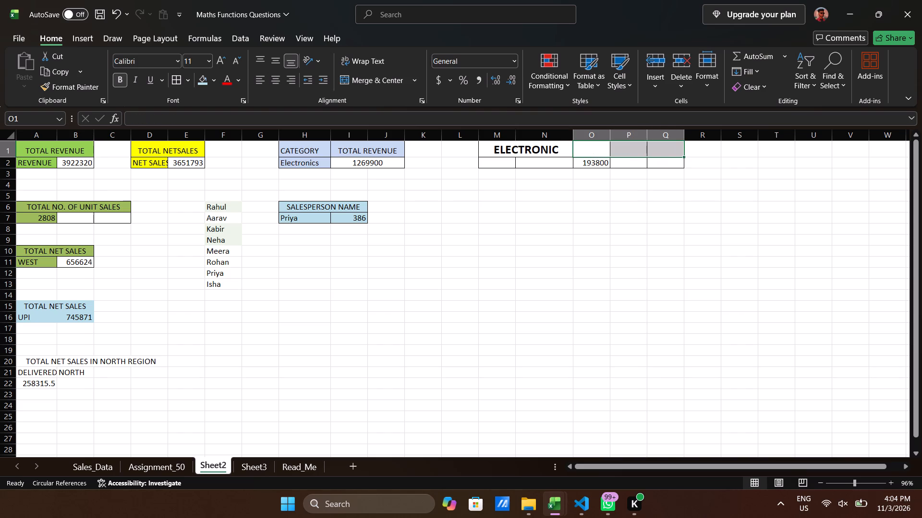
text(TOTAL REVENJE)
key(BackSpace)
key(BackSpace)
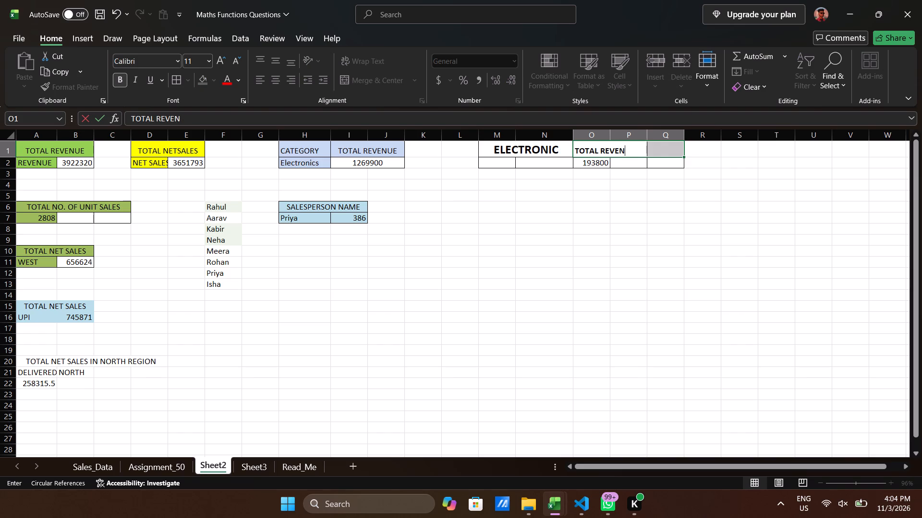
text(UE)
key(Return)
Enter WEST REGION in cell M2, merged and centered across M2:N2.
drag(510, 161, 541, 166)
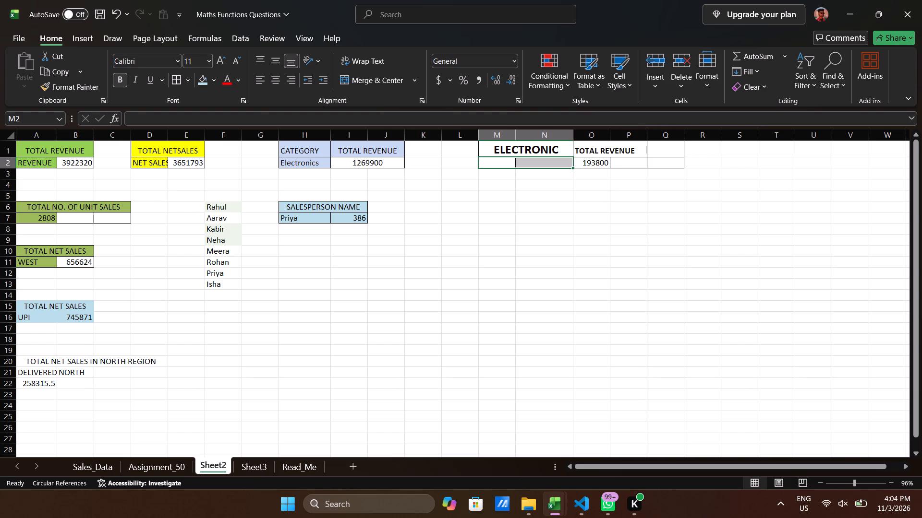
text(WES)
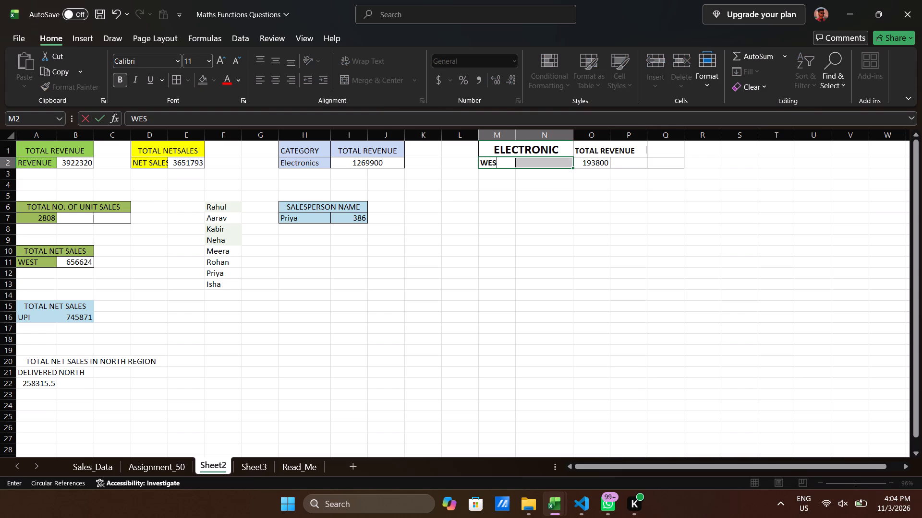
text(T RE)
text(GIO)
key(n)
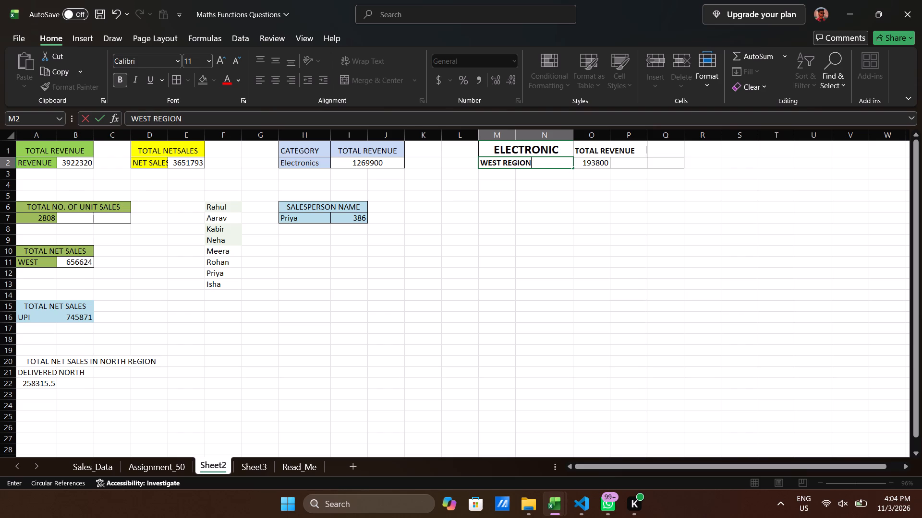
key(Return)
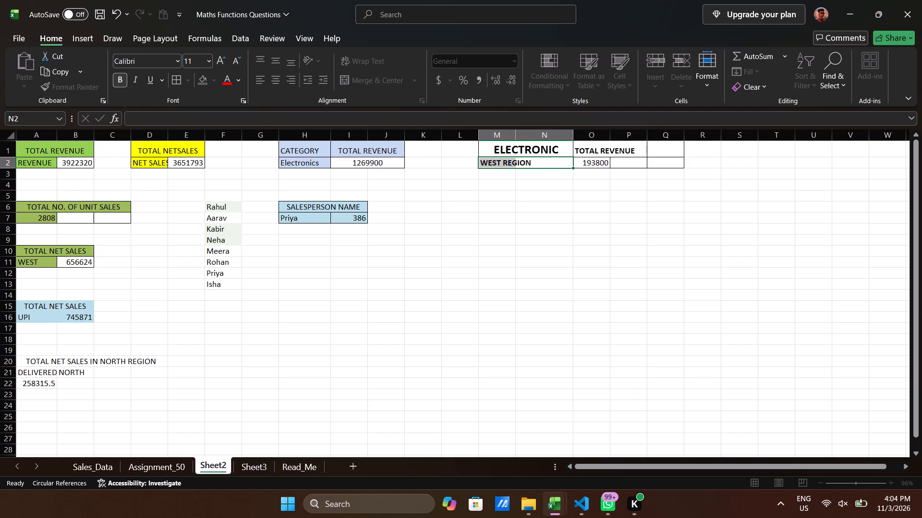
click(358, 81)
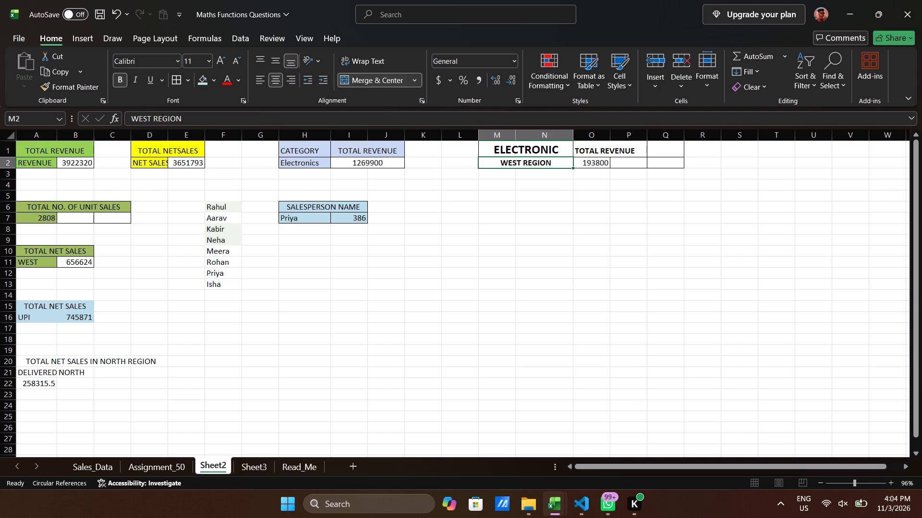
Erase the unneeded borders around cells Q1:Q2 and along the bottom and right edges of P2.
drag(667, 149, 668, 166)
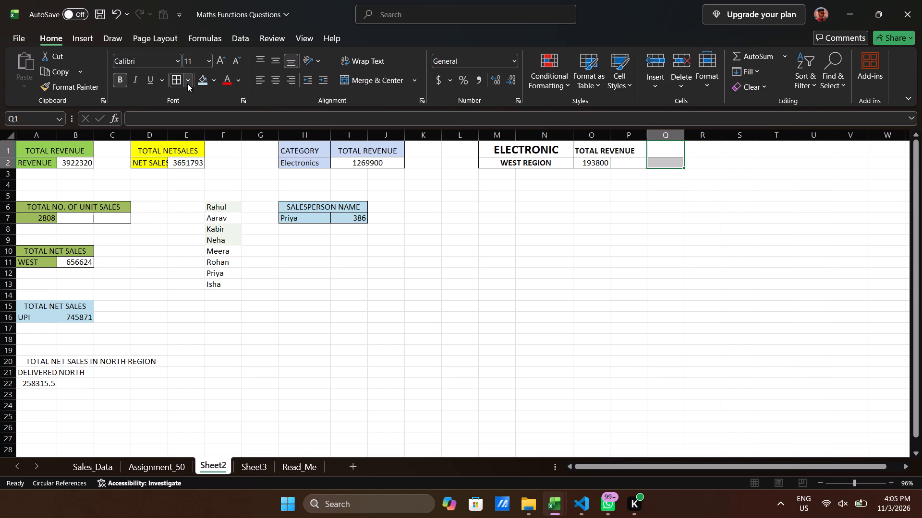
click(187, 83)
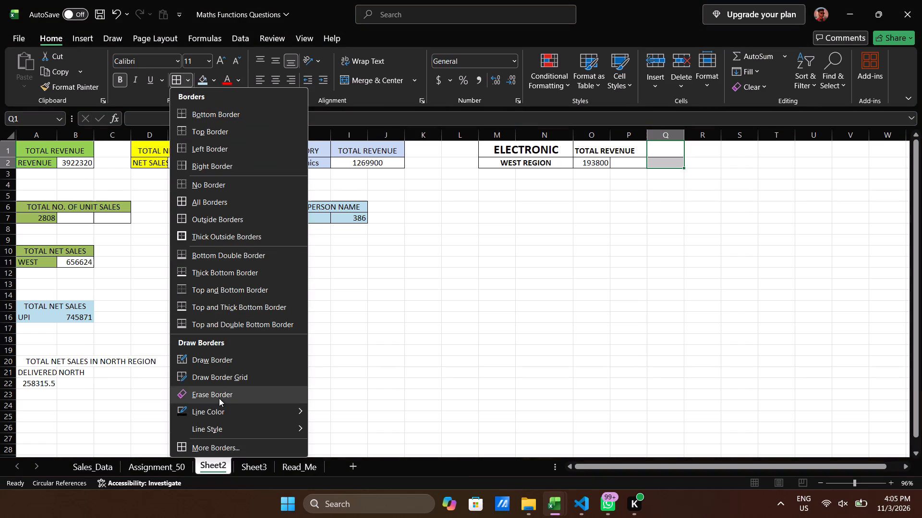
click(219, 398)
click(665, 170)
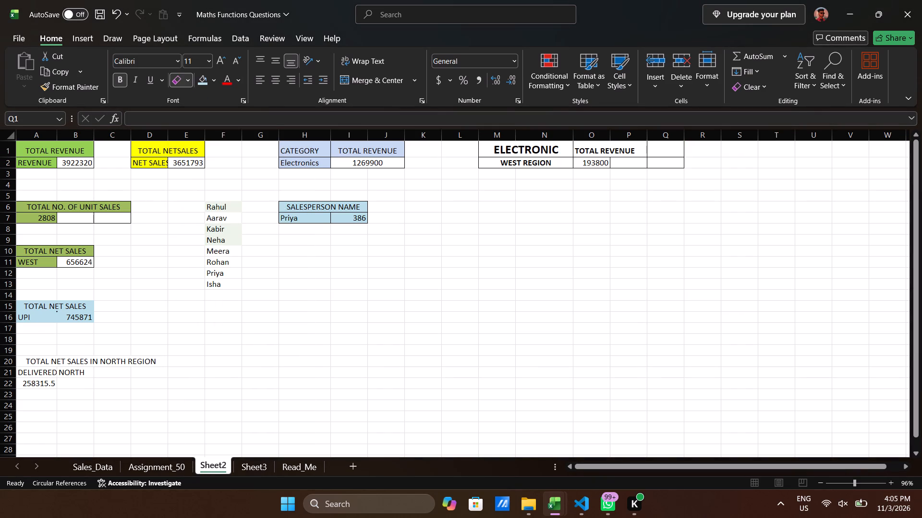
click(670, 154)
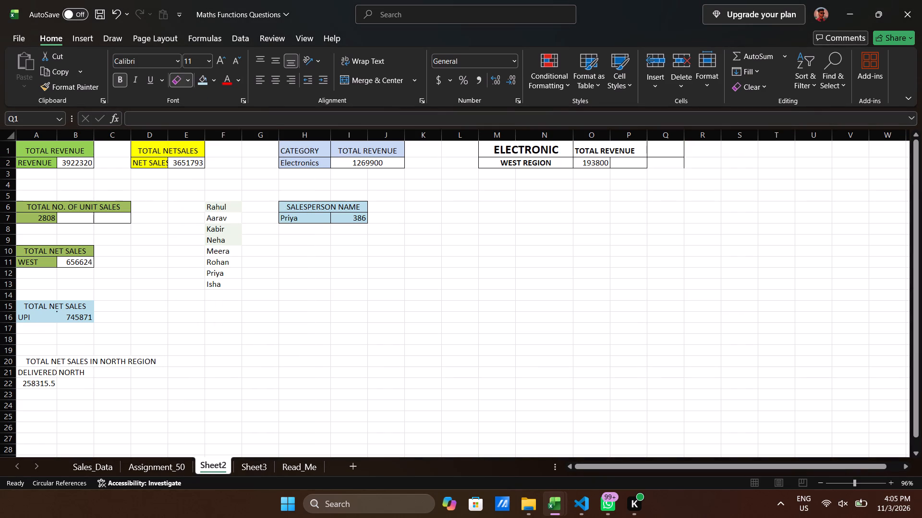
click(684, 150)
click(684, 161)
click(622, 168)
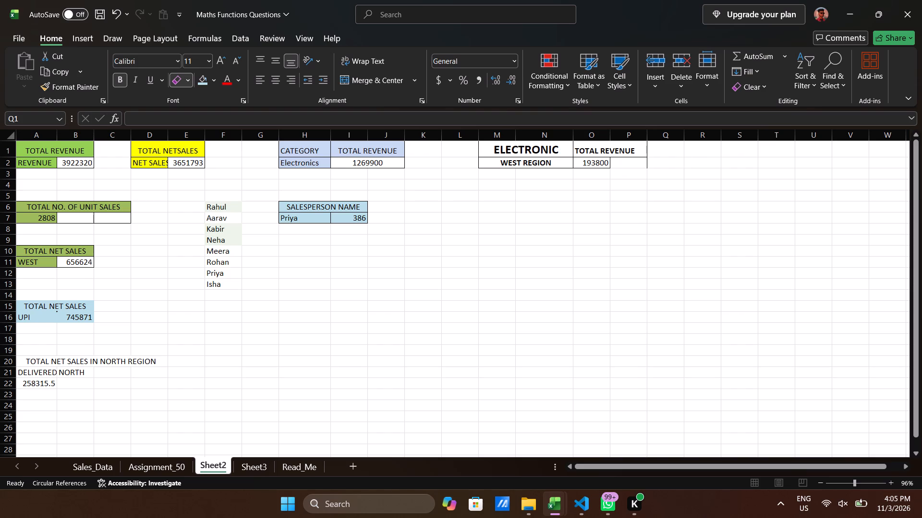
click(648, 163)
click(541, 214)
key(Escape)
click(648, 176)
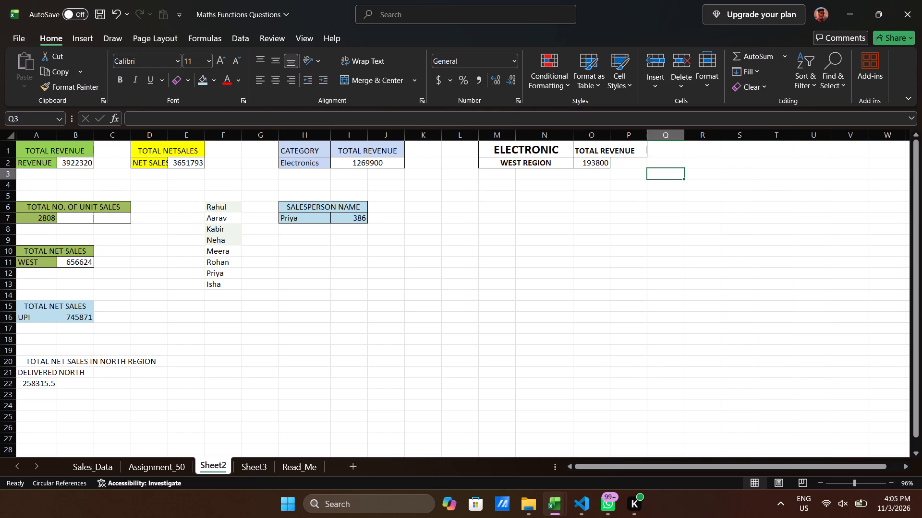
Increase the font size of the TOTAL REVENUE heading in O1 to 16.
click(612, 148)
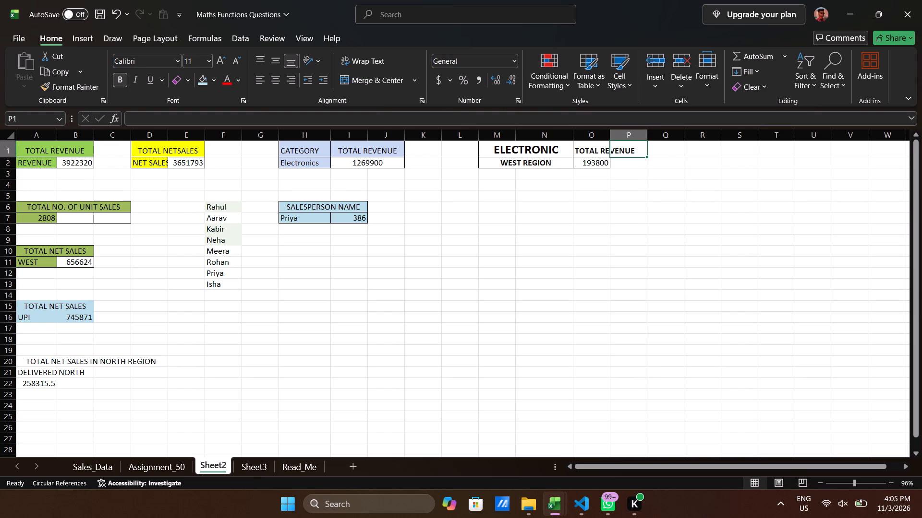
click(590, 153)
drag(590, 153, 612, 152)
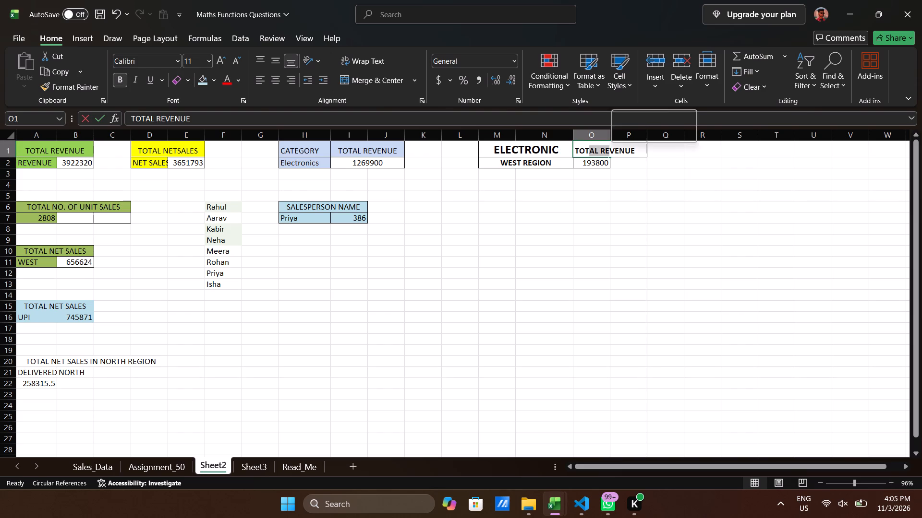
drag(612, 152, 639, 147)
click(639, 147)
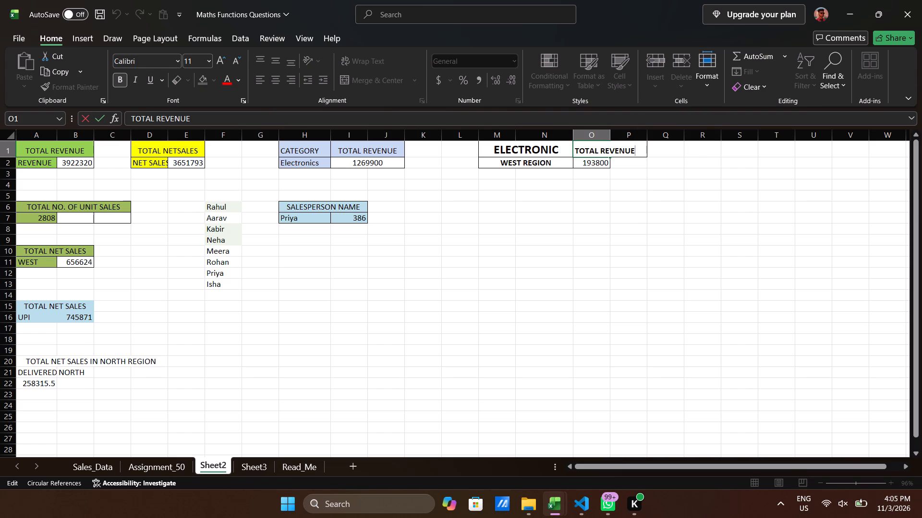
key(Down)
key(Up)
key(Down)
key(Return)
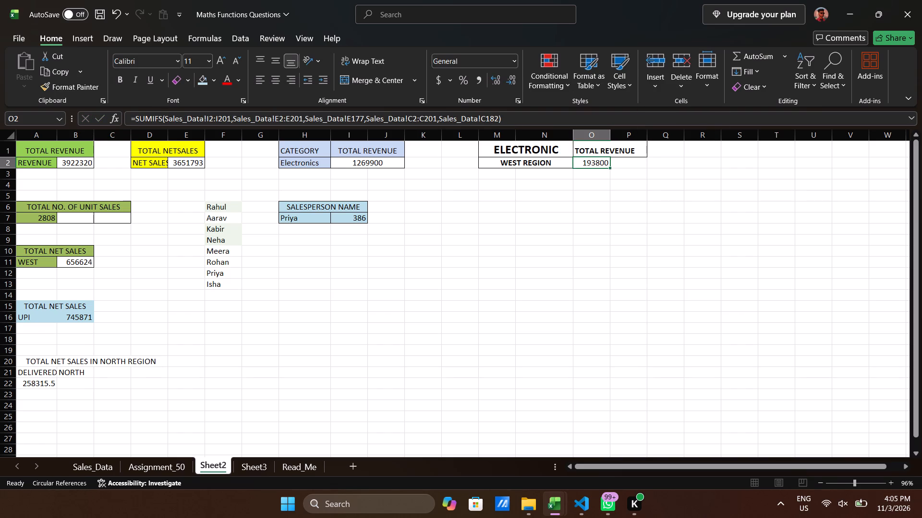
key(Up)
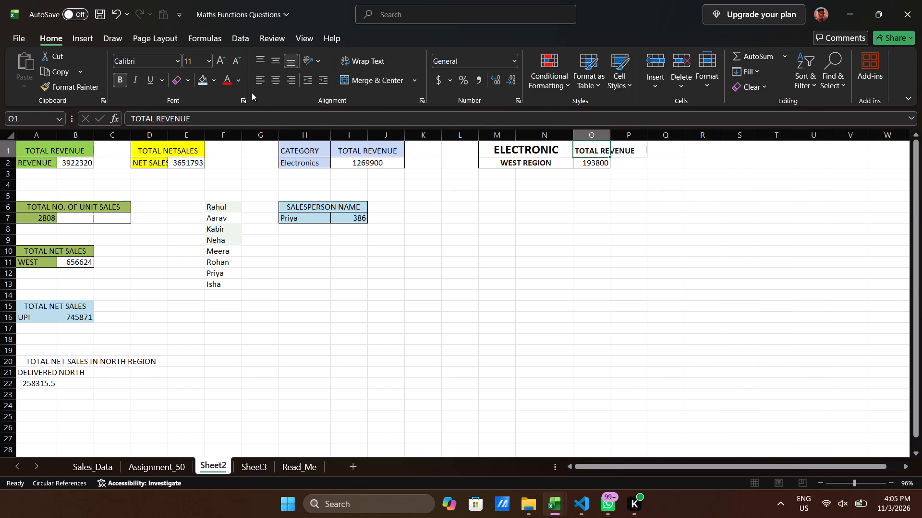
double_click(224, 55)
click(224, 55)
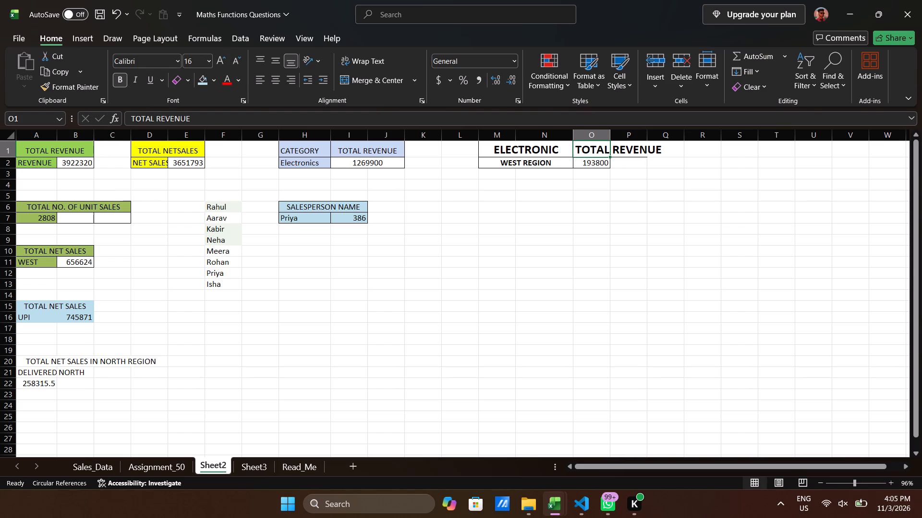
Increase the font size of the WEST REGION label in M2 to 14.
click(496, 165)
double_click(220, 62)
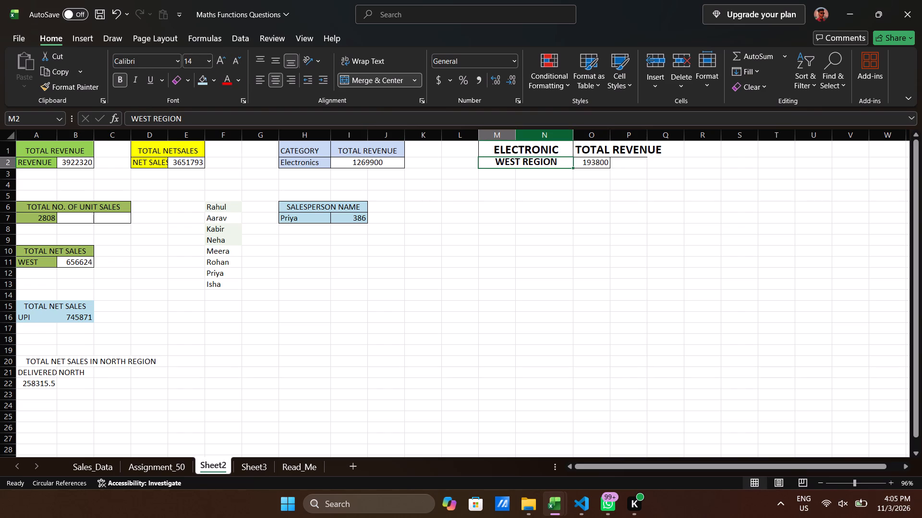
click(481, 168)
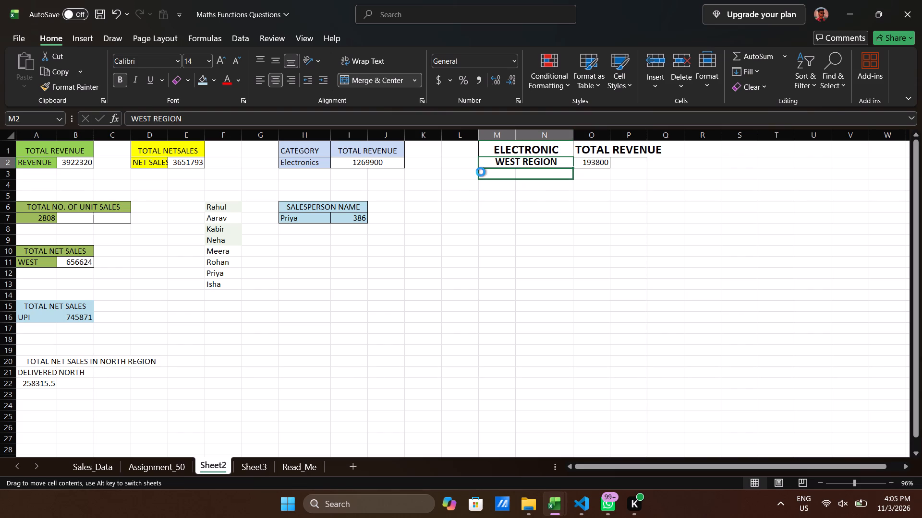
key(ctrl+z)
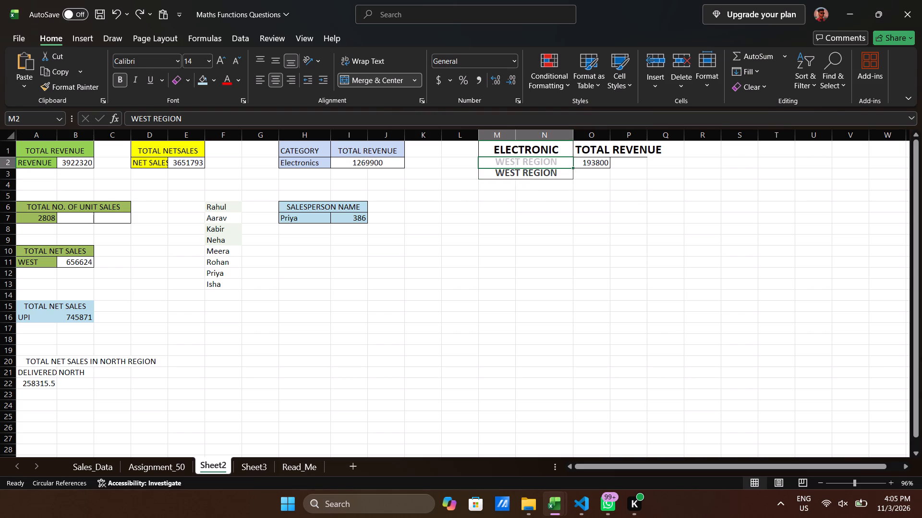
Make rows 1 and 2 taller to give the table's enlarged text more room.
click(12, 156)
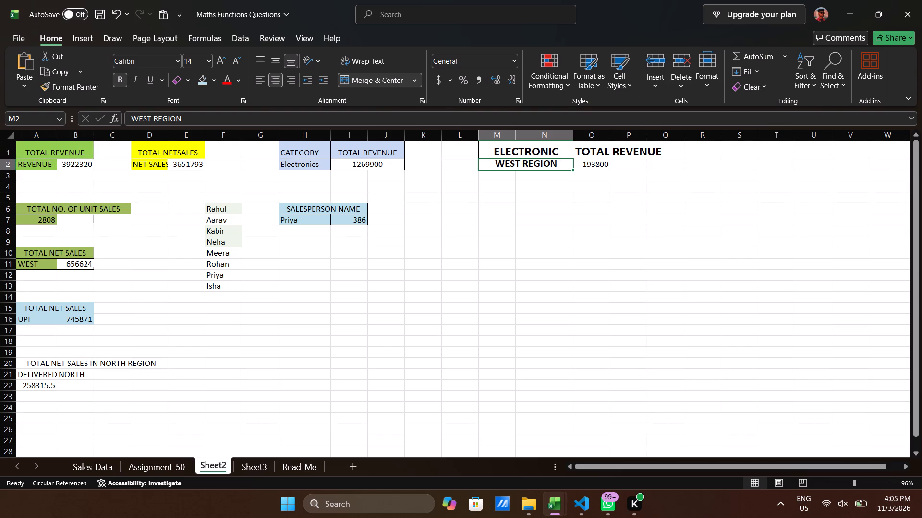
drag(12, 170, 12, 171)
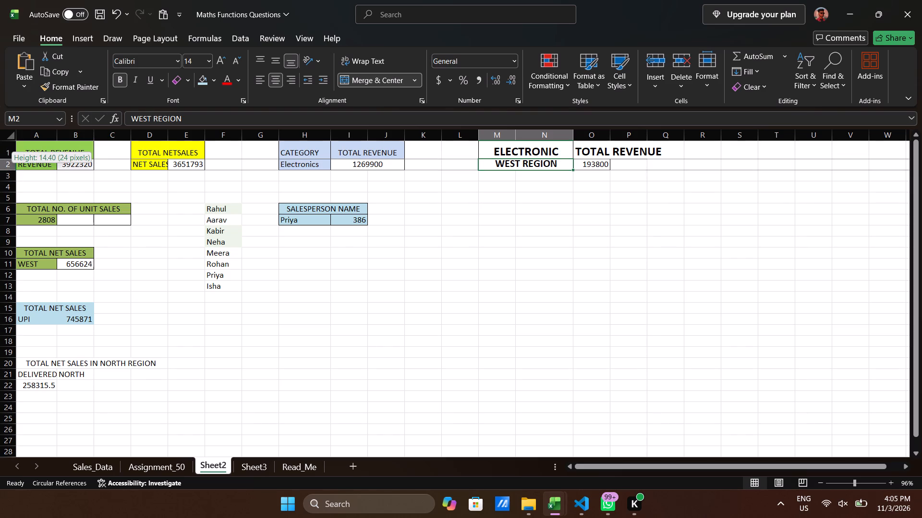
drag(12, 171, 15, 178)
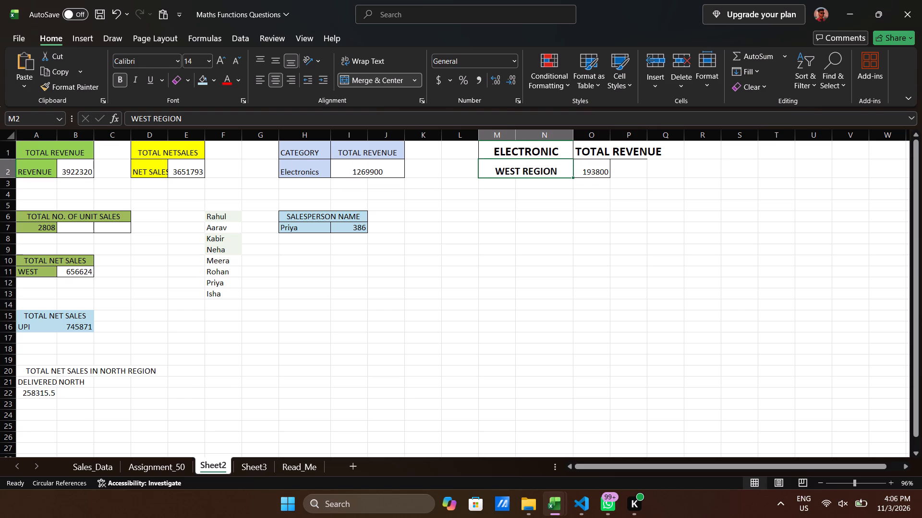
Merge and center the revenue result across O2:Q2 and format it bold at size 20.
click(594, 174)
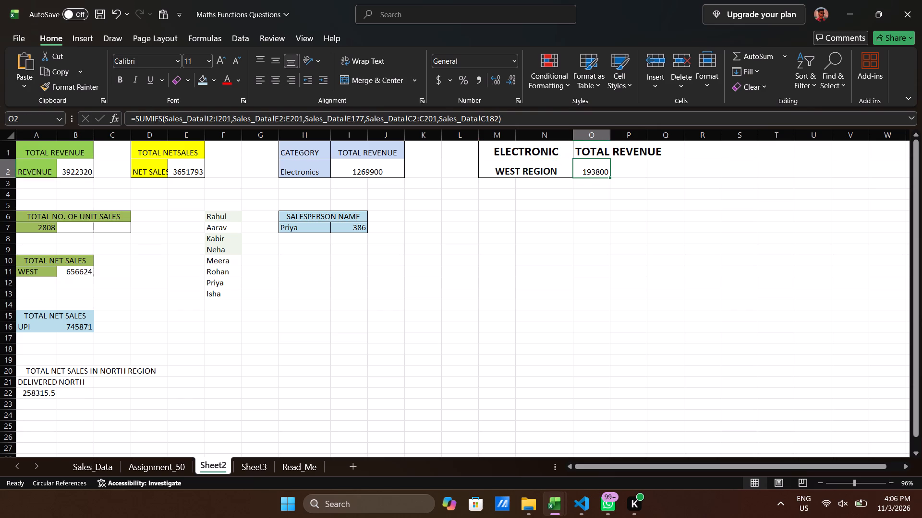
drag(596, 170, 649, 168)
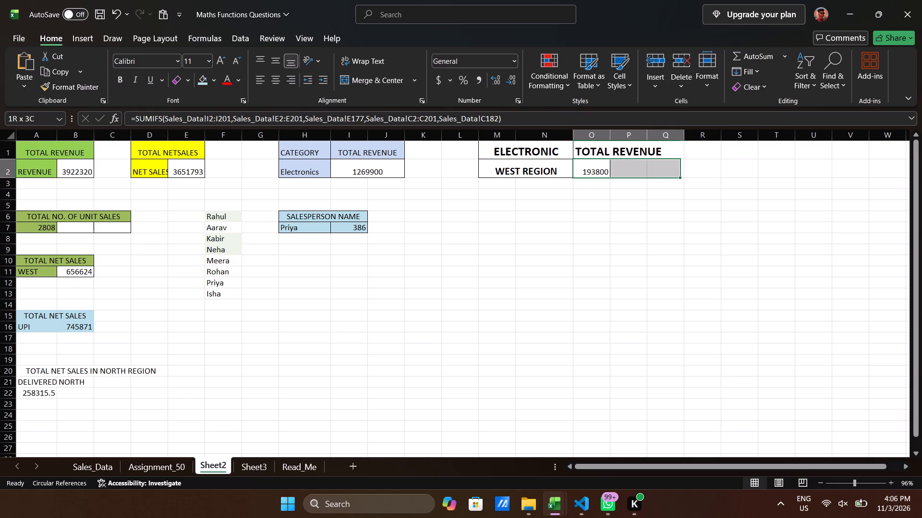
drag(649, 168, 651, 168)
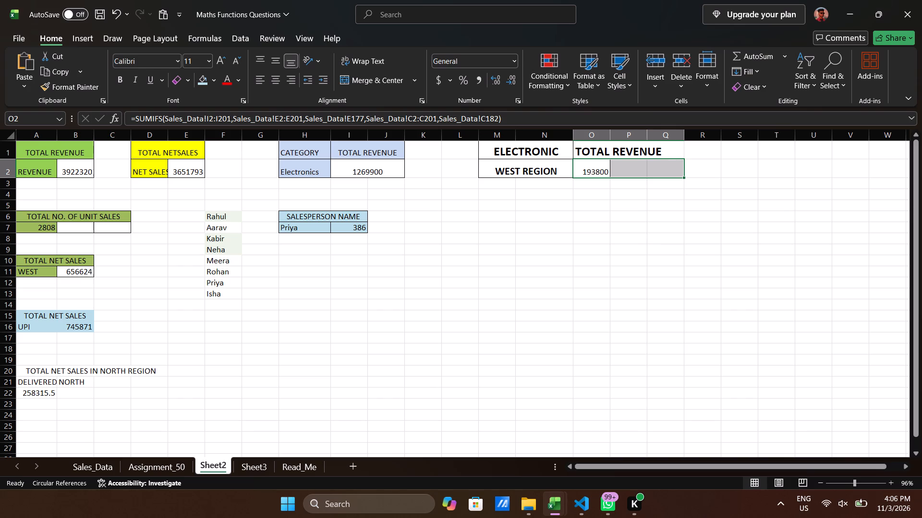
click(384, 81)
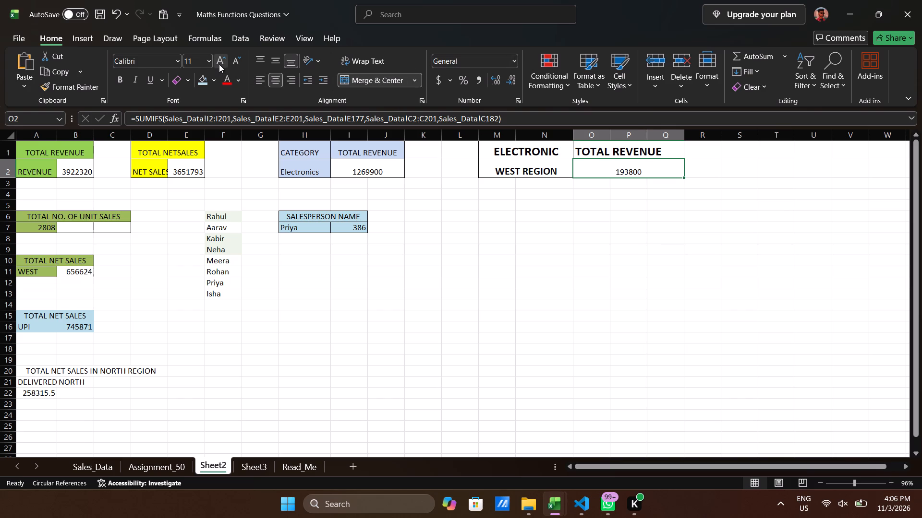
double_click(219, 64)
double_click(219, 64)
click(219, 64)
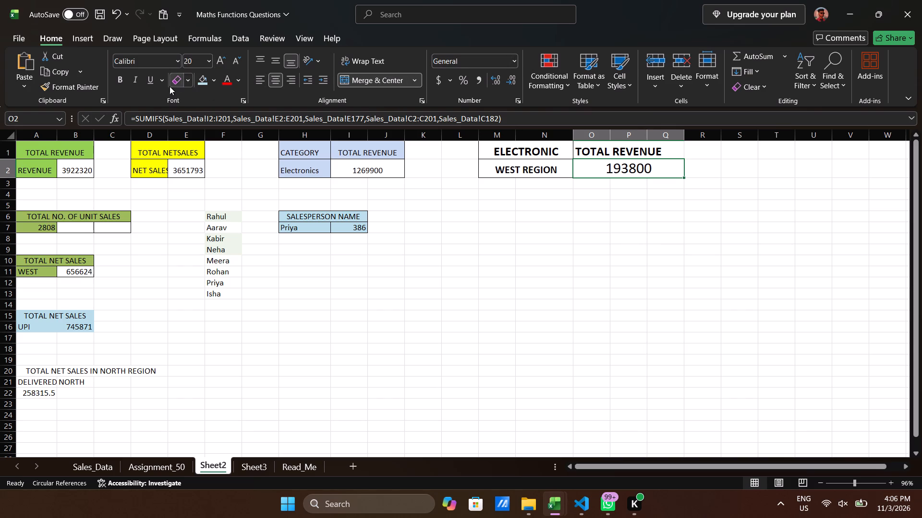
click(122, 81)
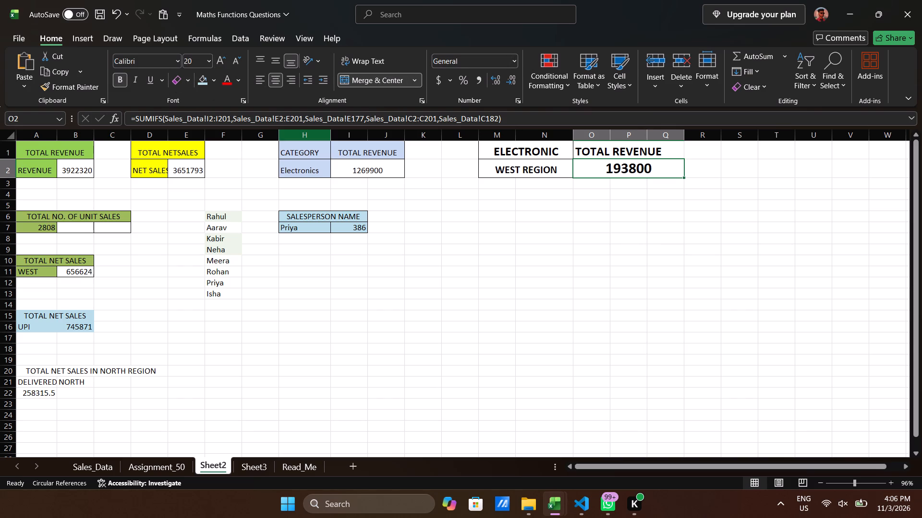
Fill the Electronics West region table in M1:Q2 with light blue.
drag(520, 151, 622, 159)
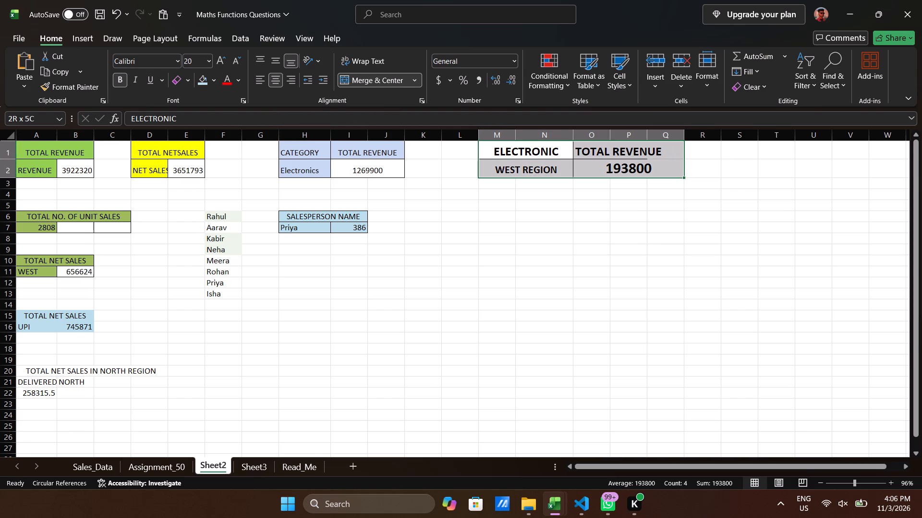
drag(622, 159, 623, 159)
click(204, 79)
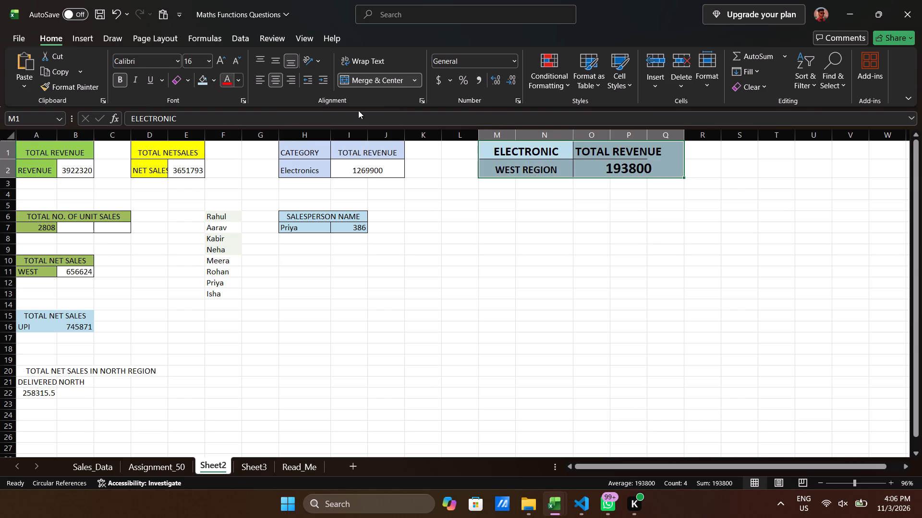
click(632, 223)
Apply all borders to the Electronics West region table in M1:Q2.
drag(522, 152, 554, 158)
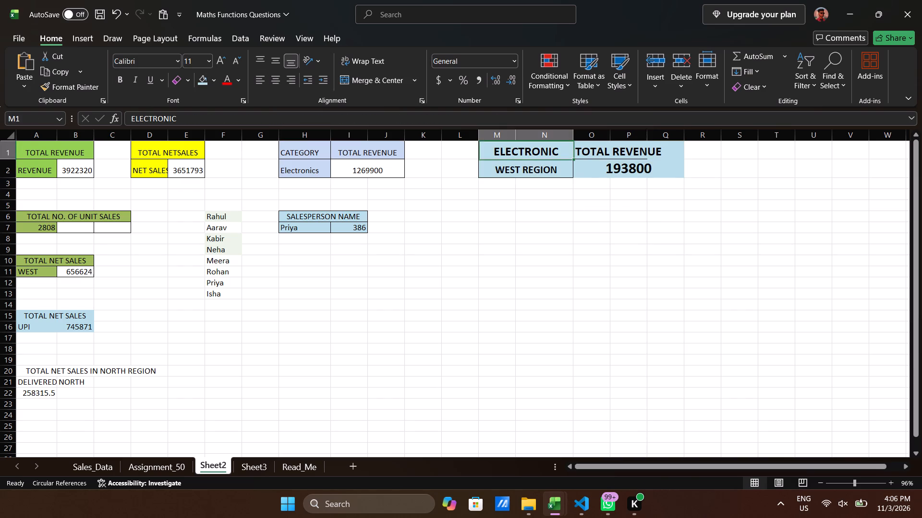
drag(554, 158, 607, 169)
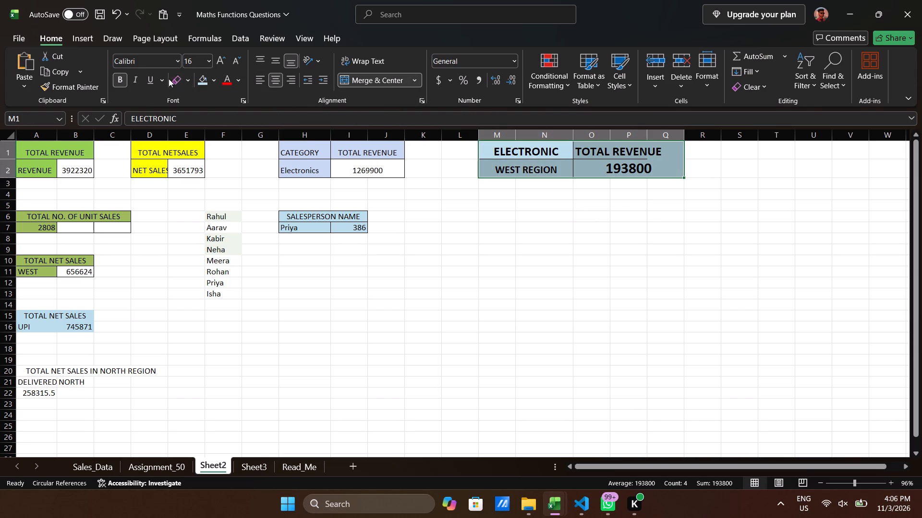
click(190, 85)
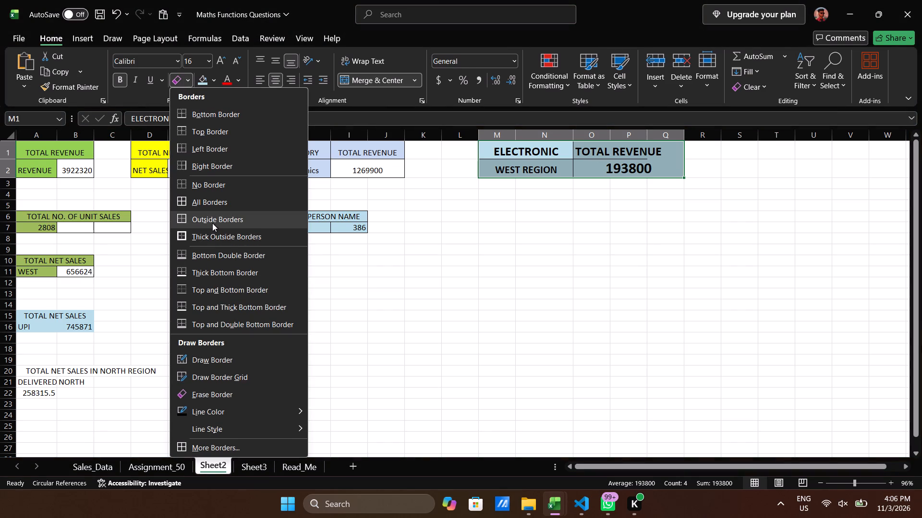
click(211, 209)
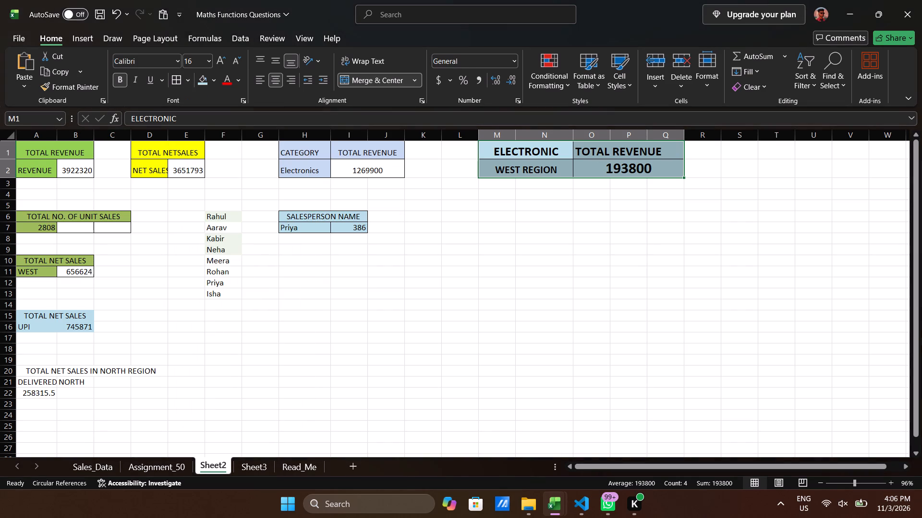
click(528, 233)
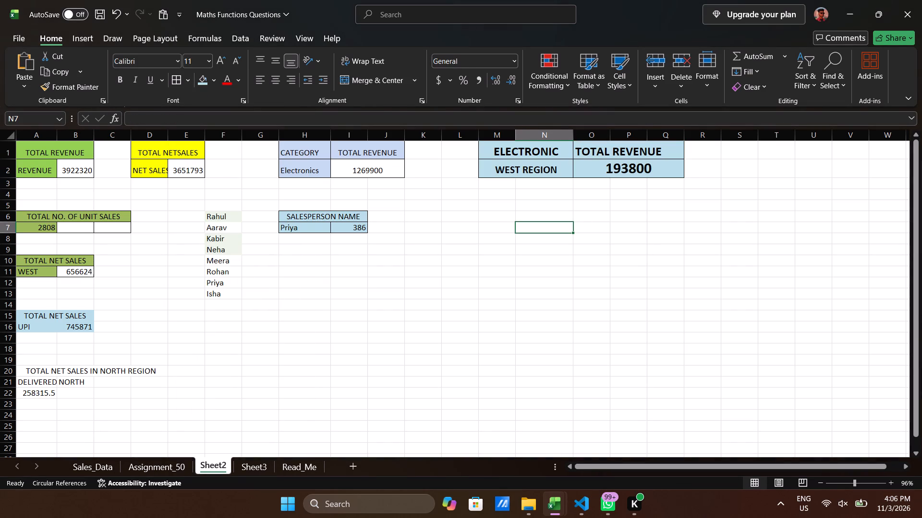
Merge and center cells L1:L2 beside the table and enter the number 10 there.
drag(453, 152, 455, 172)
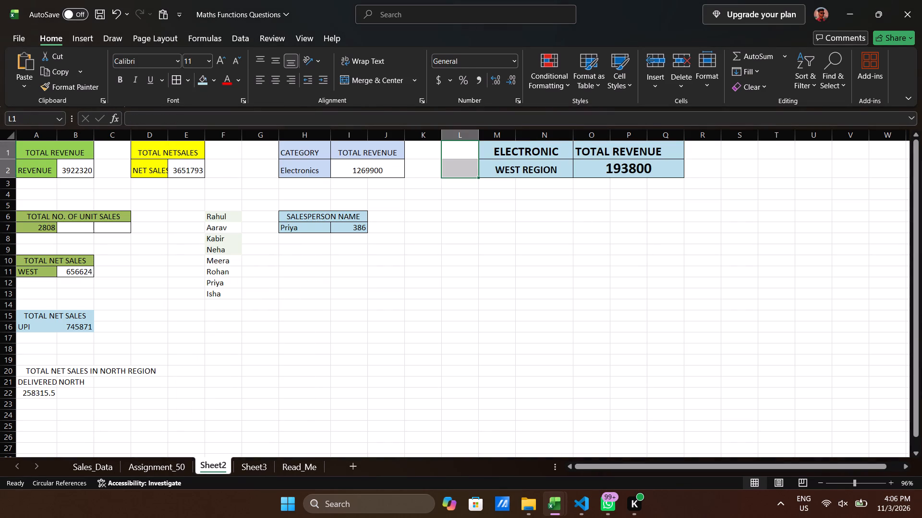
click(362, 83)
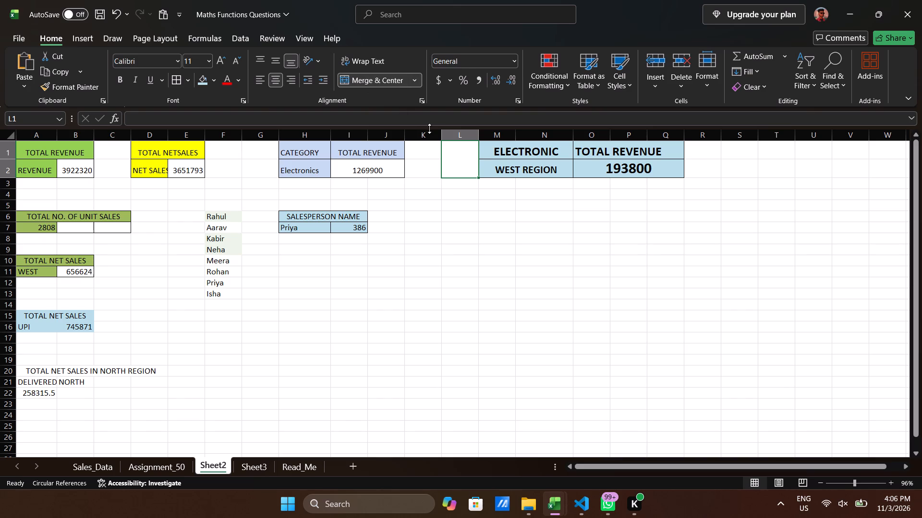
click(452, 154)
text(10)
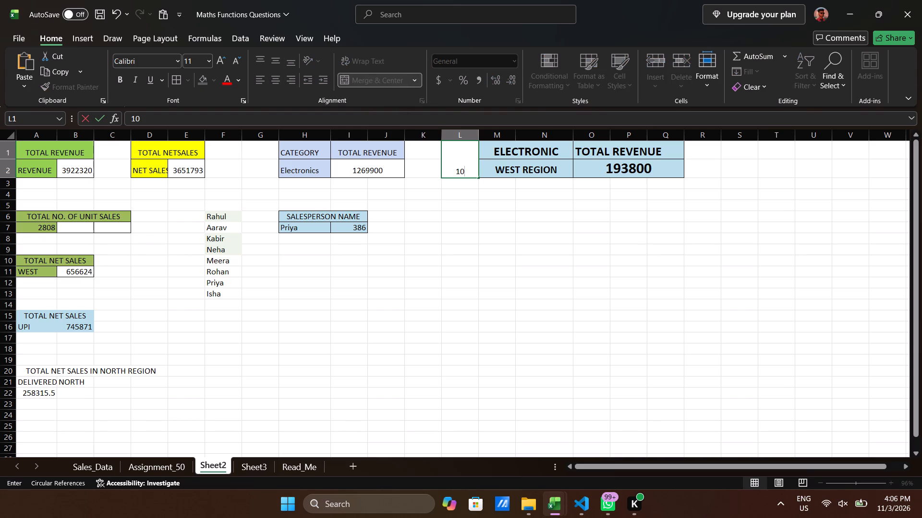
triple_click(219, 60)
double_click(219, 60)
drag(219, 60, 323, 114)
key(Return)
key(Up)
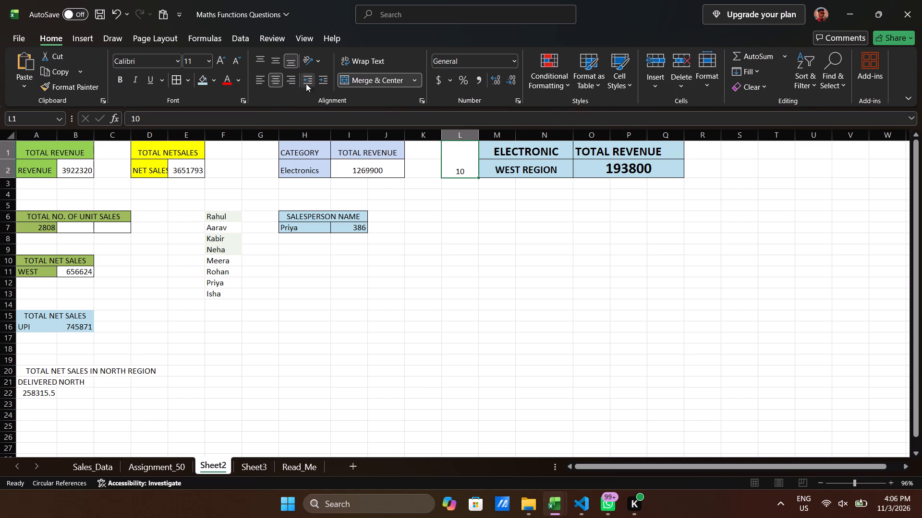
Format the number in L1 as bold at size 24 and align it vertically to the middle.
triple_click(220, 59)
triple_click(220, 59)
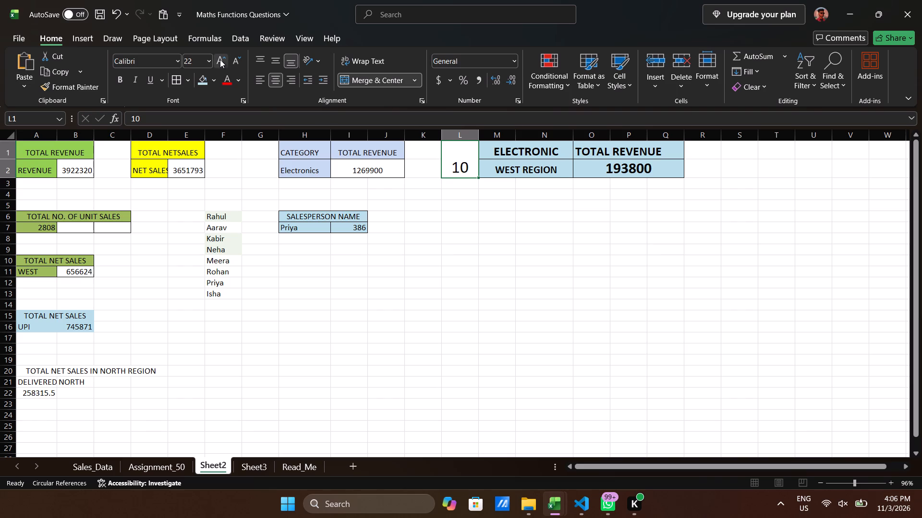
click(220, 59)
click(116, 82)
click(279, 60)
click(582, 180)
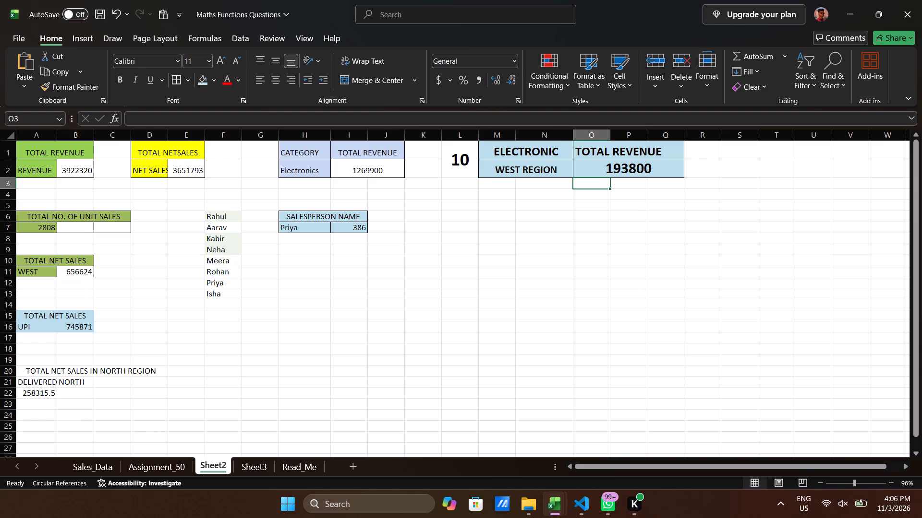
scroll(491, 209, up, 1)
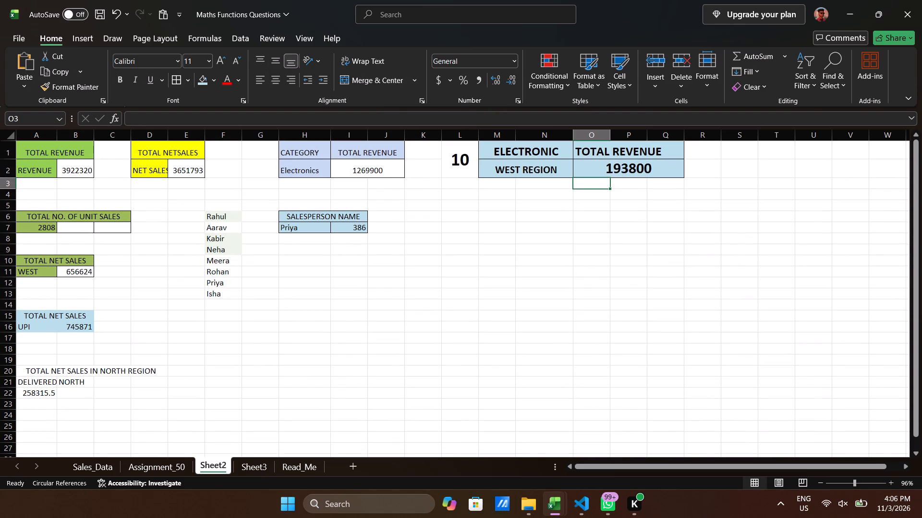
click(497, 227)
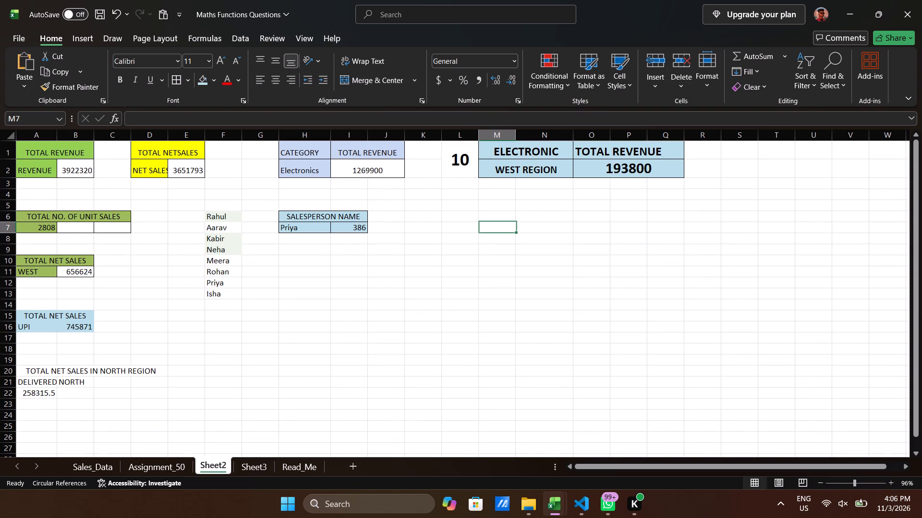
Read the next SUMIFS question on the Assignment_50 sheet.
click(134, 465)
scroll(152, 384, down, 1)
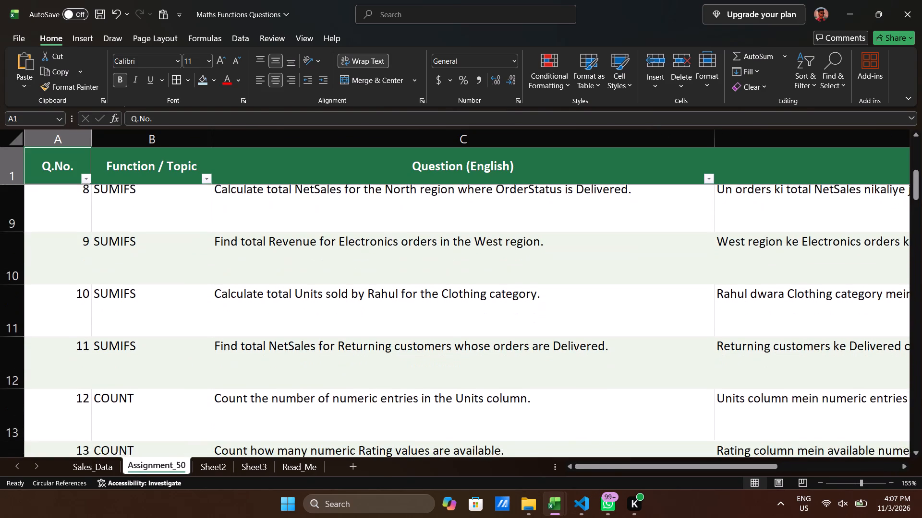
scroll(152, 384, down, 1)
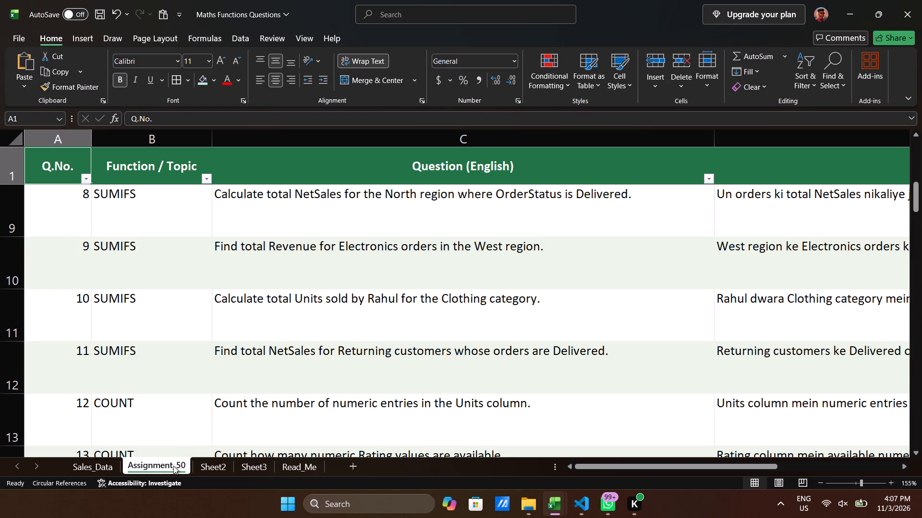
Copy an adjacent Delivered and Returning pair from the OrderStatus and CustomerType columns of Sales_Data into M7:N7 on Sheet2.
click(104, 459)
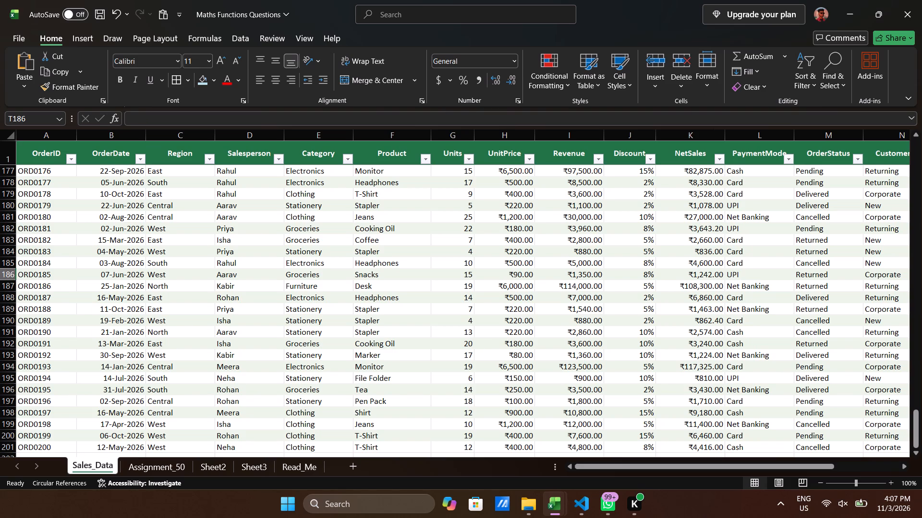
scroll(828, 343, left, 1)
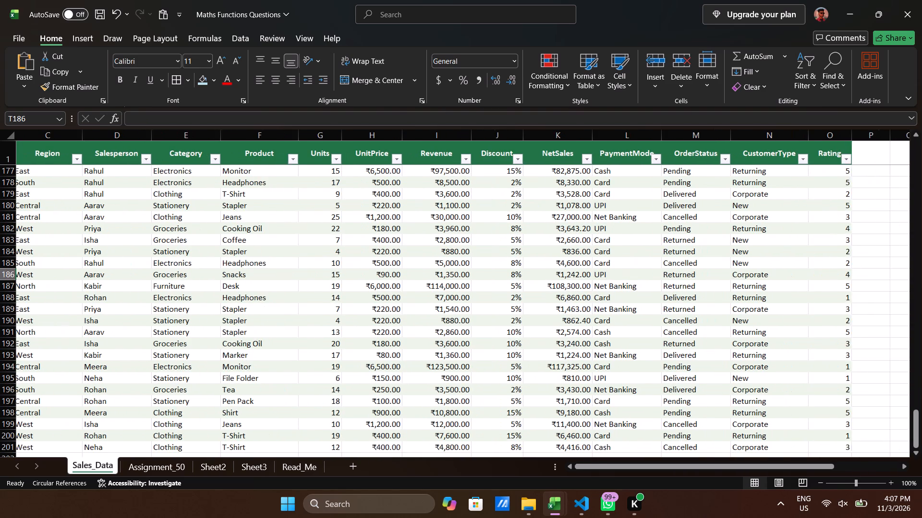
scroll(828, 343, left, 1)
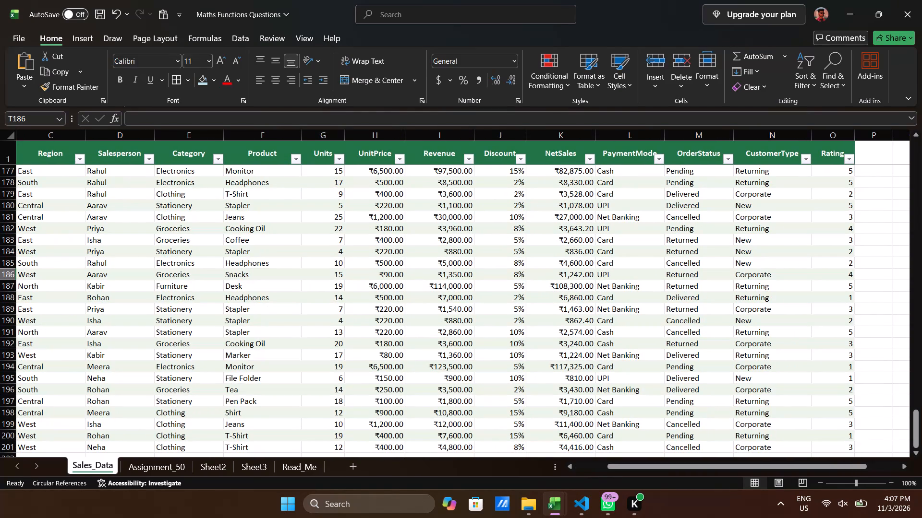
scroll(894, 325, left, 3)
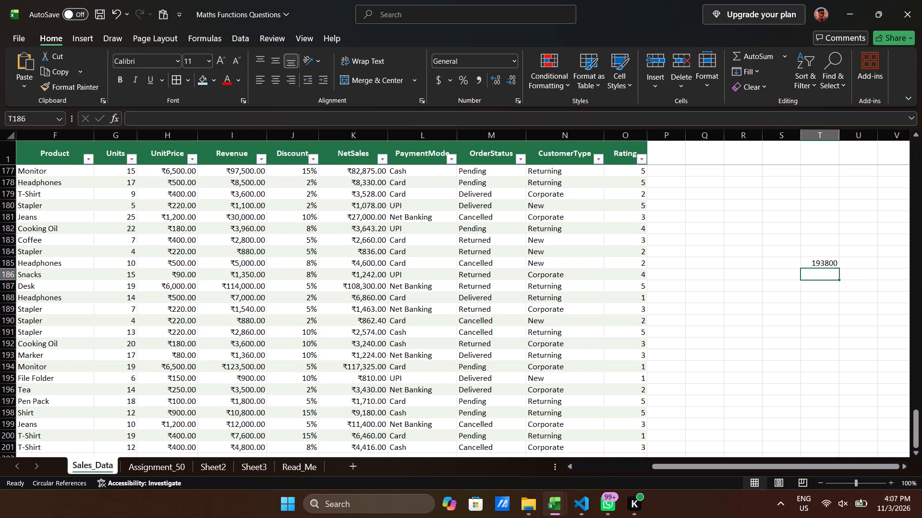
drag(558, 353, 509, 357)
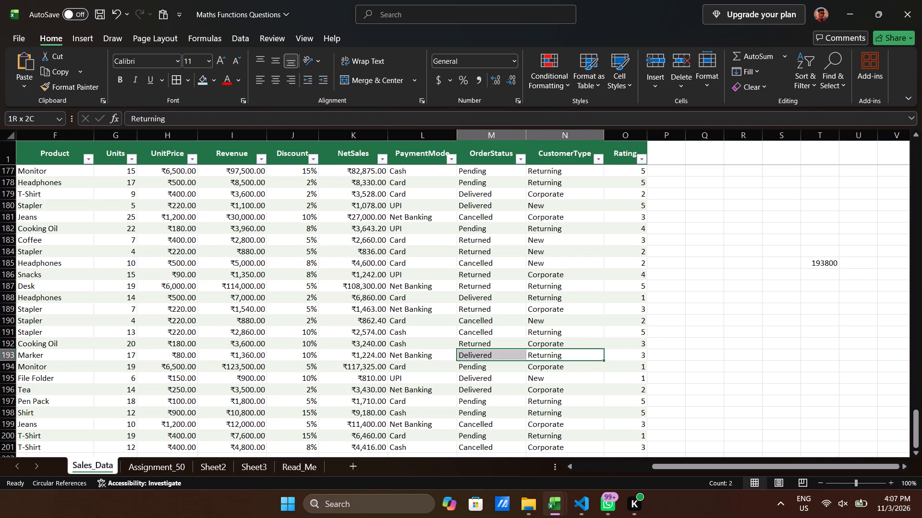
drag(509, 357, 496, 357)
key(ctrl+c)
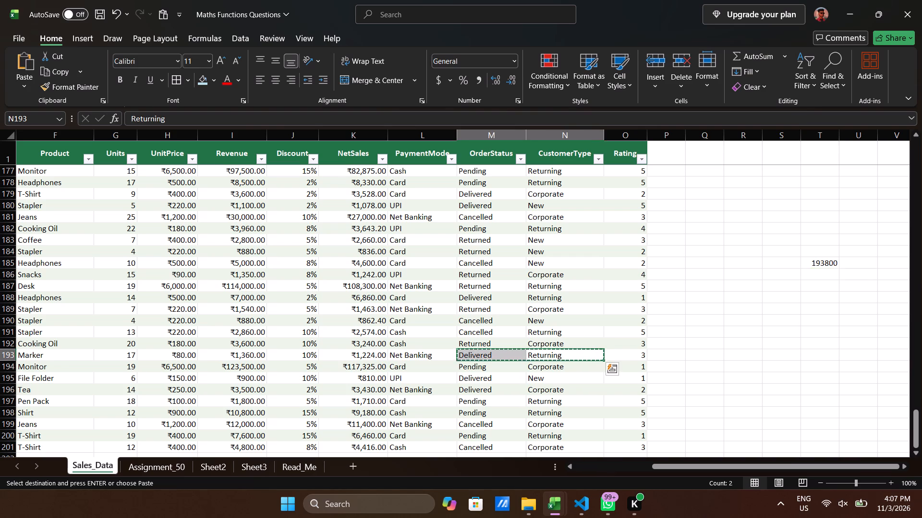
click(210, 470)
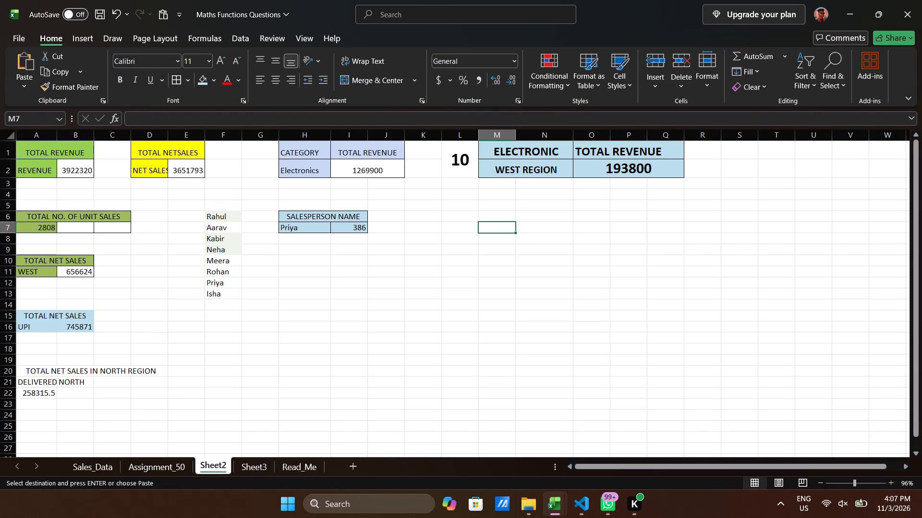
click(496, 230)
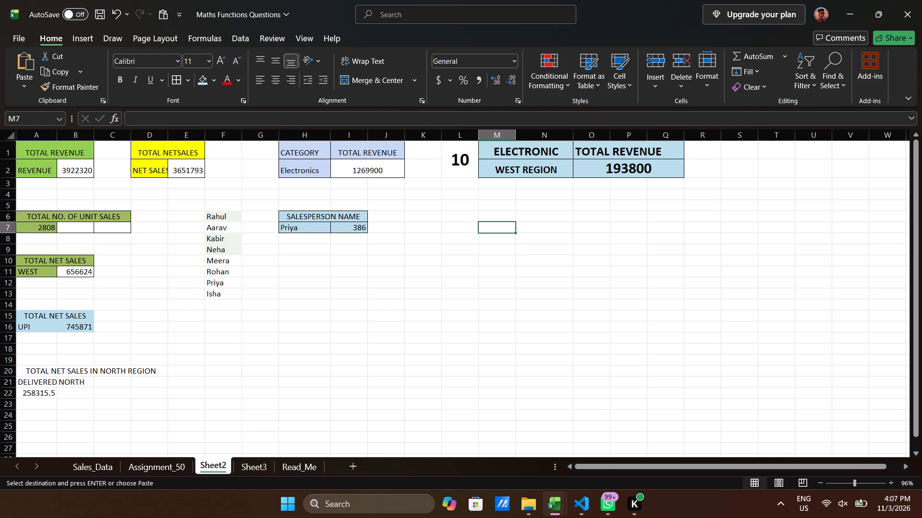
key(ctrl+v)
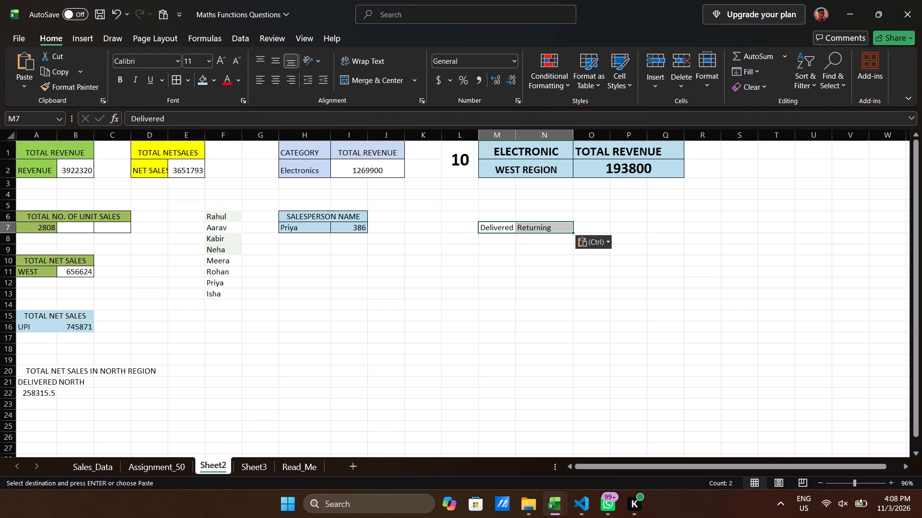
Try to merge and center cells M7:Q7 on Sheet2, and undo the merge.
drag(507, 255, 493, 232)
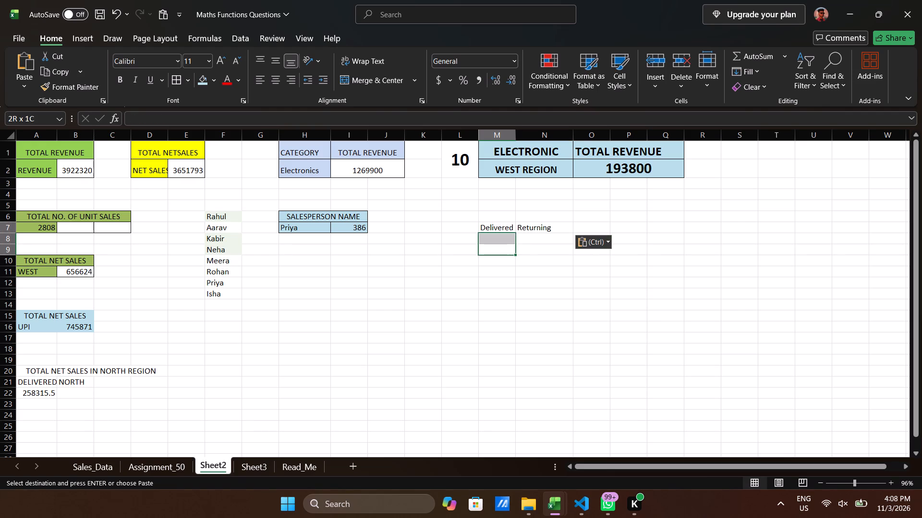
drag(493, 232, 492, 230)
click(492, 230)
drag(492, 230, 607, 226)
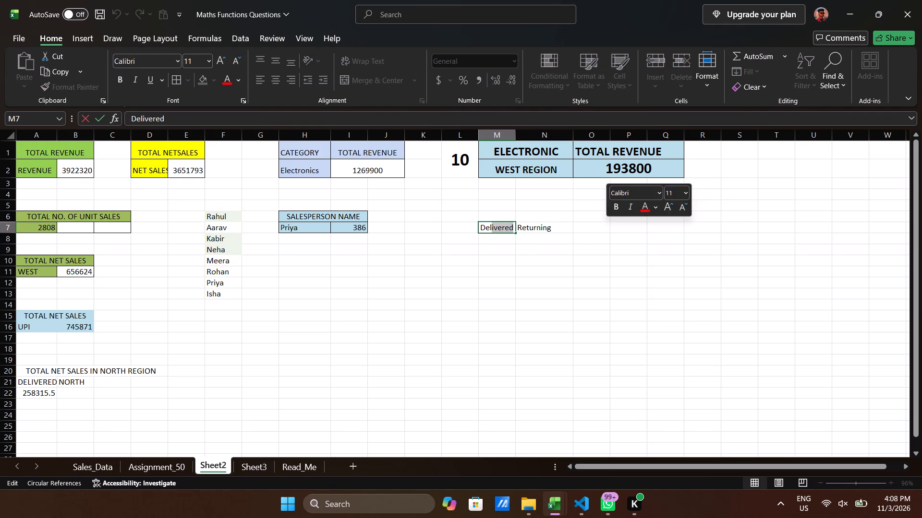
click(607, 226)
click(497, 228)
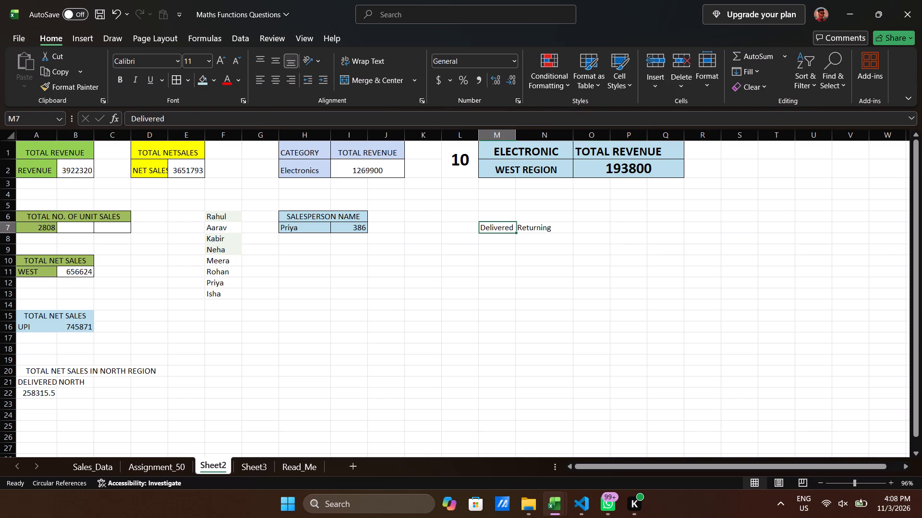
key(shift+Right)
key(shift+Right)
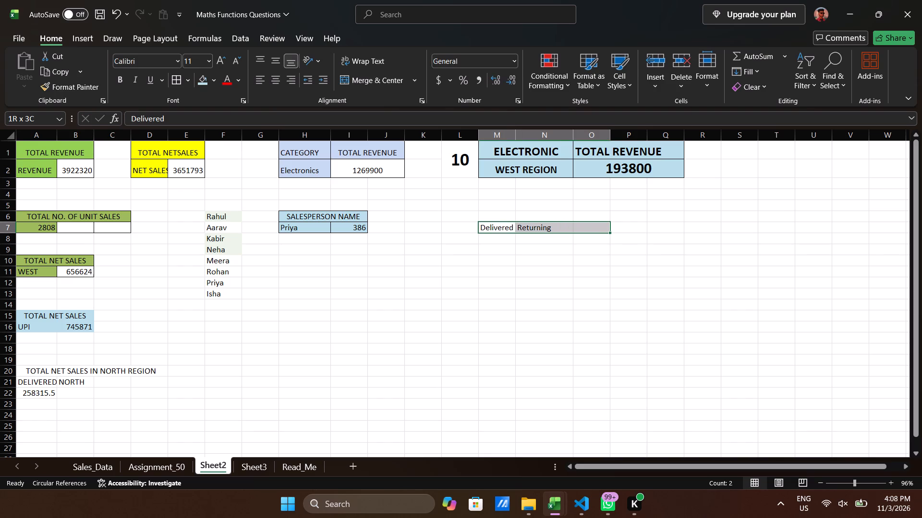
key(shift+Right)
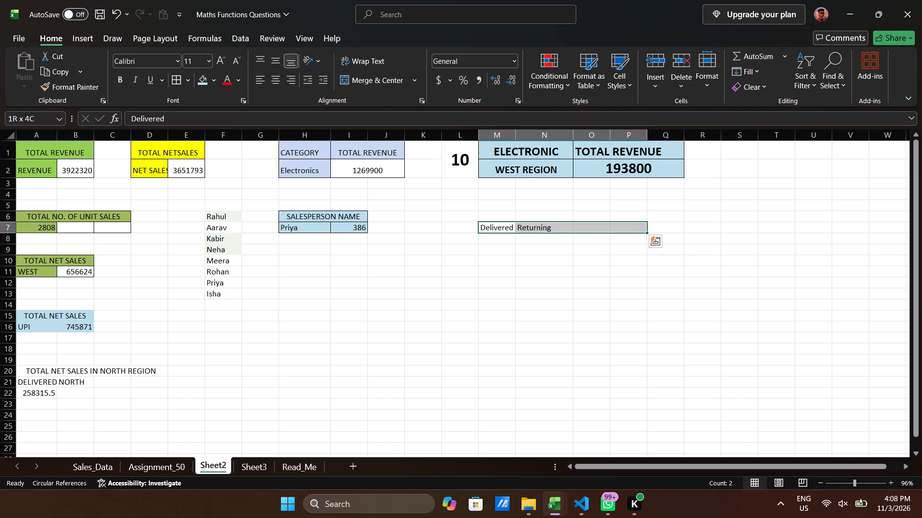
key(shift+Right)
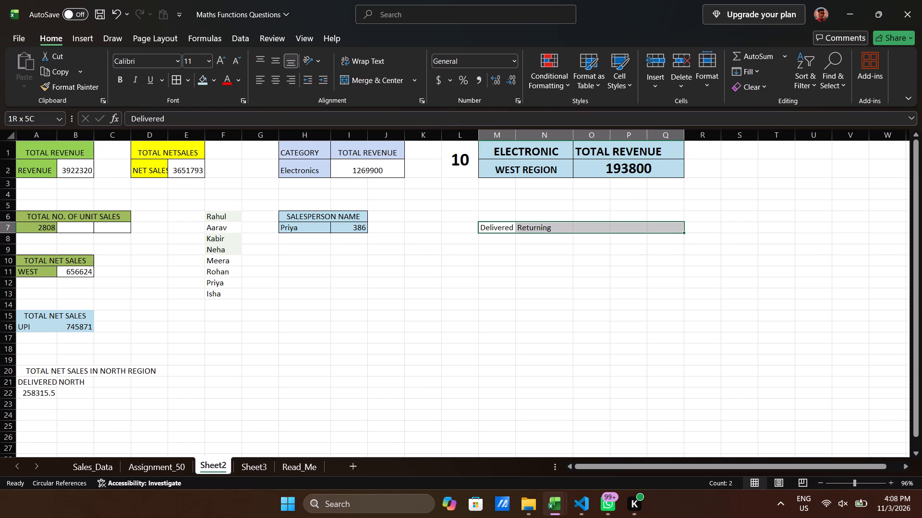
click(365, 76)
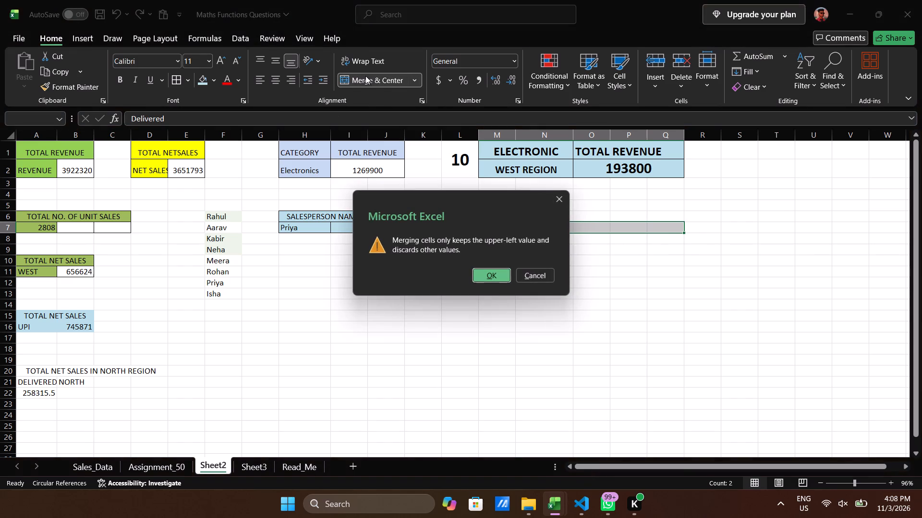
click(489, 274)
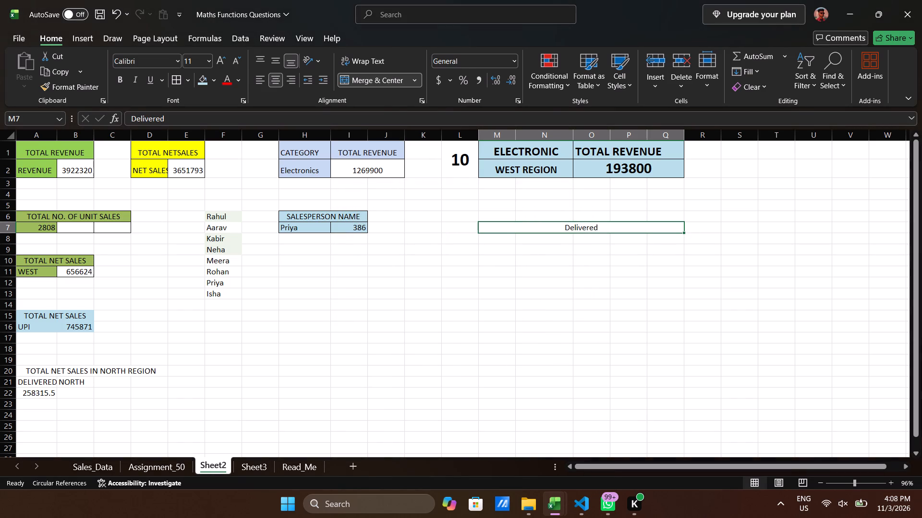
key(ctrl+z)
Move the Returning entry from N7 to P7.
click(533, 253)
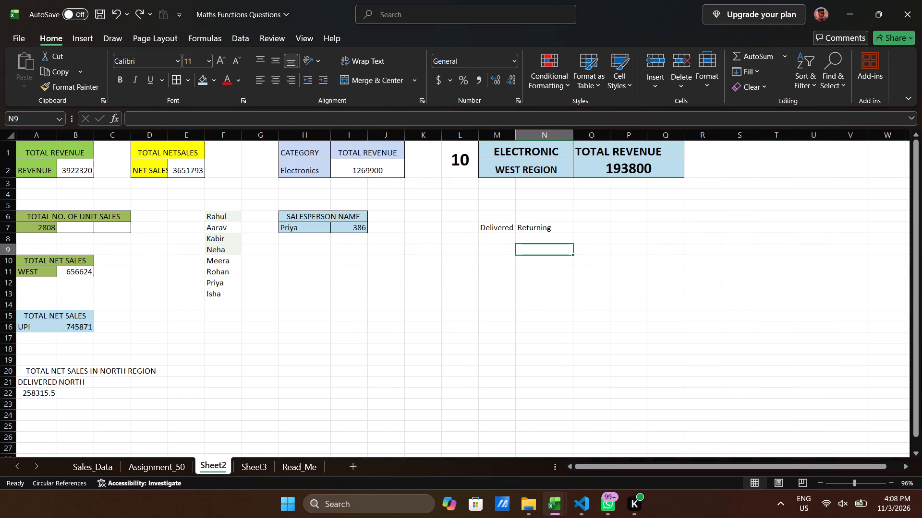
click(526, 232)
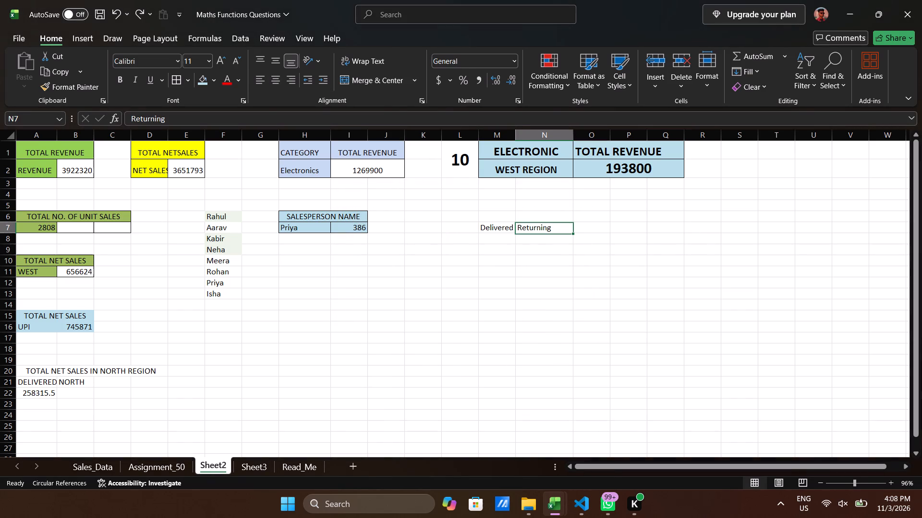
drag(541, 230, 603, 232)
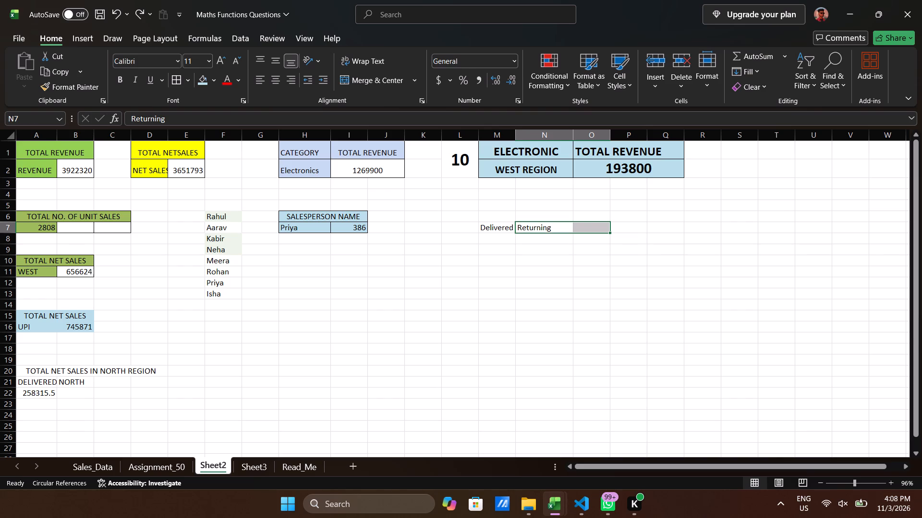
drag(554, 240, 489, 229)
click(489, 229)
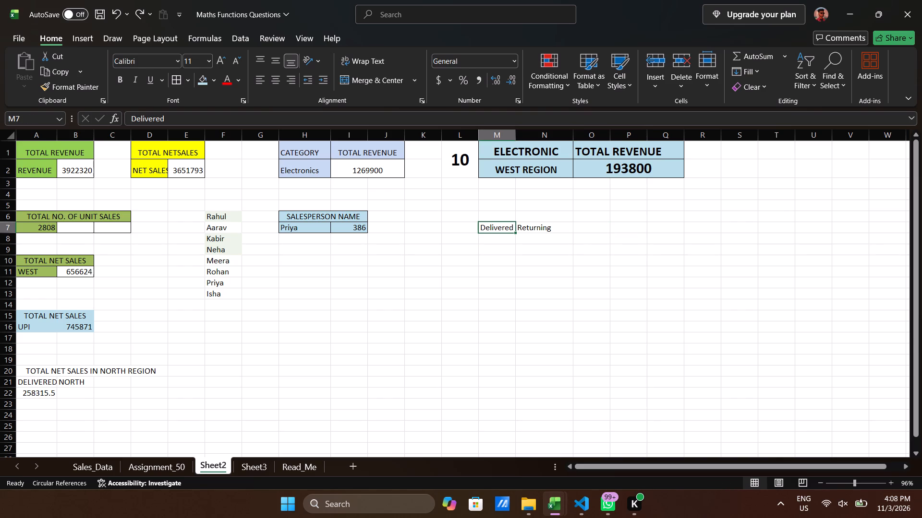
drag(497, 271, 501, 233)
click(501, 233)
click(547, 232)
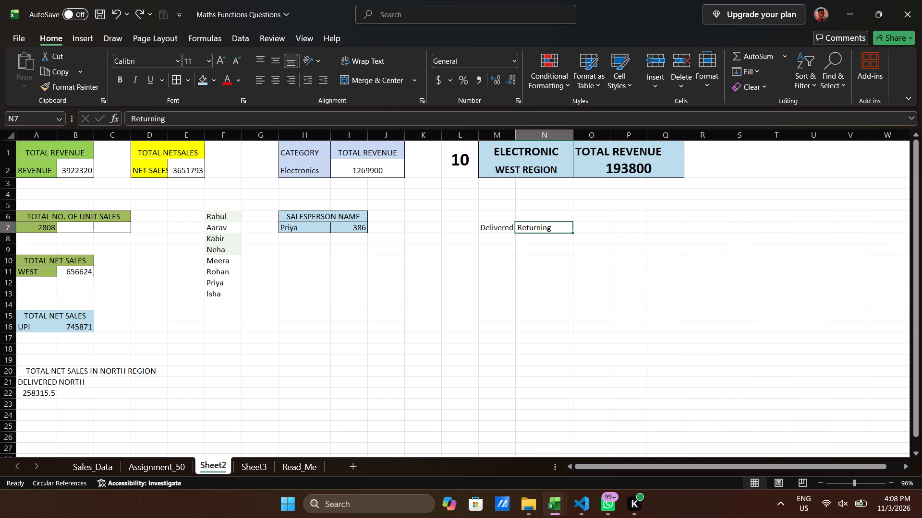
key(ctrl+c)
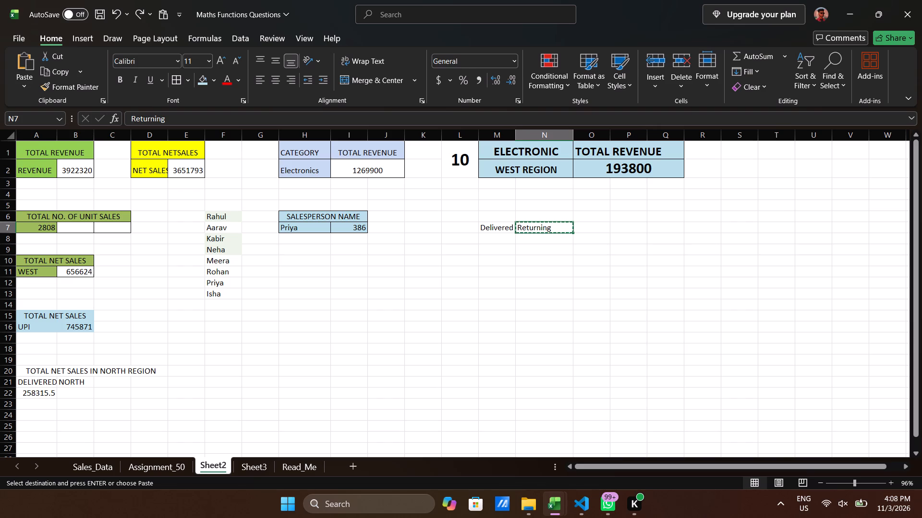
key(ctrl+x)
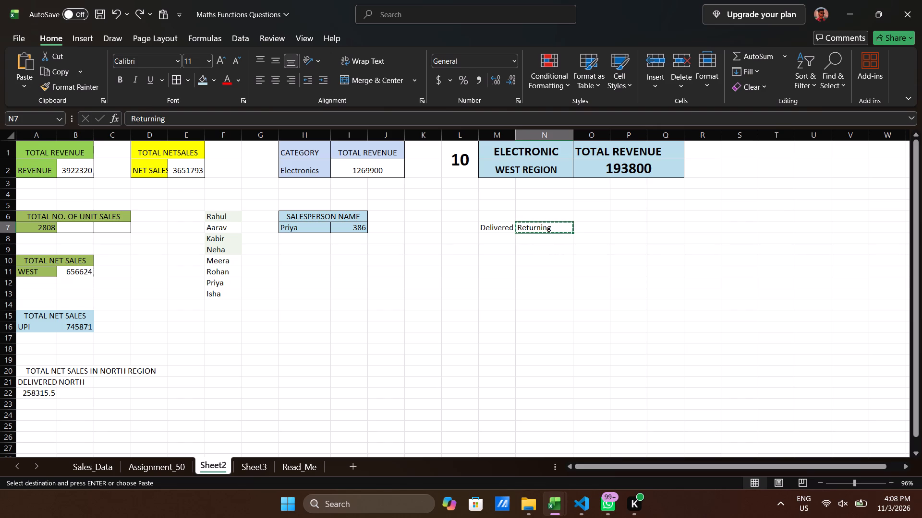
click(632, 232)
key(ctrl+v)
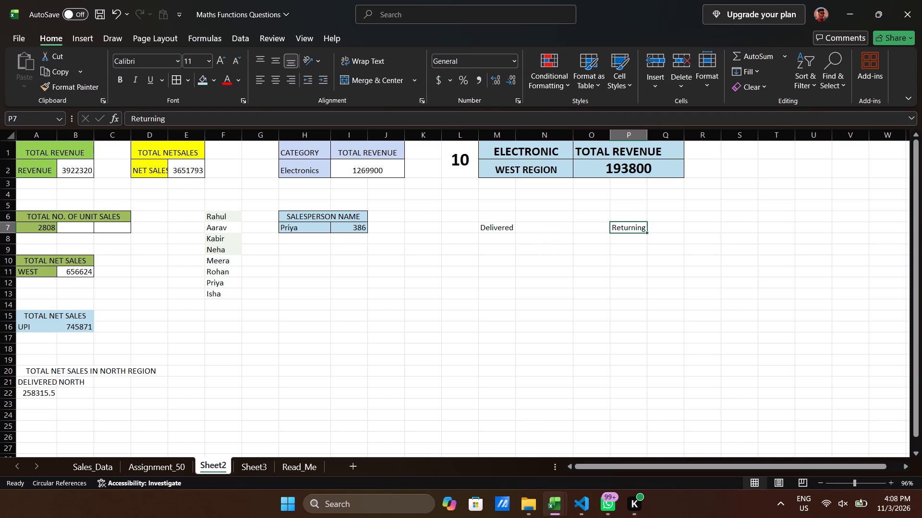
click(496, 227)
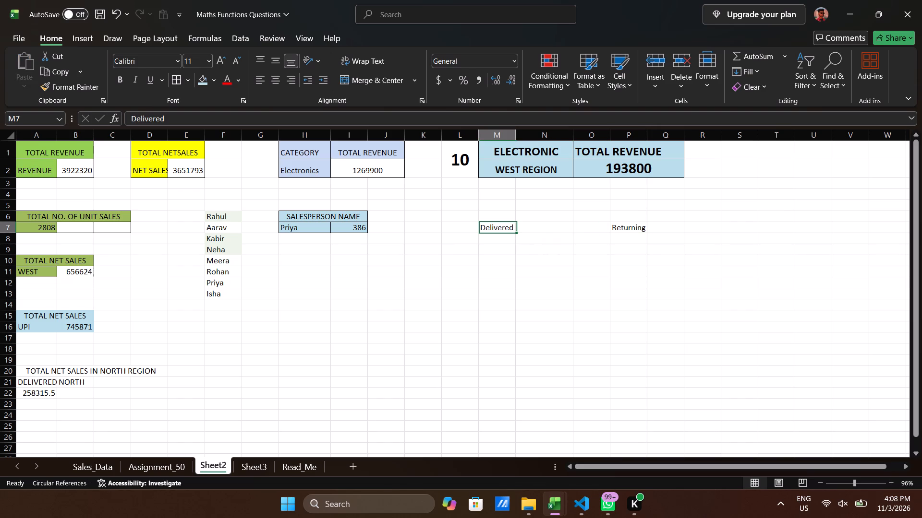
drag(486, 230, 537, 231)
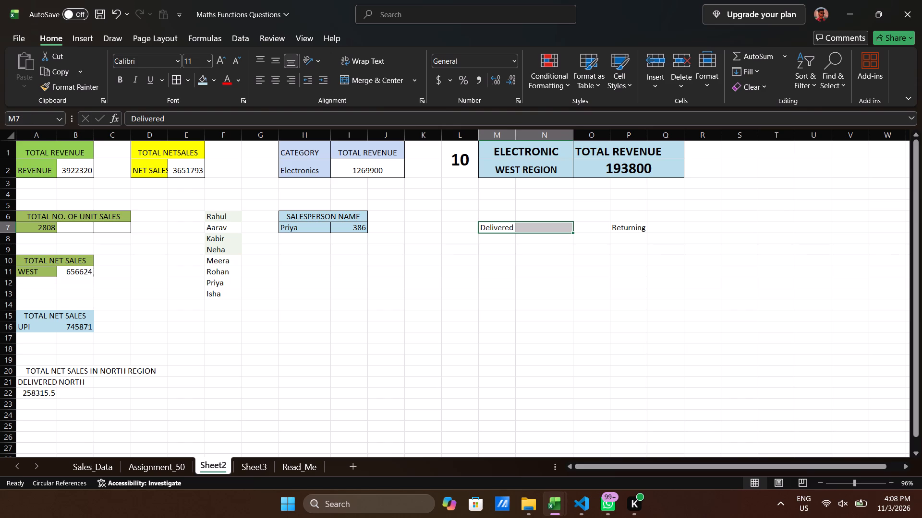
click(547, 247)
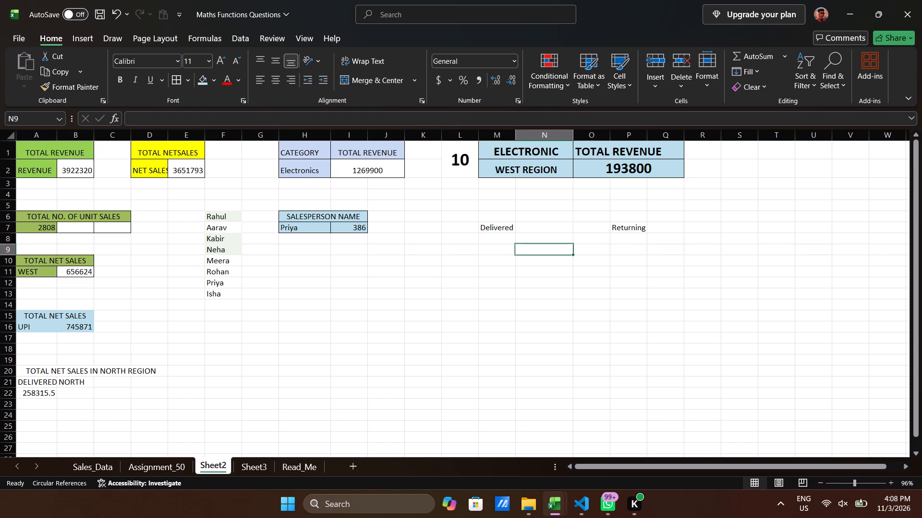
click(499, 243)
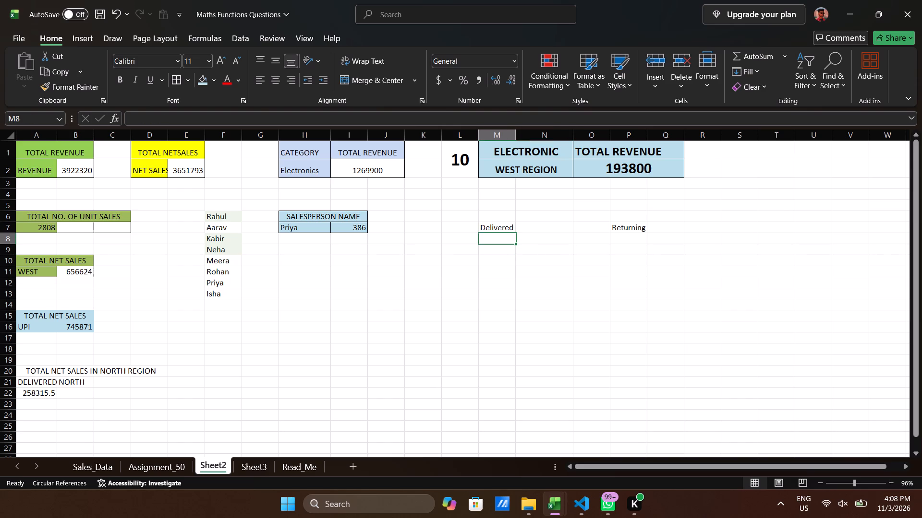
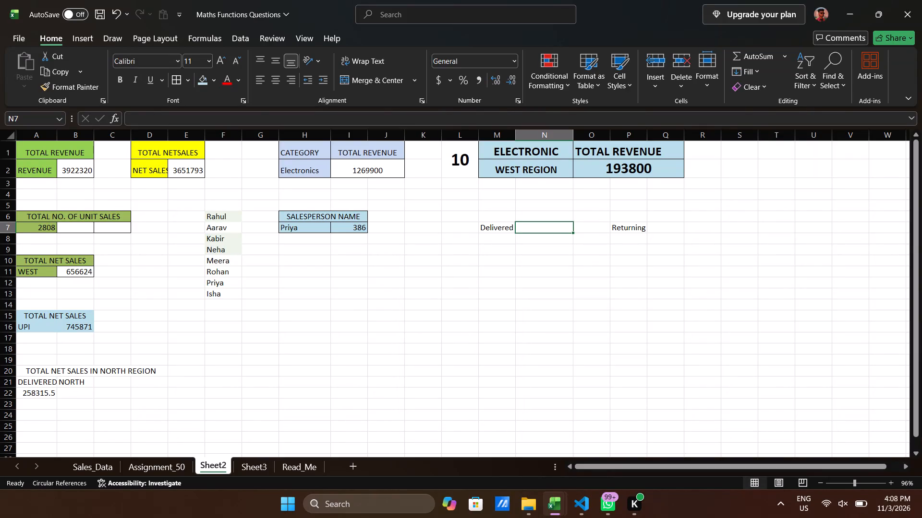
Move the Returning entry from P7 to N7, next to Delivered.
click(542, 238)
click(539, 227)
click(500, 238)
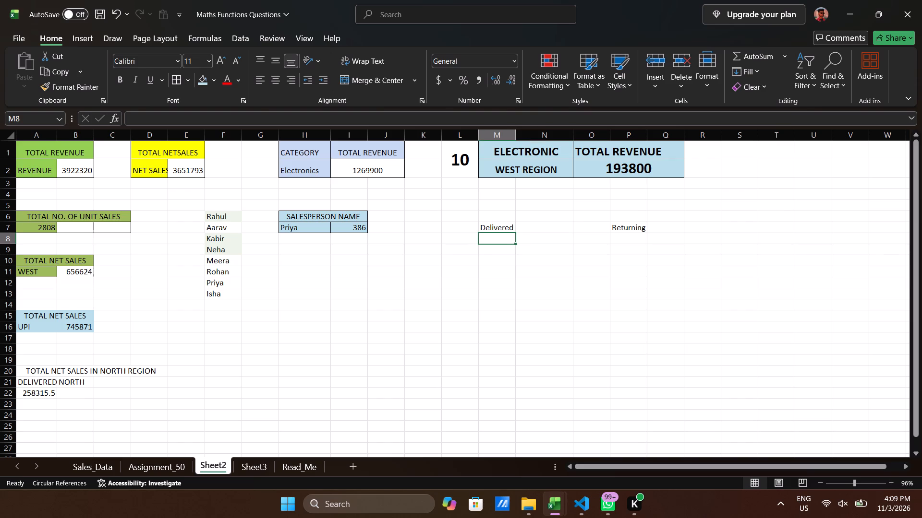
click(626, 231)
key(ctrl+x)
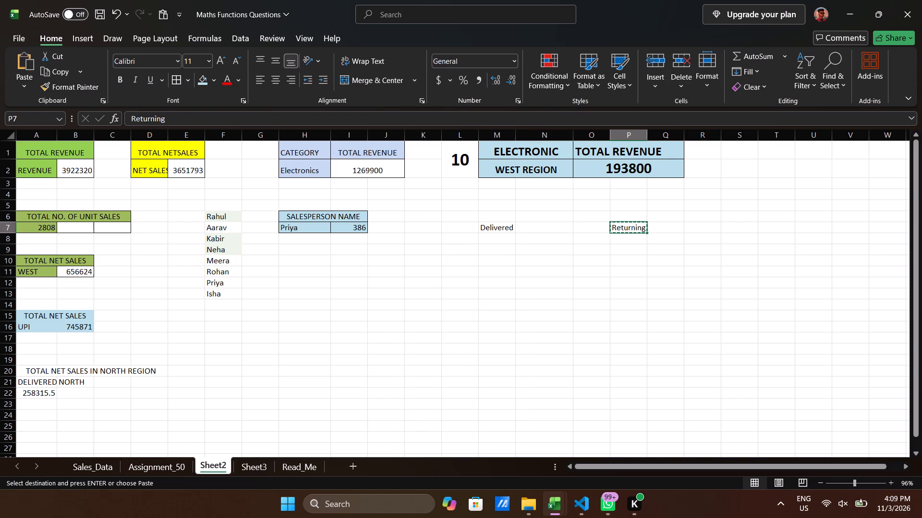
click(495, 237)
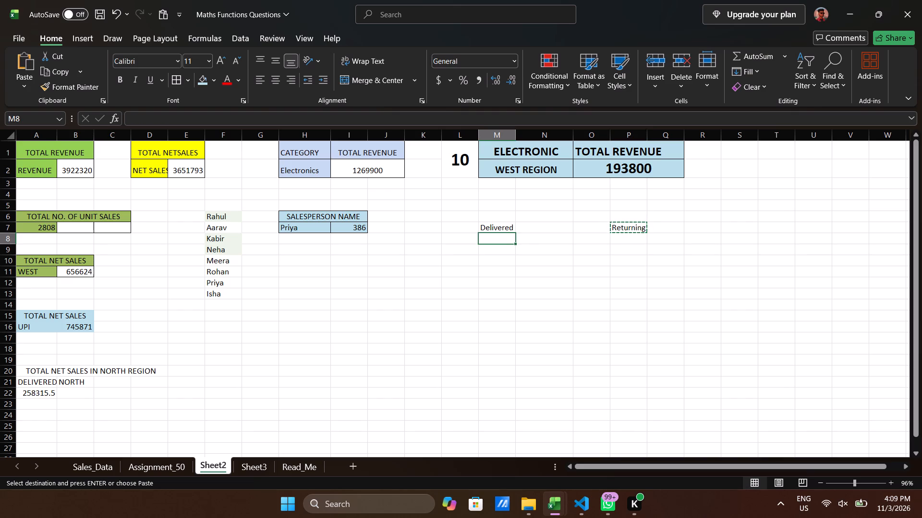
click(535, 232)
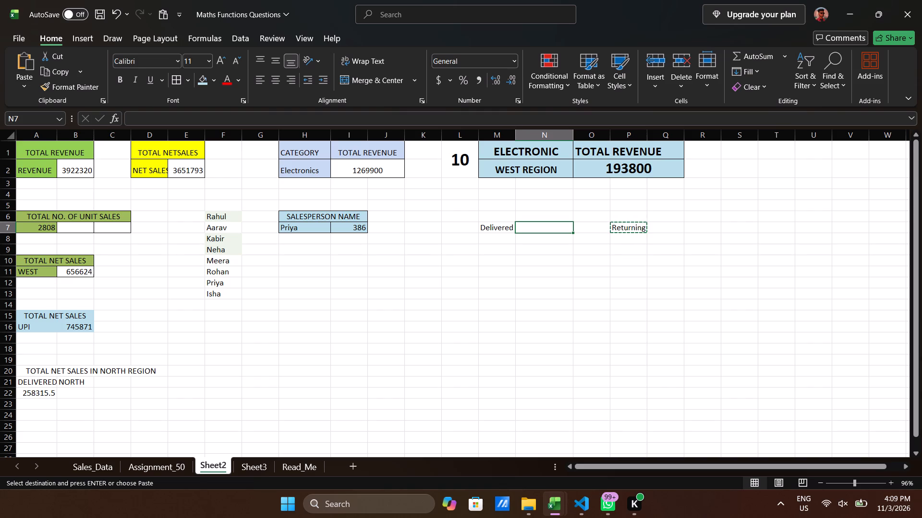
key(ctrl+v)
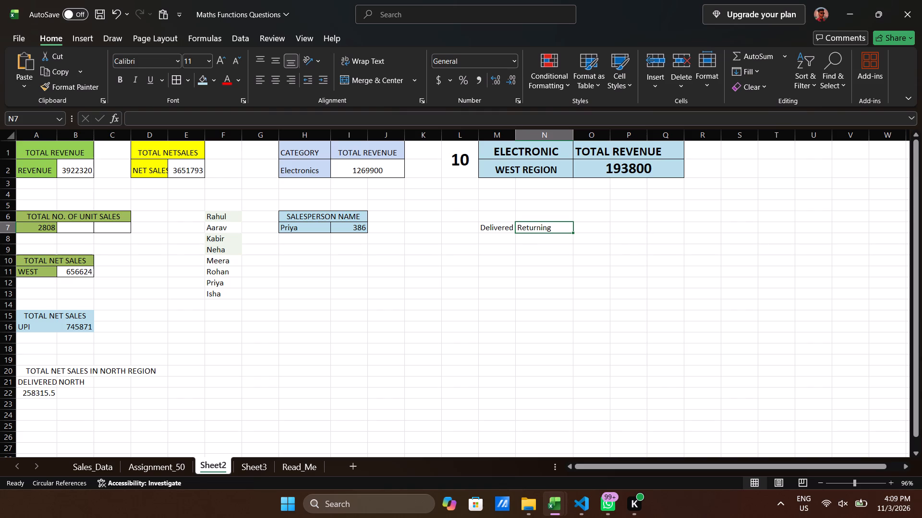
Enter the label TOTAL NET SALES in cell M8, below the Delivered entry.
click(595, 229)
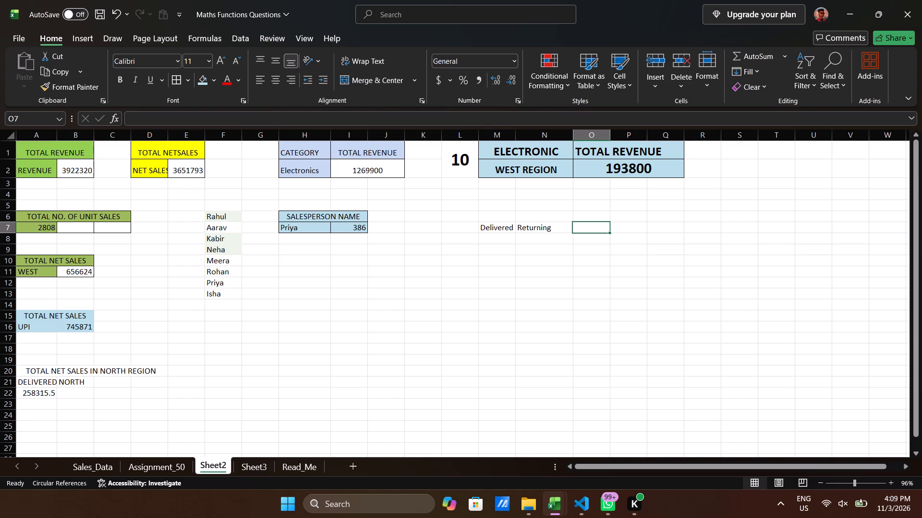
click(498, 238)
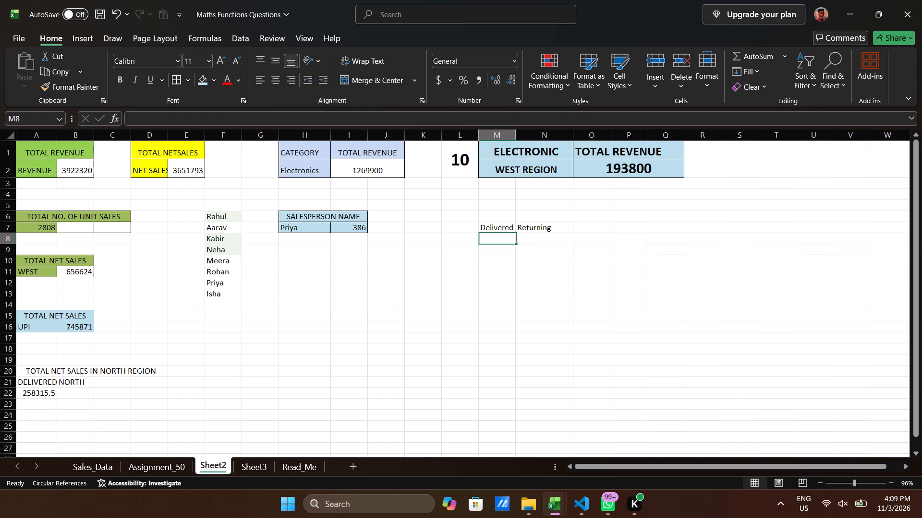
text(TOTAL NE)
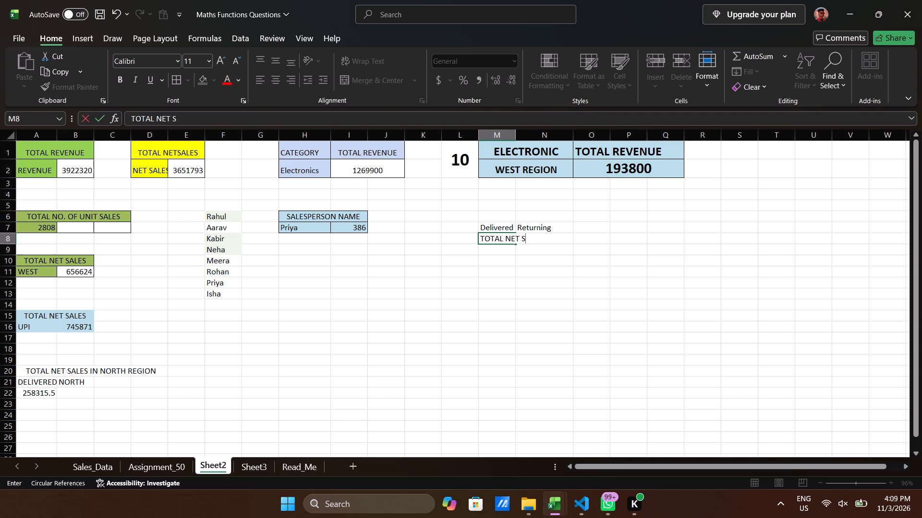
key(BackSpace)
key(BackSpace)
key(space)
text(a)
key(BackSpace)
text(sa)
key(BackSpace)
key(BackSpace)
text(SALES)
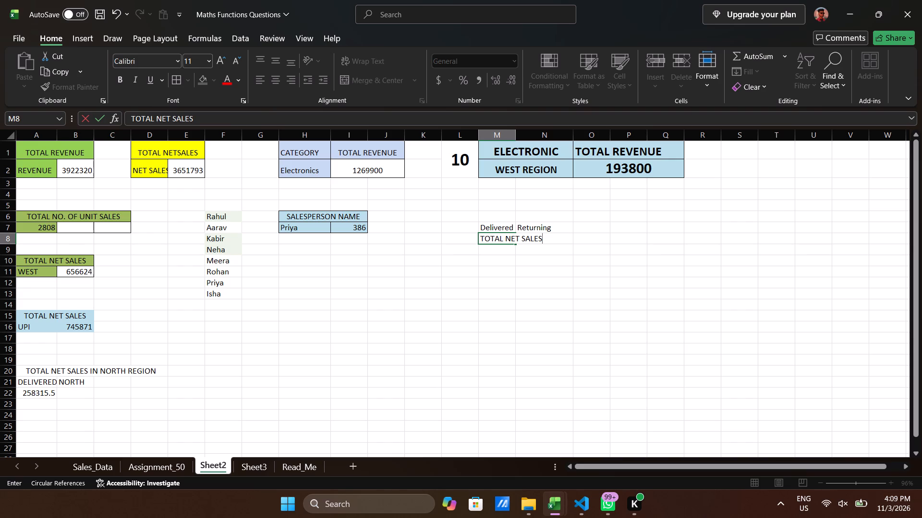
key(Return)
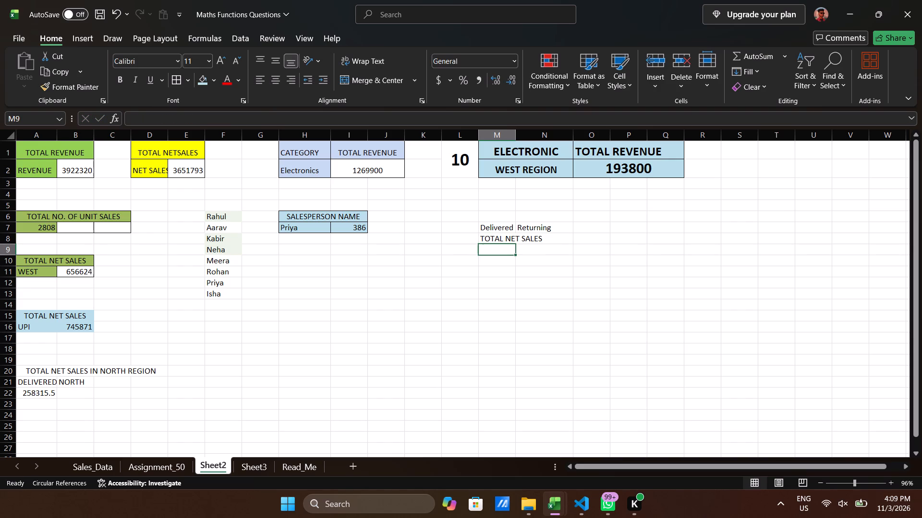
Start a SUMIFS formula in O8 with the NetSales range K2:K201 of Sales_Data as the sum range.
click(575, 244)
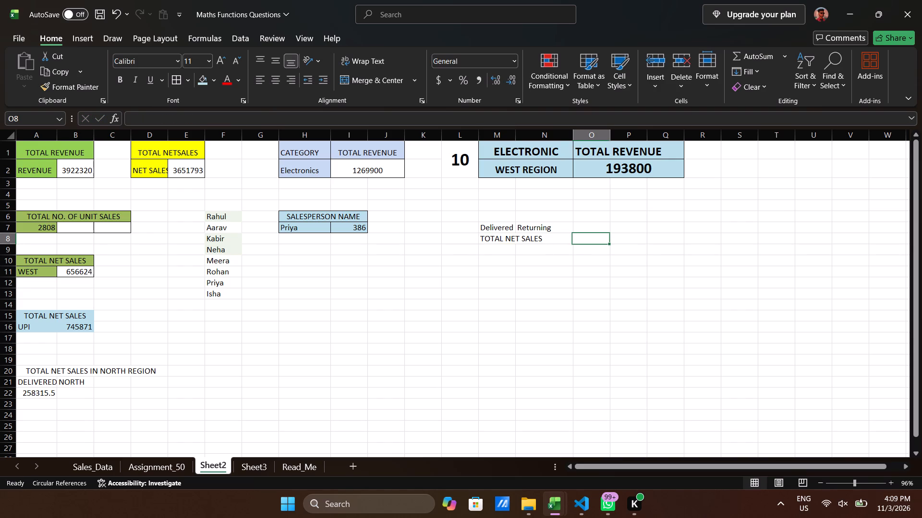
key(equal)
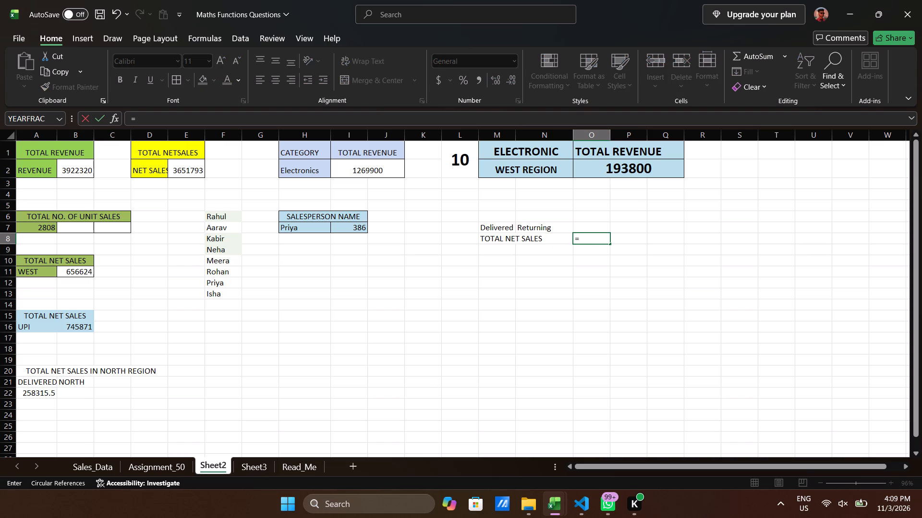
text(SU)
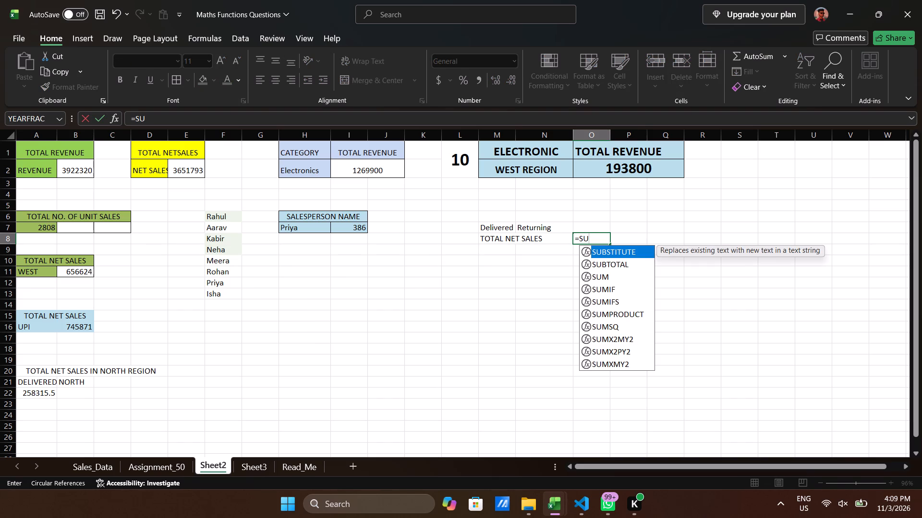
text(MIFS)
key(Tab)
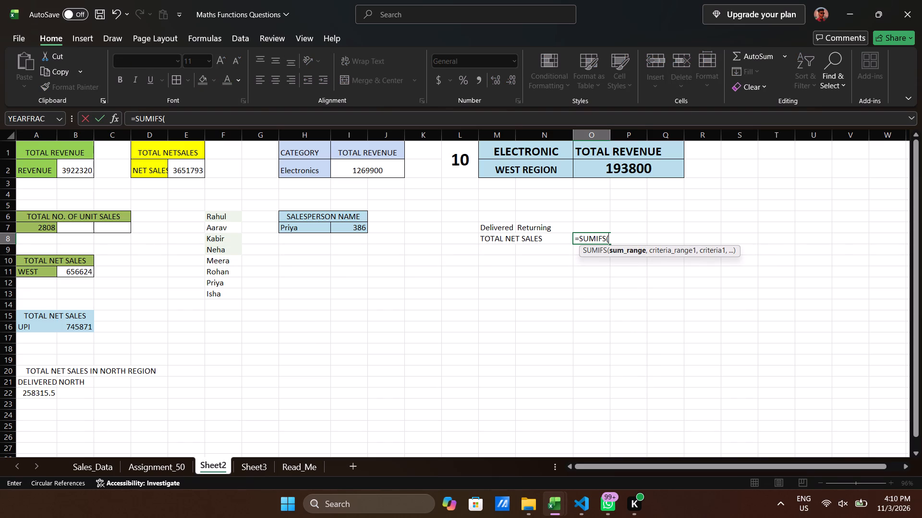
click(98, 464)
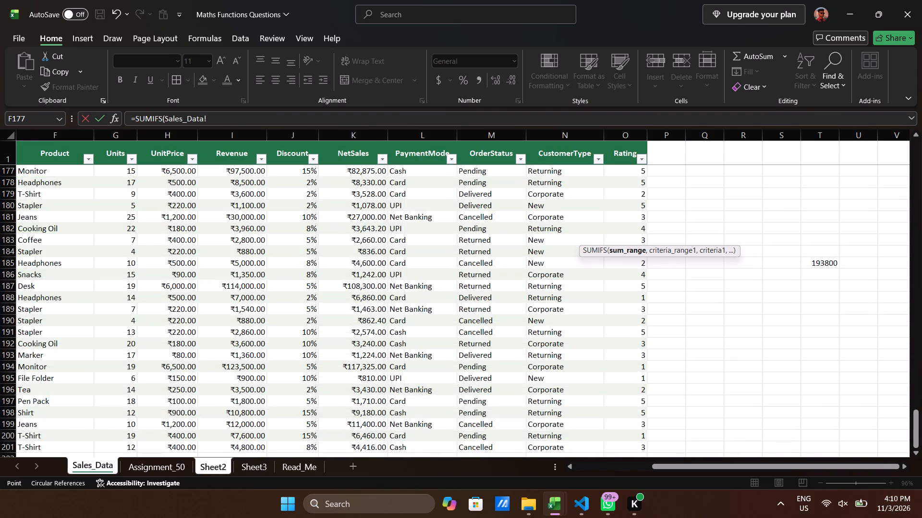
click(356, 168)
key(ctrl+Up)
key(Down)
key(ctrl+shift+Down)
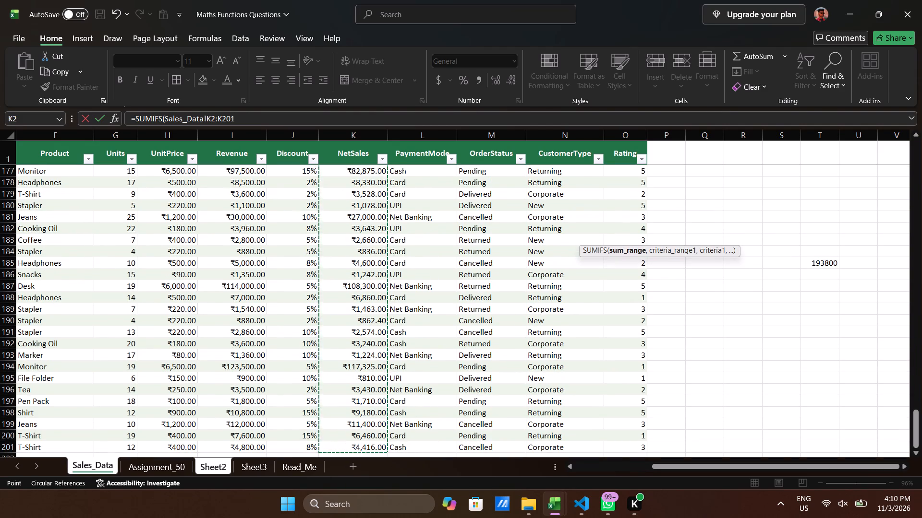
key(comma)
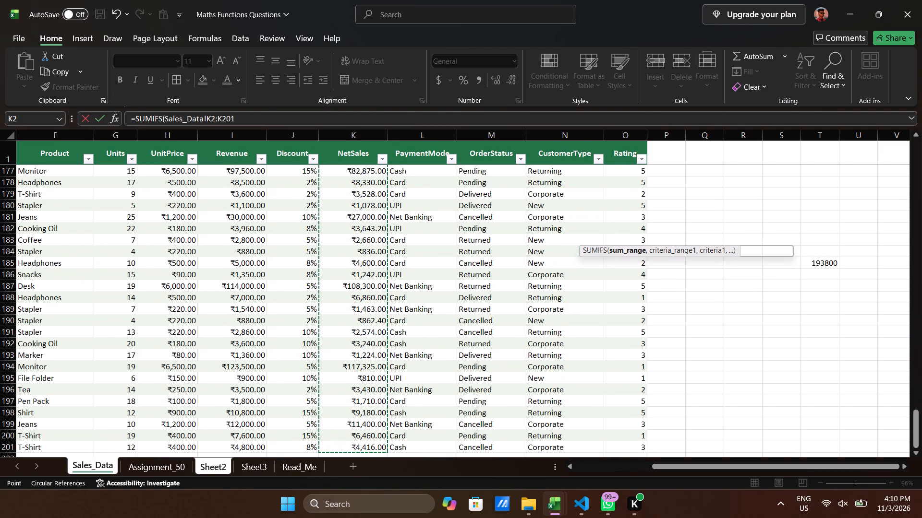
Add the OrderStatus range M2:M201 of Sales_Data as the first criteria range, with Delivered in Sheet2 cell M7 as its criterion.
click(476, 168)
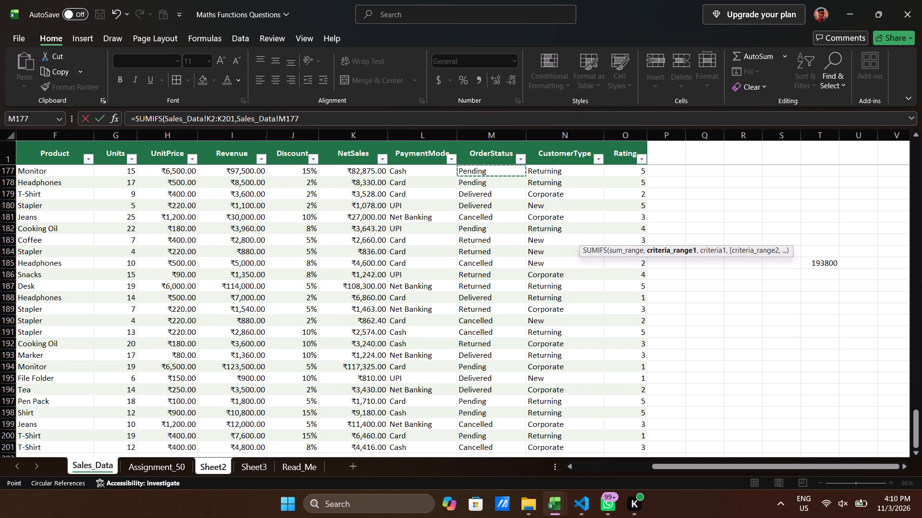
key(ctrl+Up)
key(Down)
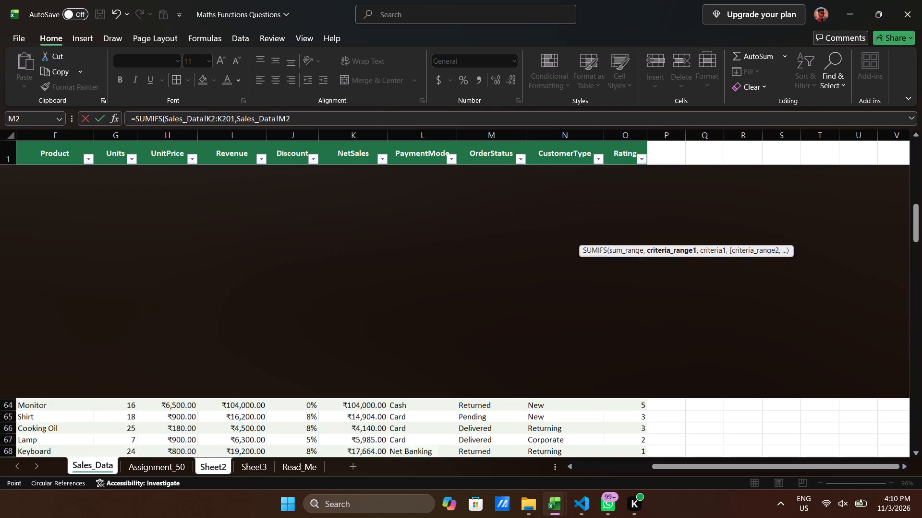
key(ctrl+shift+Down)
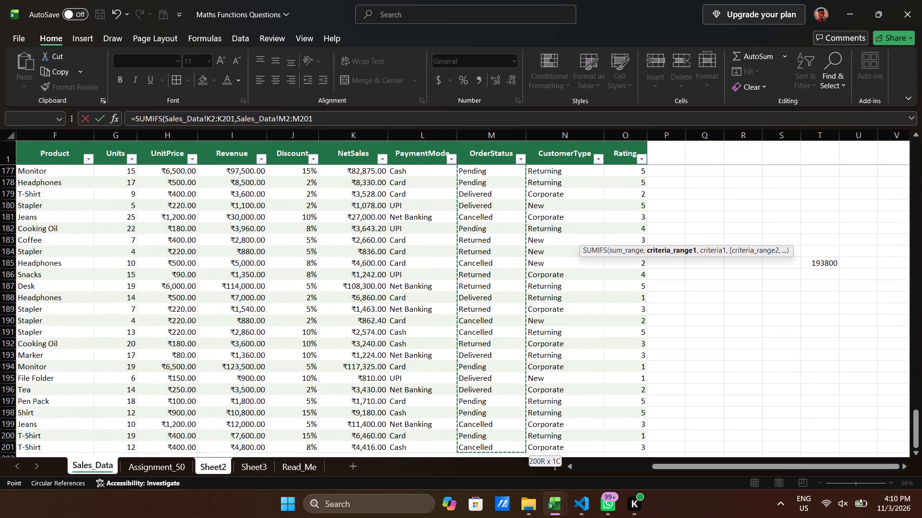
key(comma)
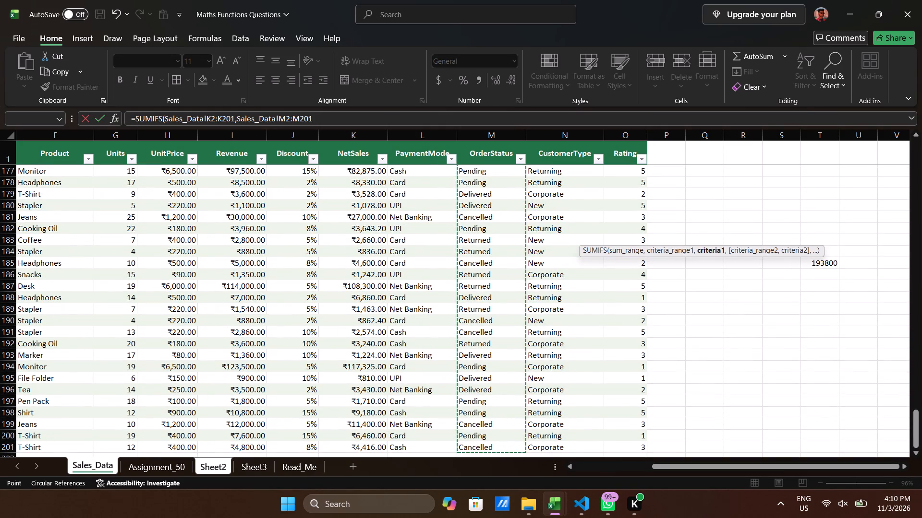
click(214, 463)
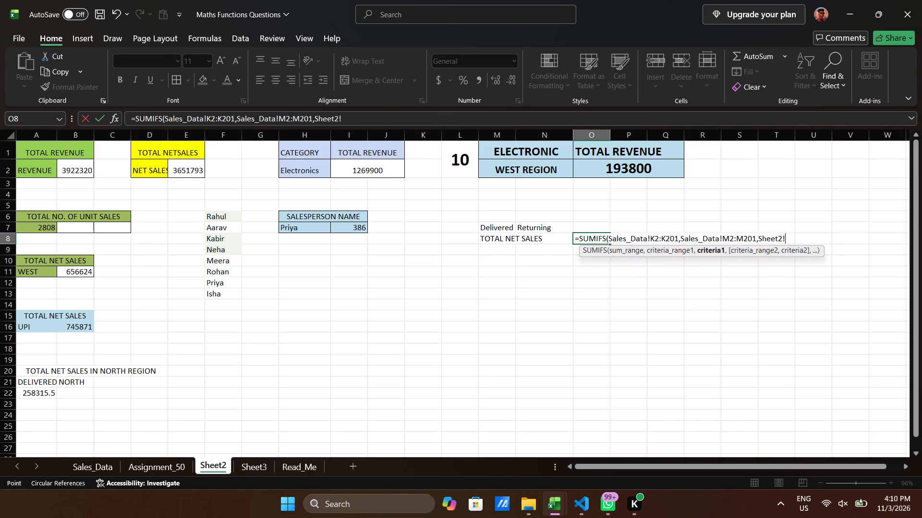
click(493, 229)
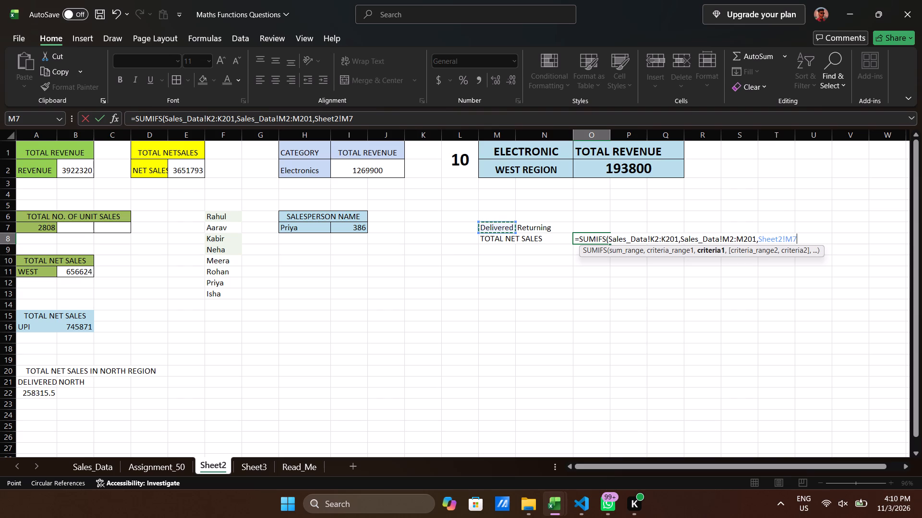
key(comma)
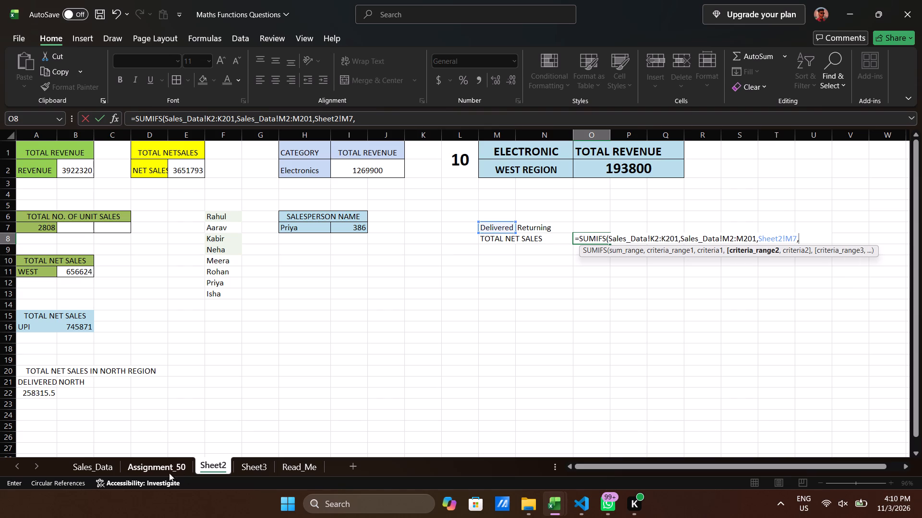
Complete the SUMIFS formula with the CustomerType range N2:N201 of Sales_Data and Returning in Sheet2 cell N7 as its criterion.
click(108, 464)
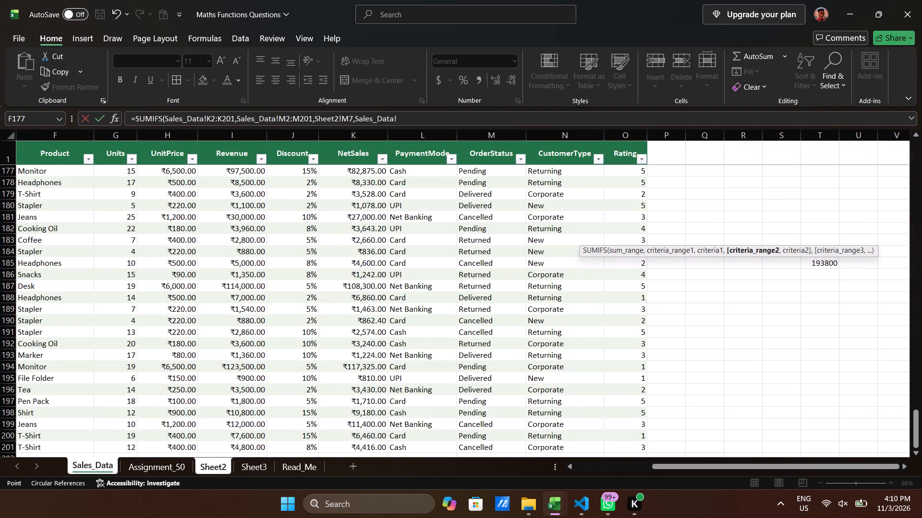
click(554, 167)
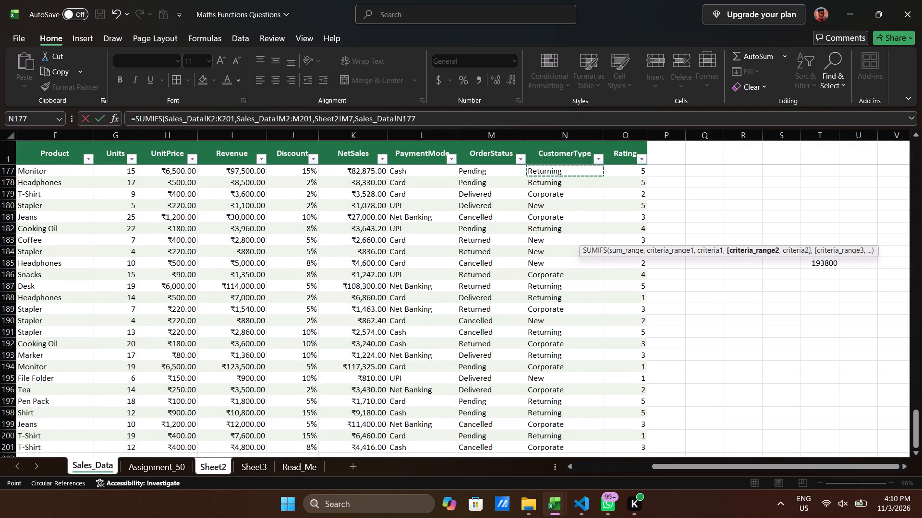
key(ctrl+Up)
key(Down)
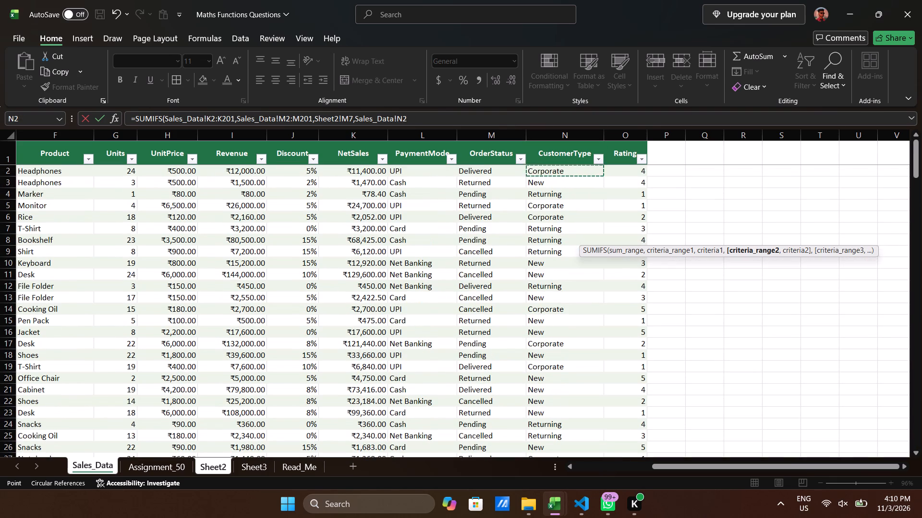
key(ctrl+shift+Down)
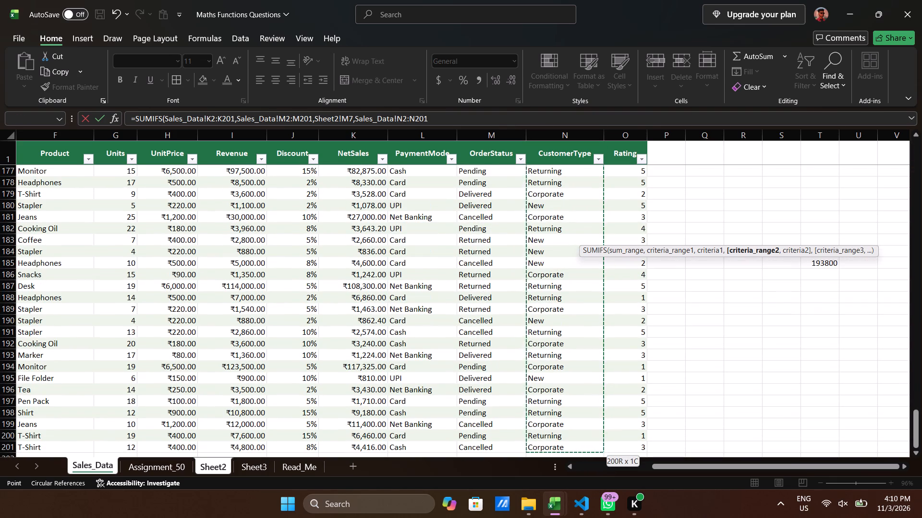
key(comma)
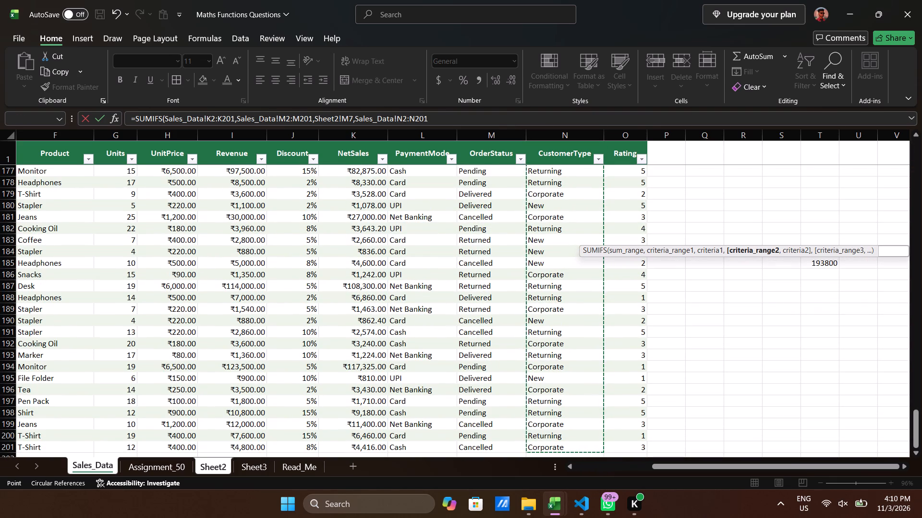
click(213, 466)
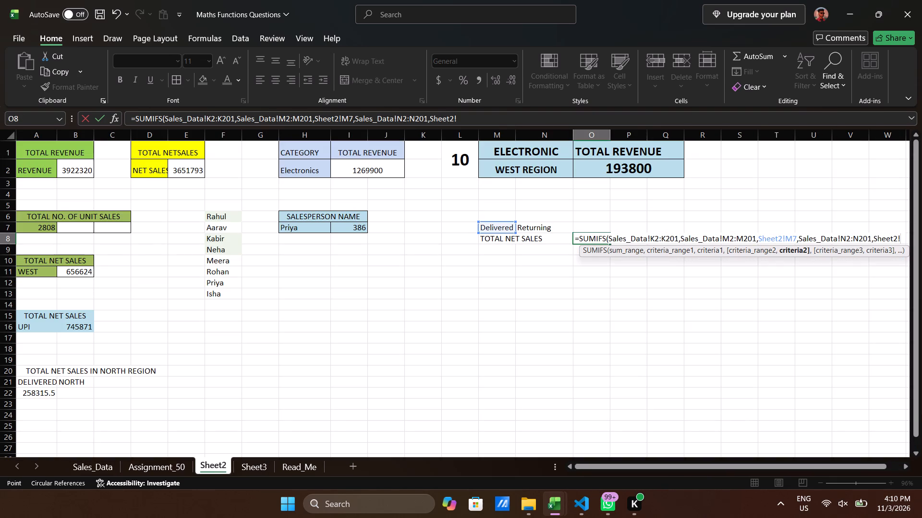
click(535, 230)
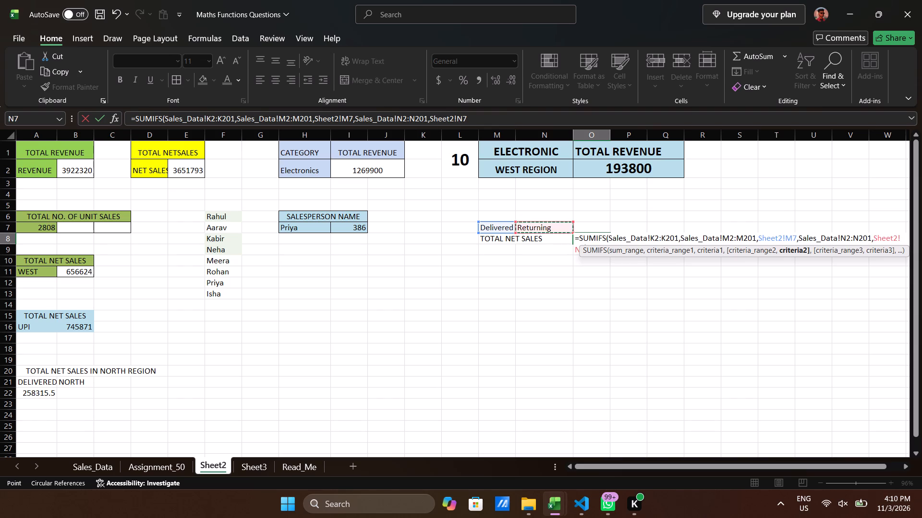
key(shift+parenright)
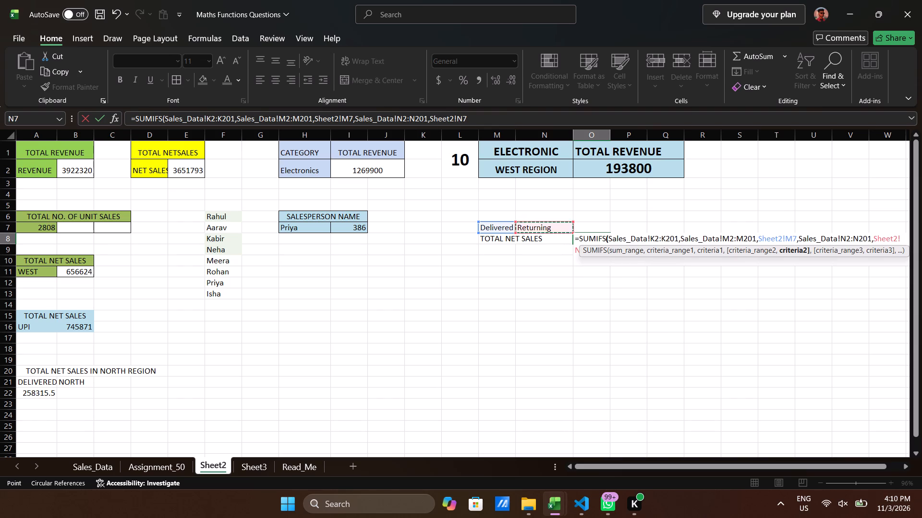
key(Return)
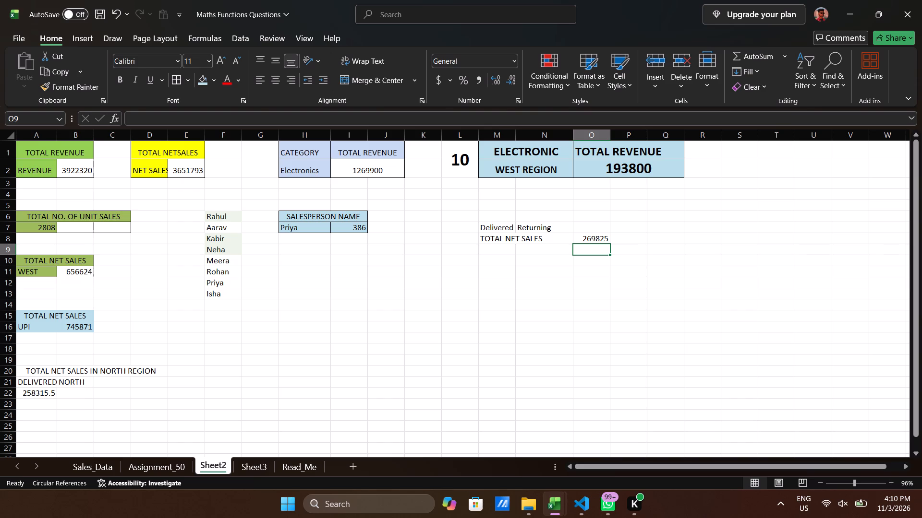
Merge and centre cells L7:L9 beside the Delivered block and enter the question number 11.
drag(462, 227, 464, 244)
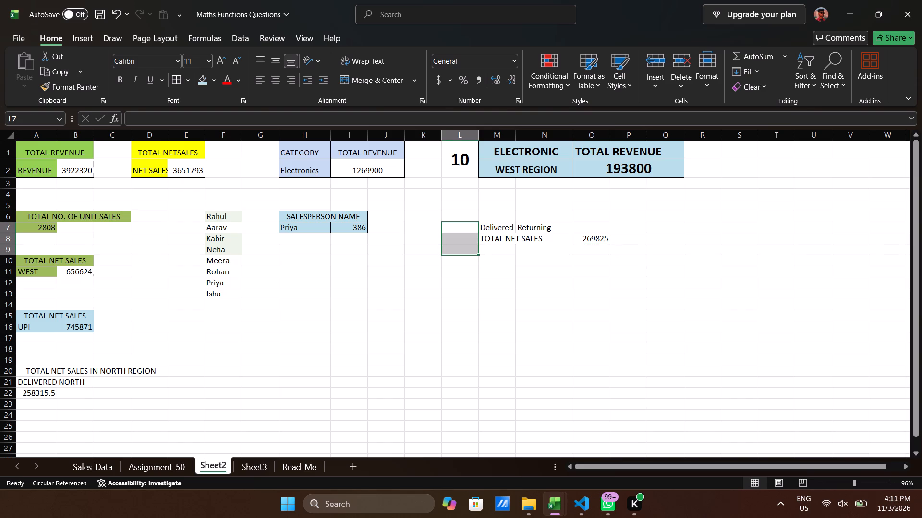
click(370, 82)
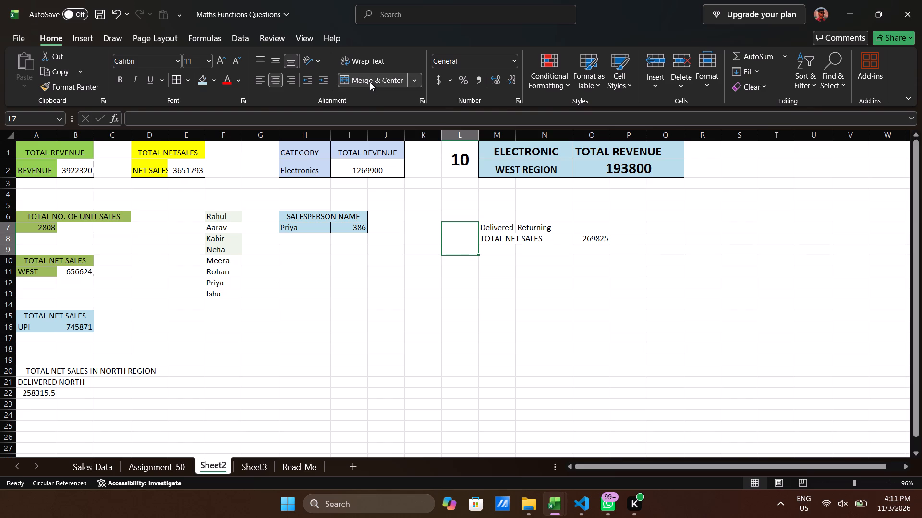
click(465, 233)
text(11)
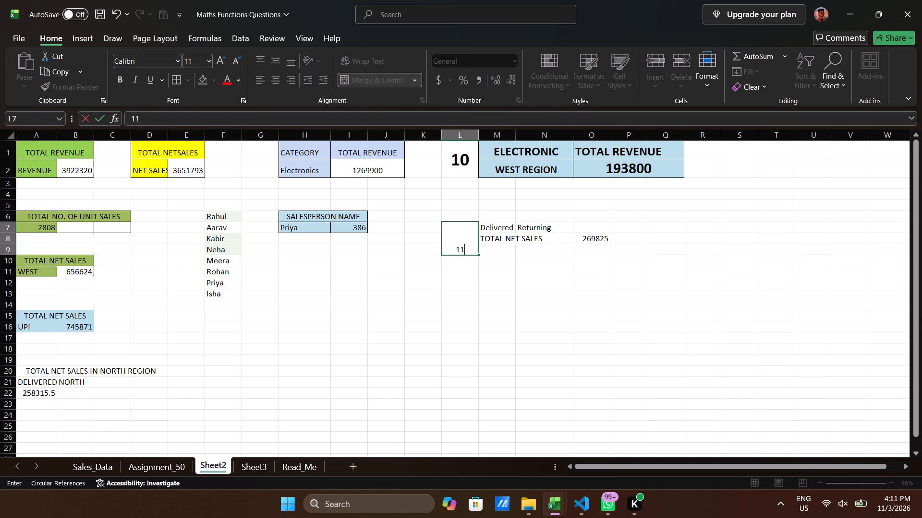
triple_click(223, 55)
triple_click(223, 55)
key(Return)
Format the question number 11 in bold at font size 22, vertically centred in its merged cell.
key(Up)
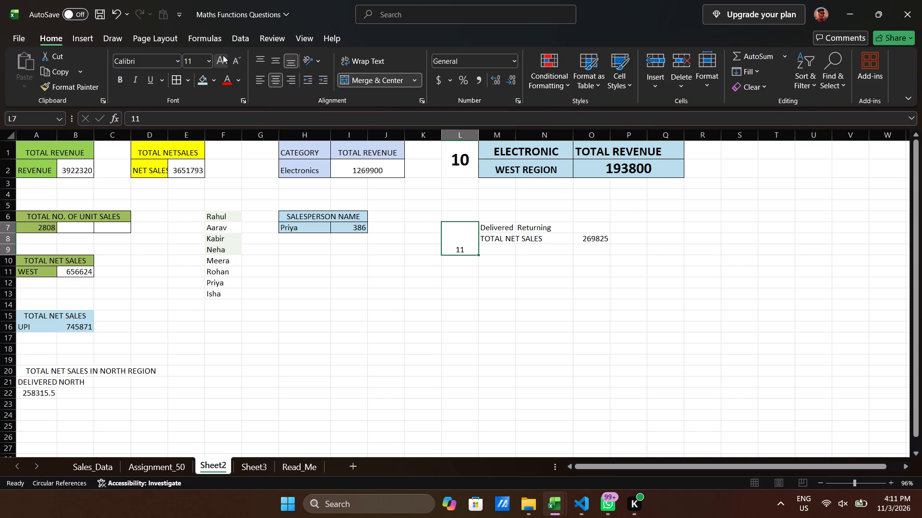
triple_click(219, 60)
triple_click(219, 60)
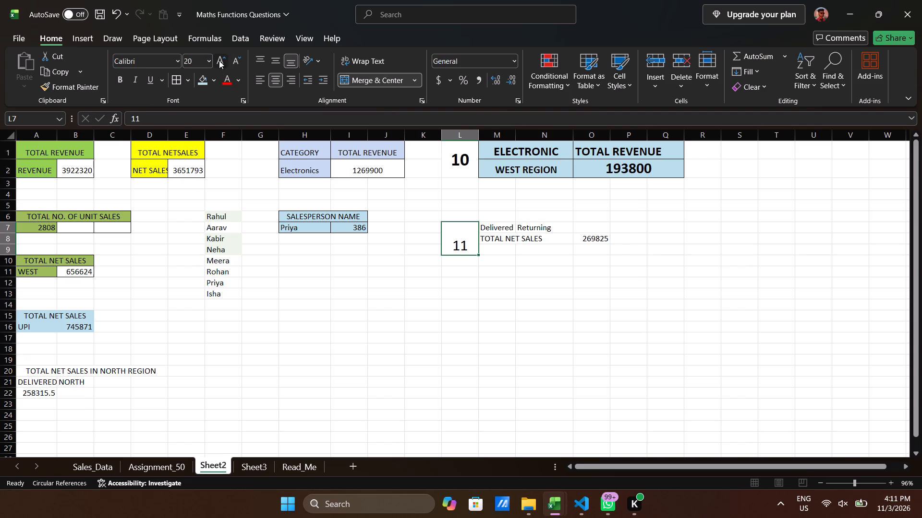
click(219, 60)
click(219, 60)
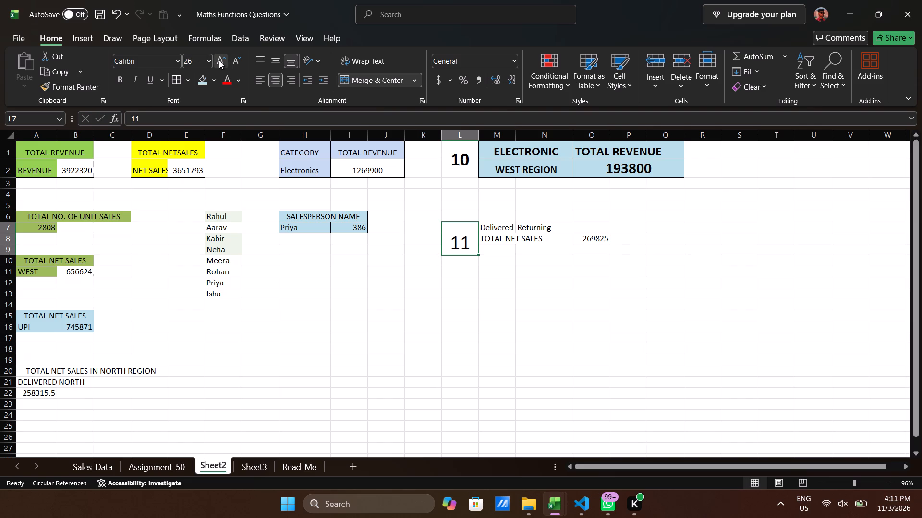
click(219, 60)
click(233, 62)
click(271, 59)
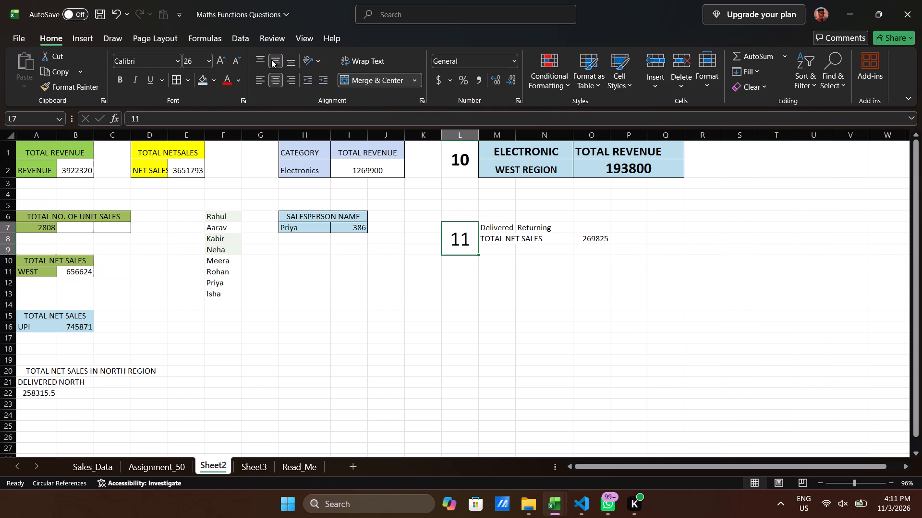
double_click(241, 59)
click(116, 76)
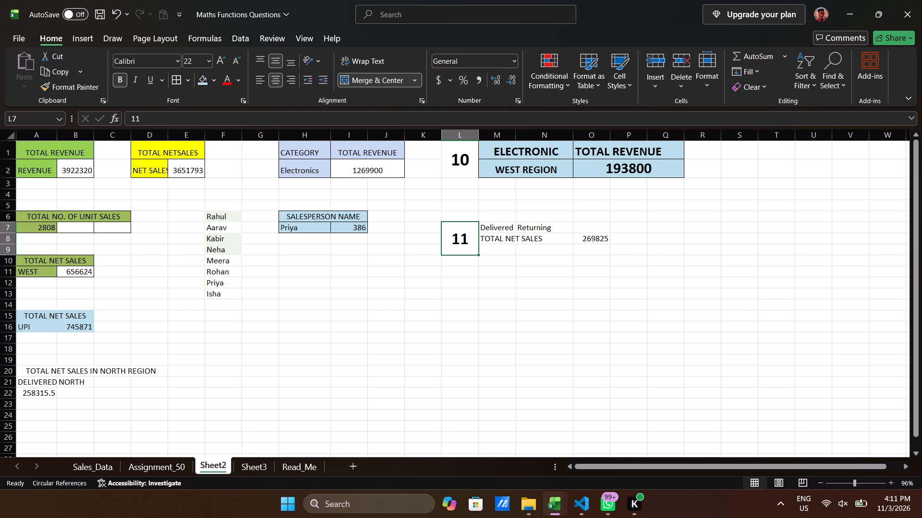
click(467, 288)
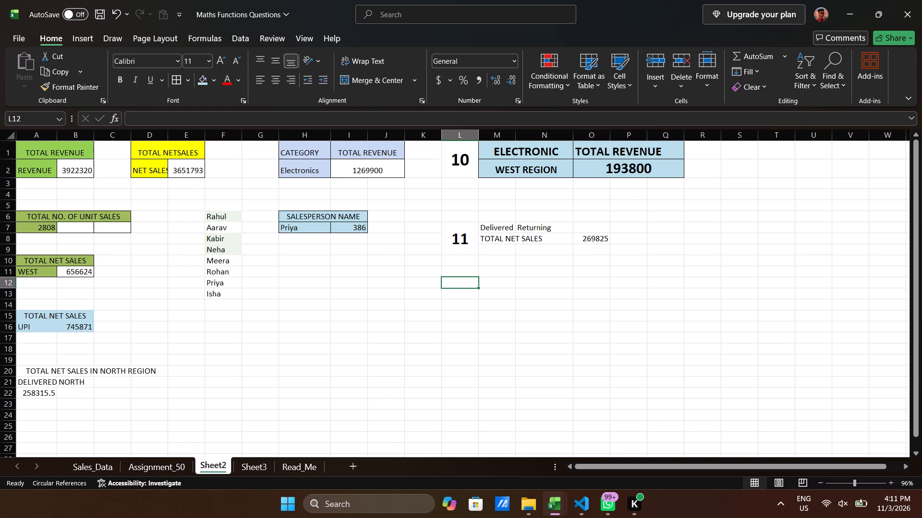
Examine the Assignment_50 questions following number 11 and the Read_Me assignment guidelines, and return to Sheet2.
click(147, 469)
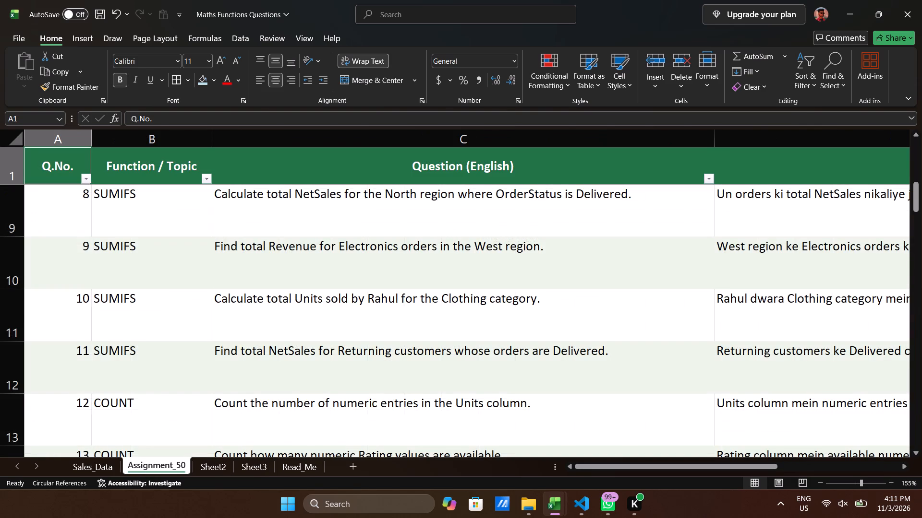
scroll(295, 389, down, 11)
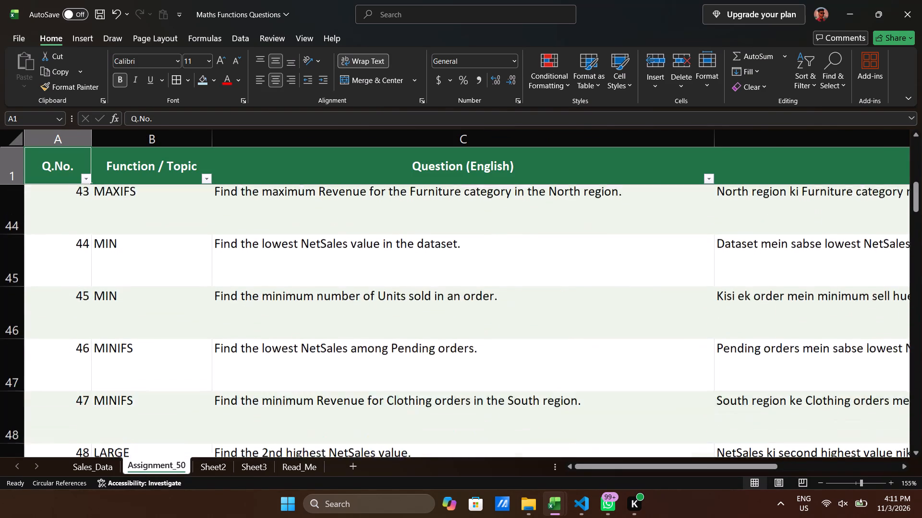
scroll(295, 389, down, 3)
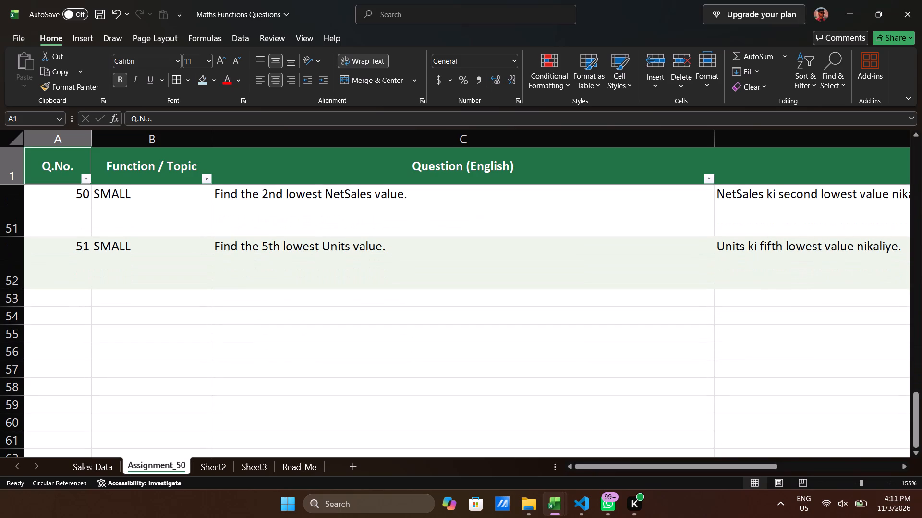
scroll(295, 389, up, 6)
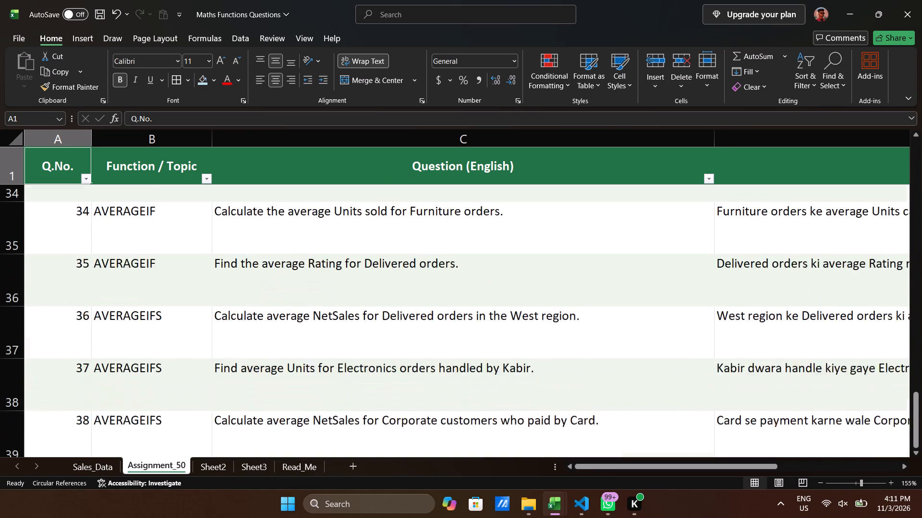
scroll(295, 389, up, 11)
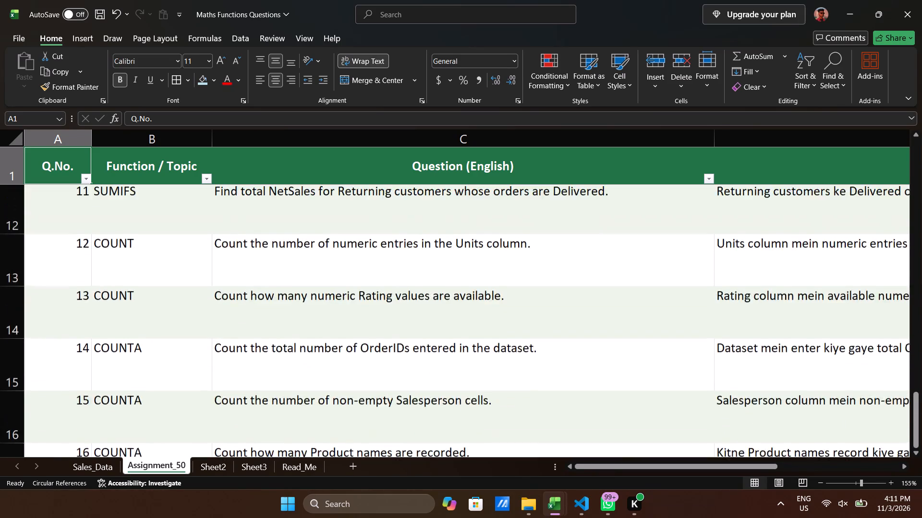
scroll(295, 389, up, 5)
scroll(295, 389, down, 5)
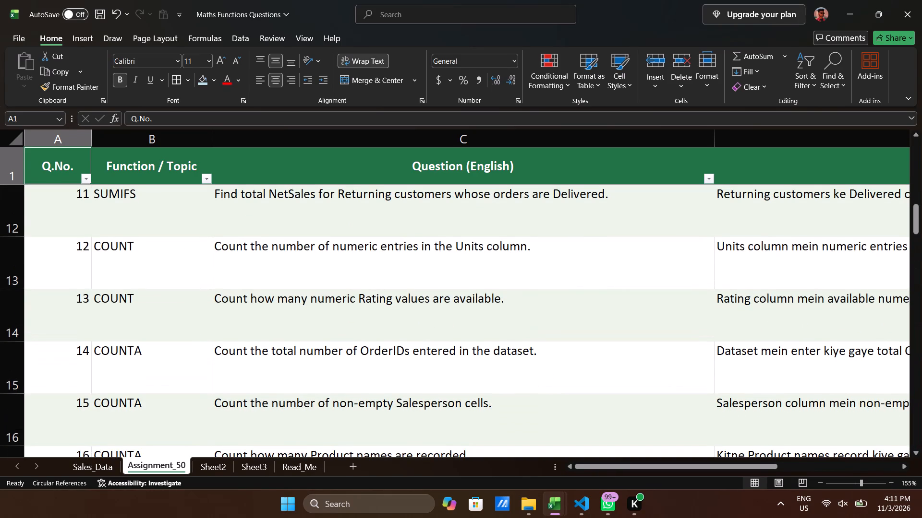
scroll(295, 389, up, 1)
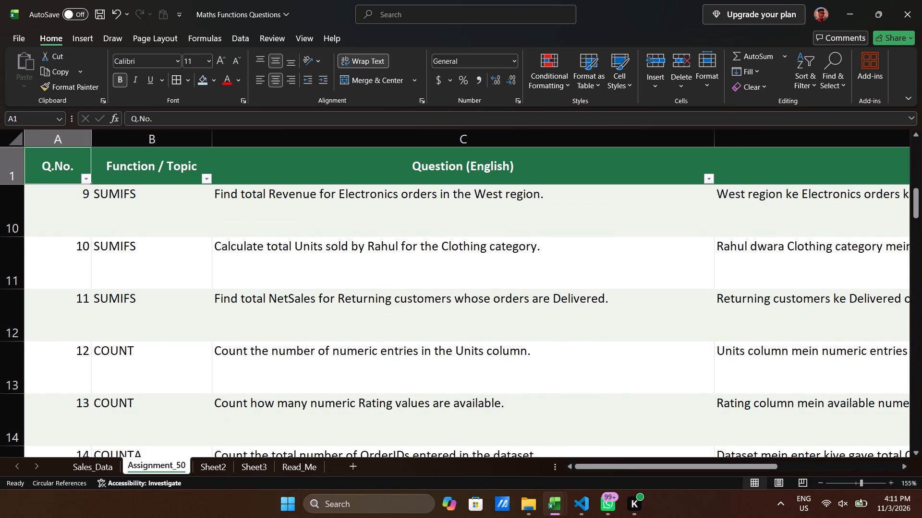
click(294, 464)
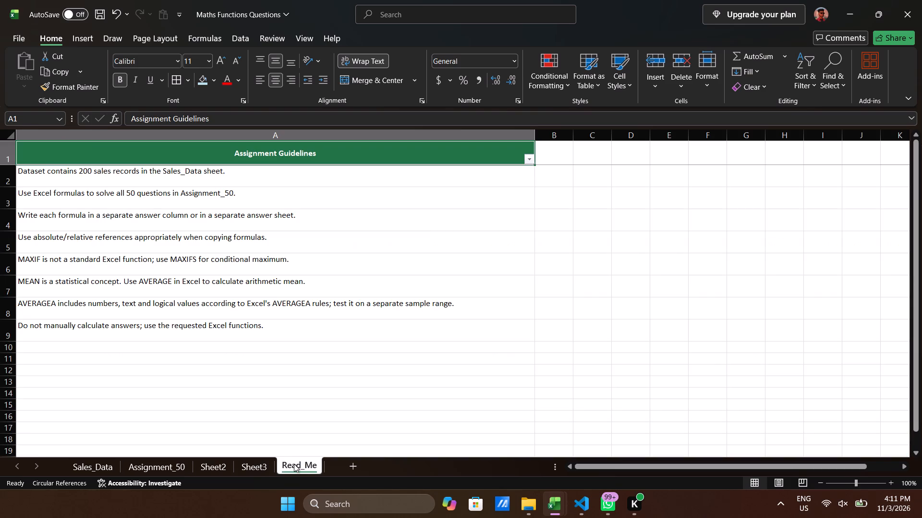
click(155, 466)
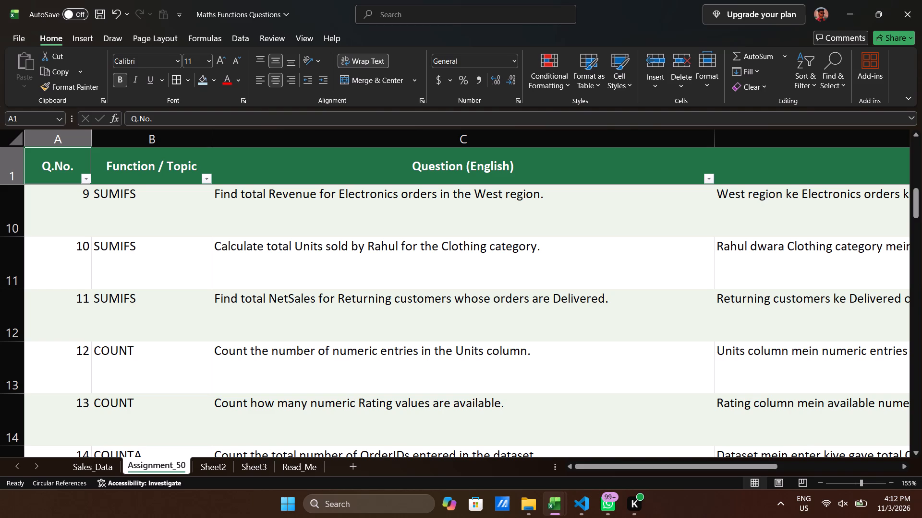
scroll(652, 392, left, 3)
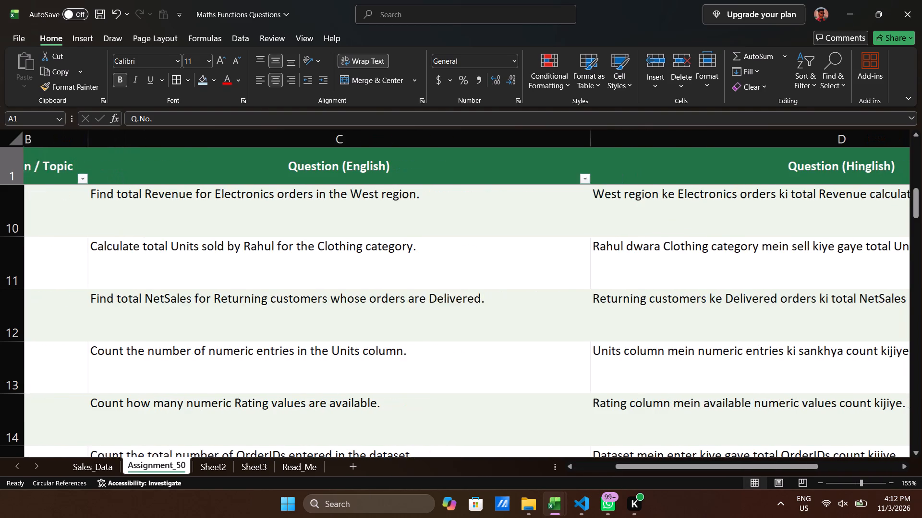
scroll(652, 392, left, 2)
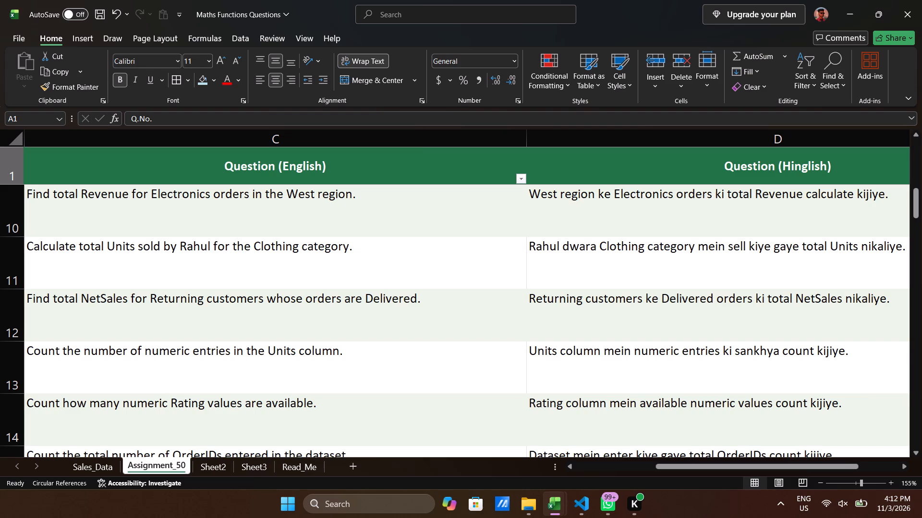
scroll(656, 386, right, 5)
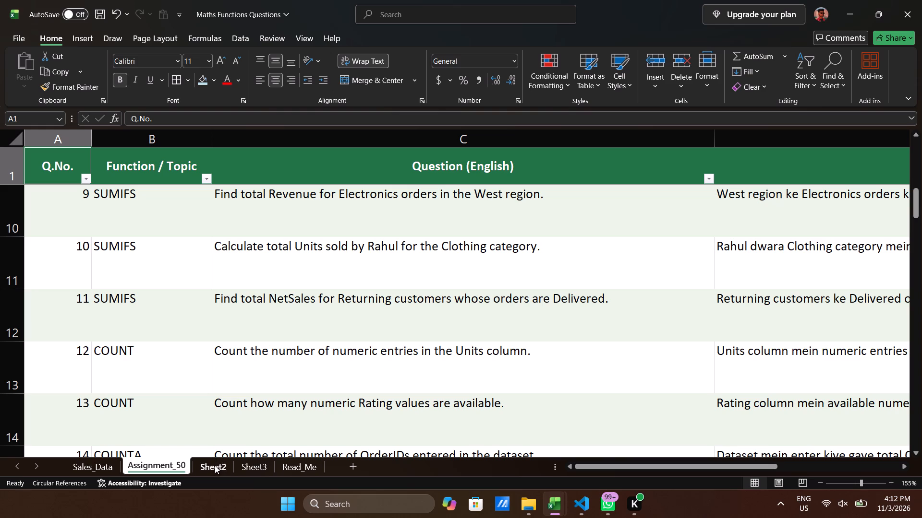
click(215, 465)
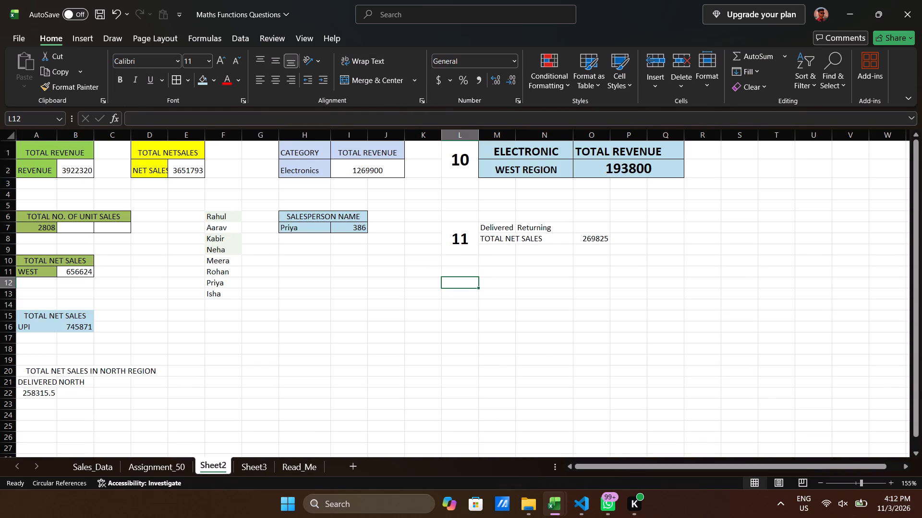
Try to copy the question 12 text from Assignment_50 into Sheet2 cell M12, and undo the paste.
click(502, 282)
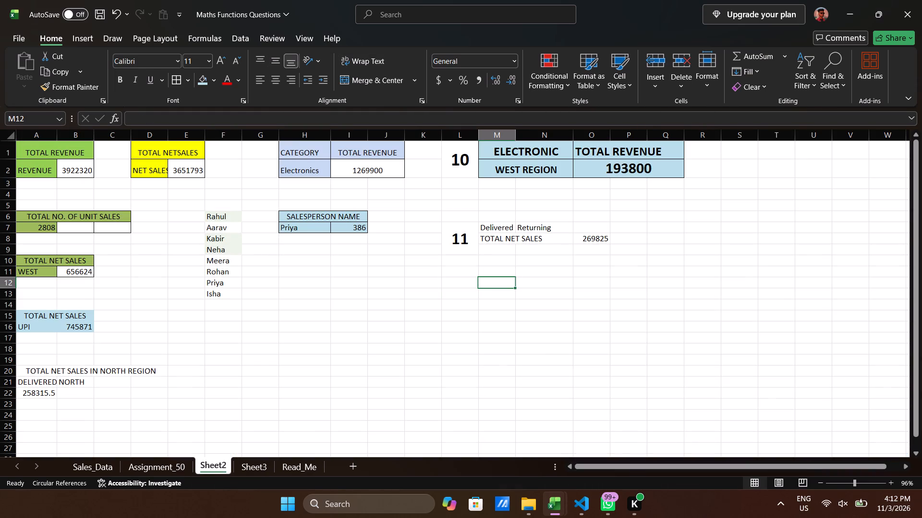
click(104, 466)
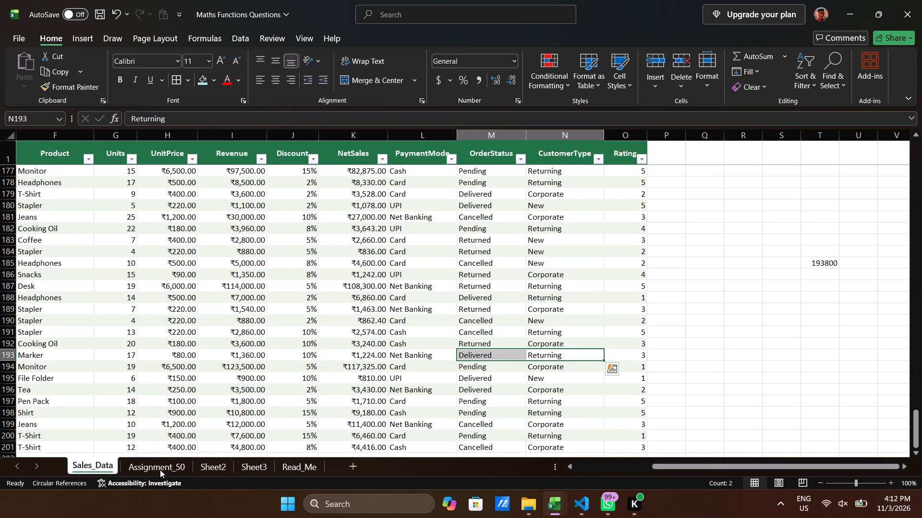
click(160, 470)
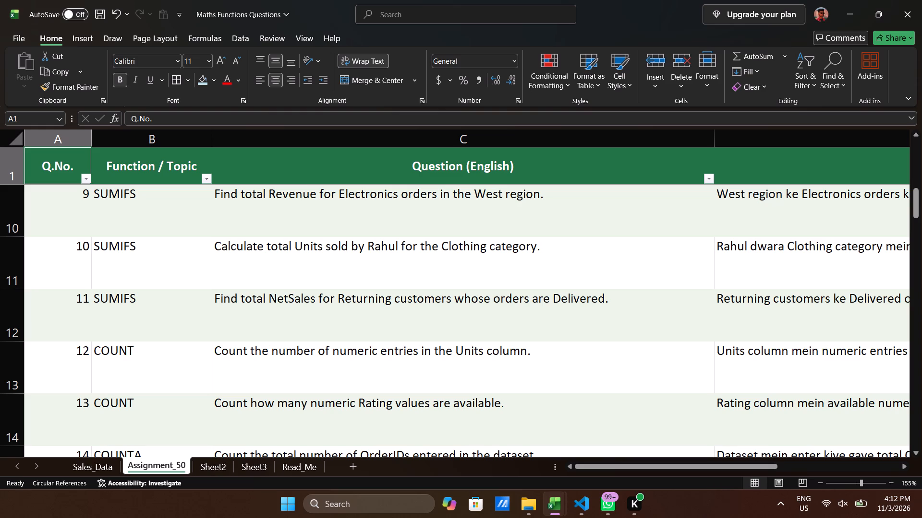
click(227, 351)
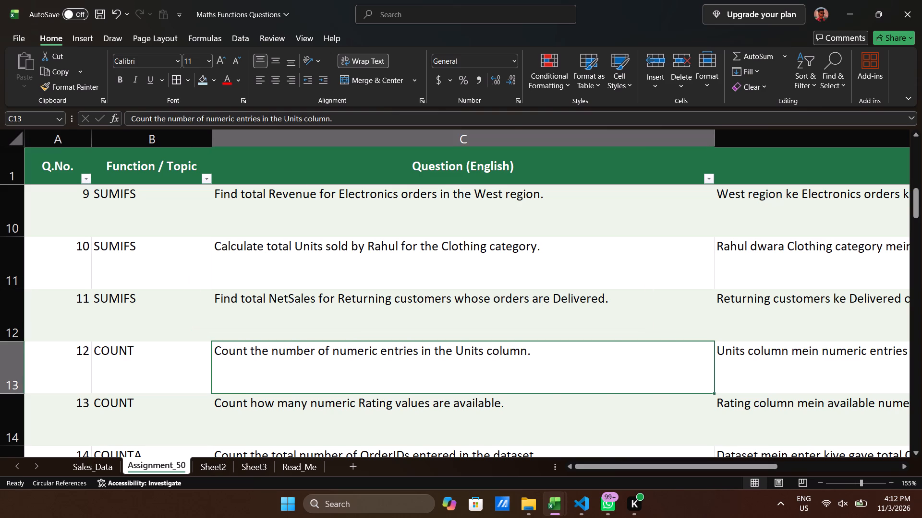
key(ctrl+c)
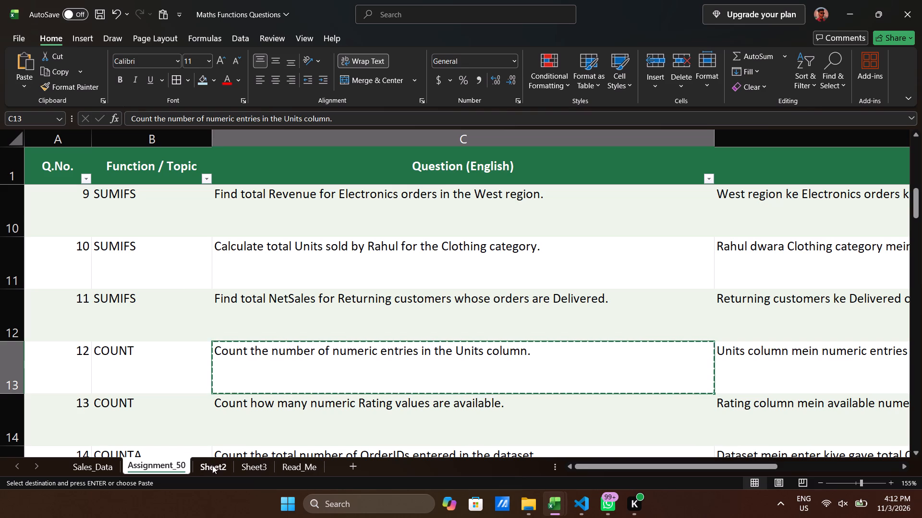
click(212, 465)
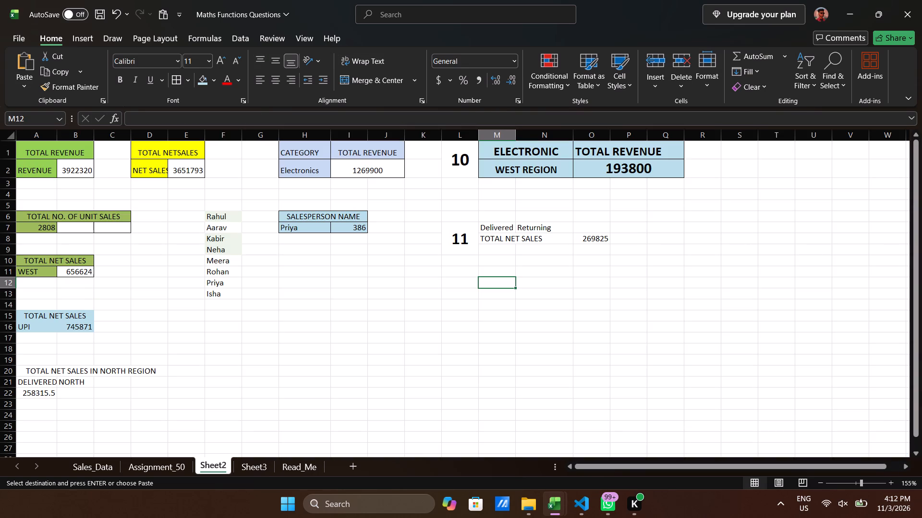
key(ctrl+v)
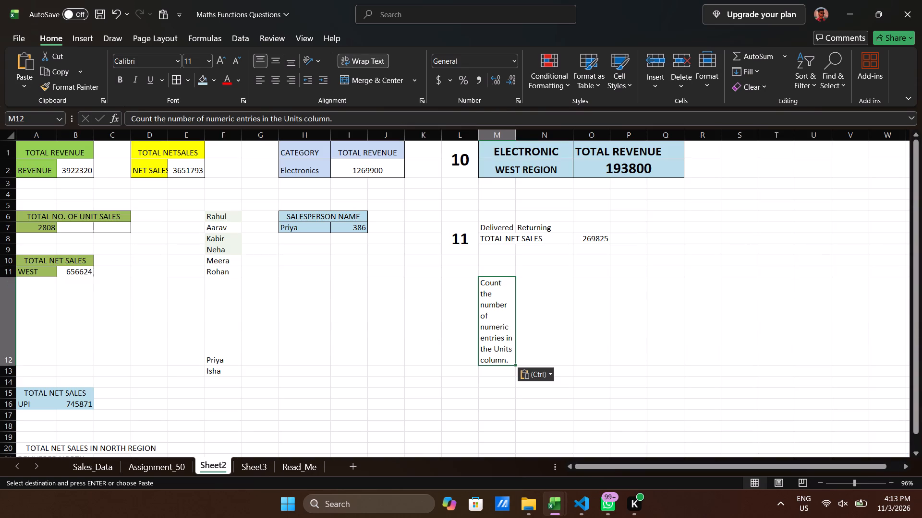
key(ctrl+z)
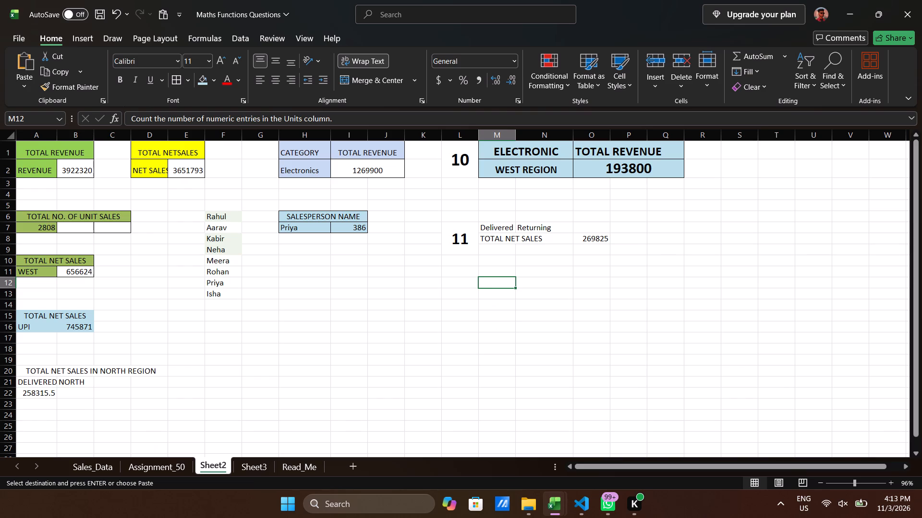
Merge and centre cells M12:R12 on Sheet2 below the question 11 block.
drag(497, 283, 674, 284)
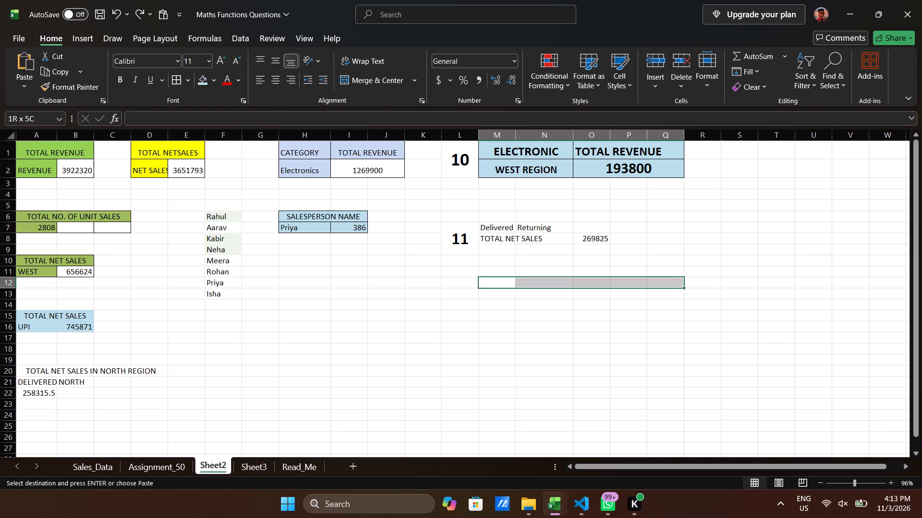
drag(674, 284, 691, 286)
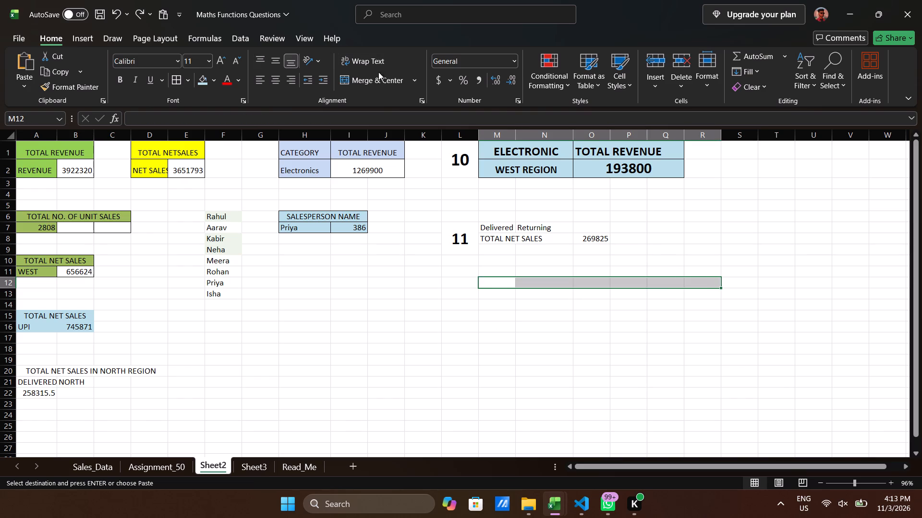
click(357, 79)
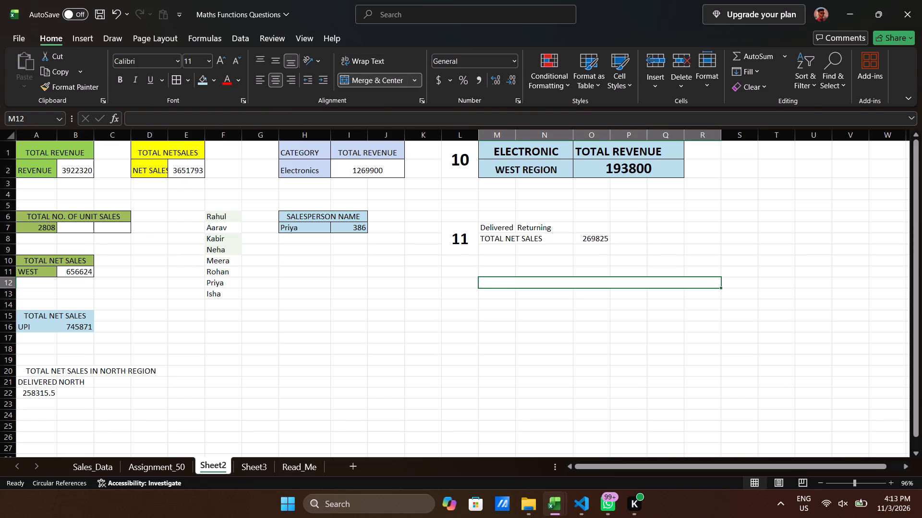
Copy the question 12 text from Assignment_50 cell C13 into the merged cell M12:R12 on Sheet2.
key(ctrl+v)
click(508, 287)
key(Down)
key(Up)
key(ctrl+v)
click(105, 473)
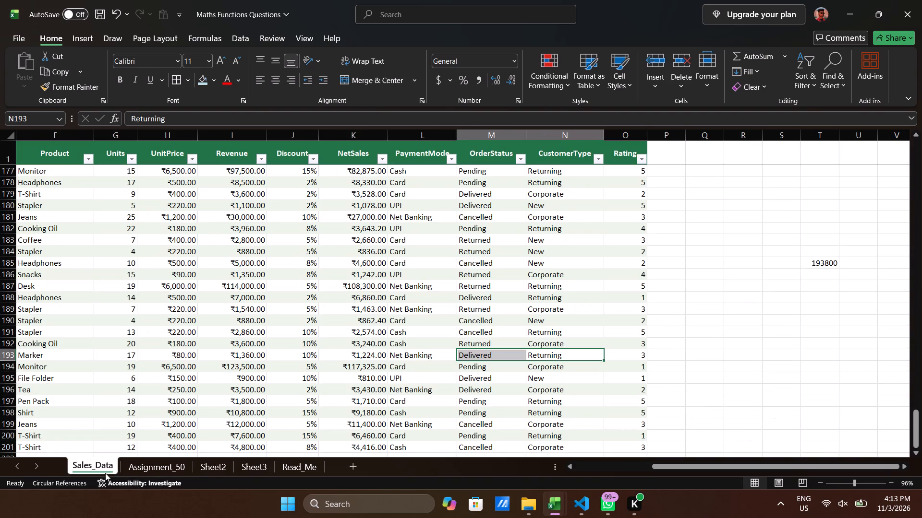
click(162, 474)
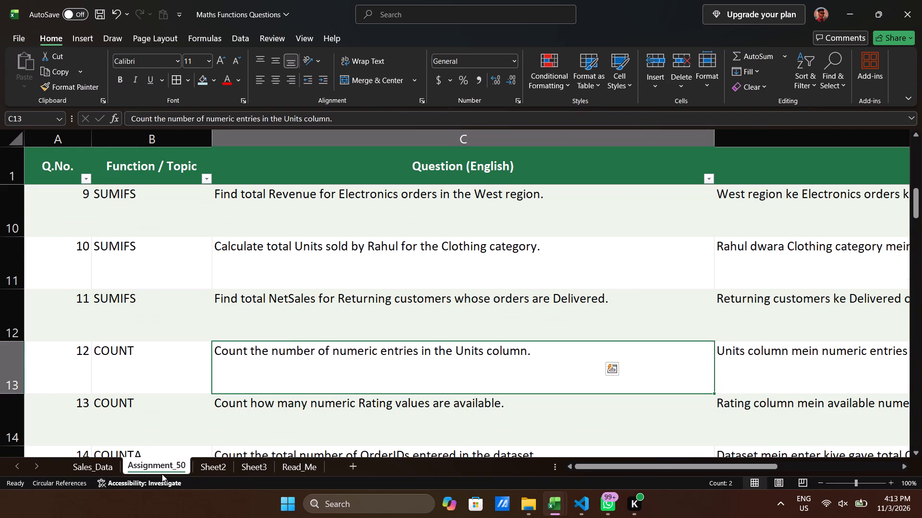
key(ctrl+c)
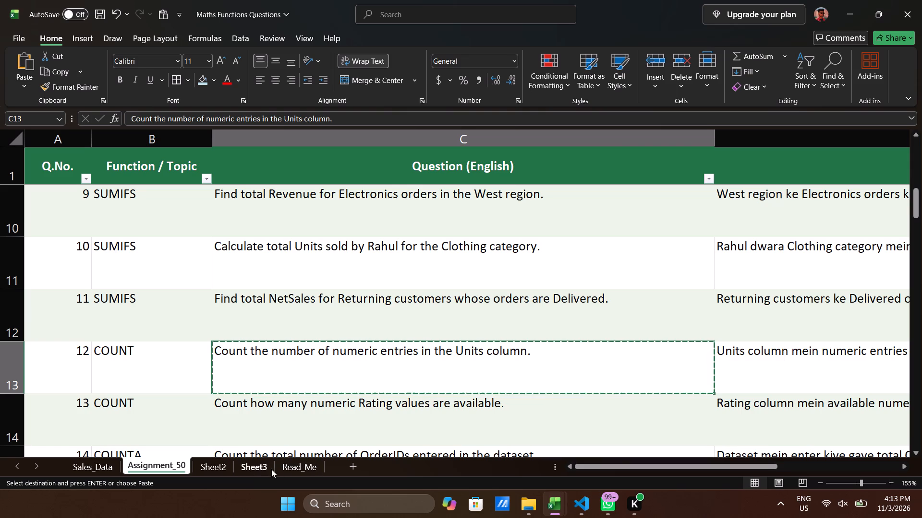
click(220, 469)
key(ctrl+c)
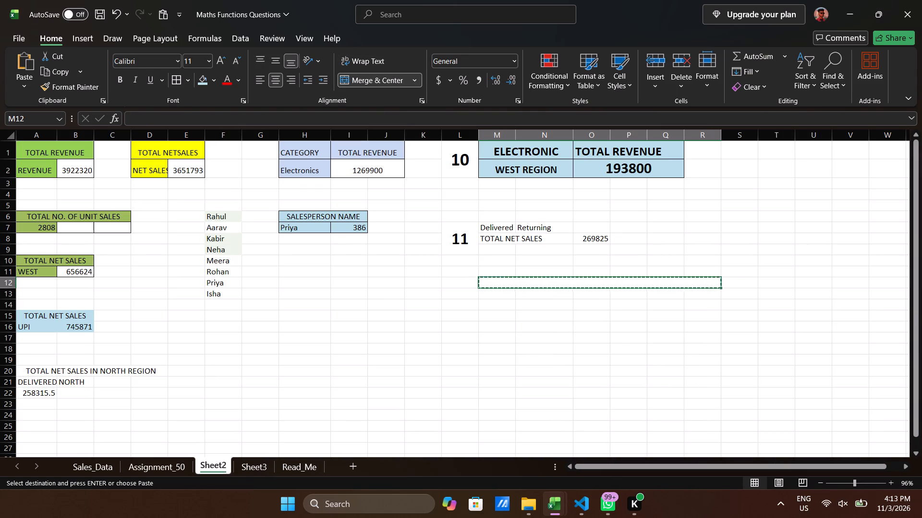
click(137, 466)
key(ctrl+c)
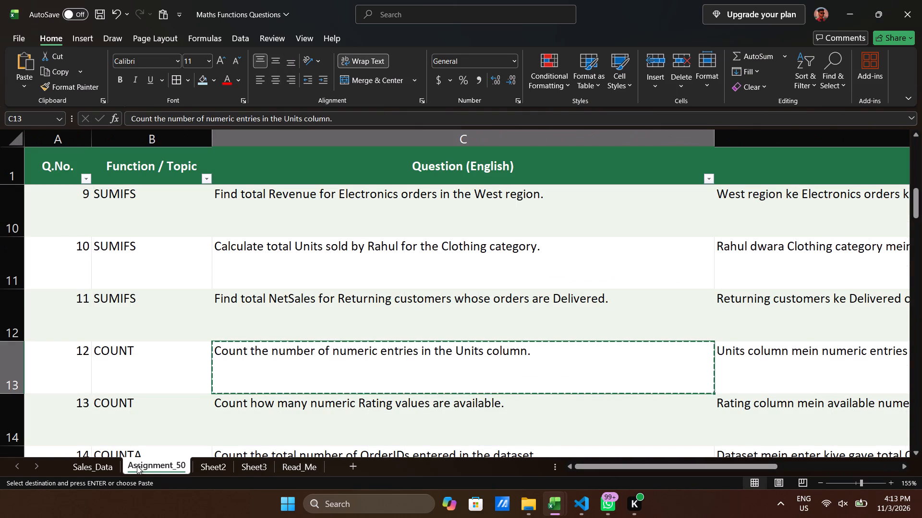
click(215, 467)
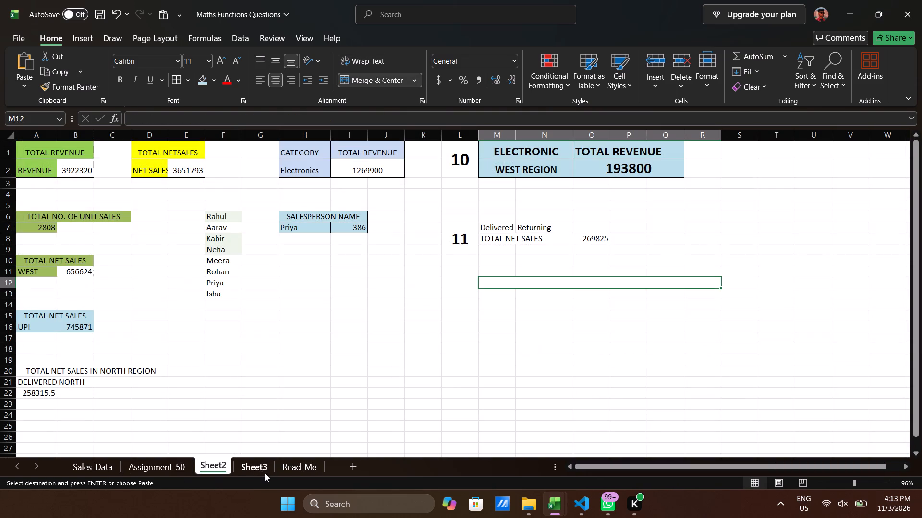
key(ctrl+v)
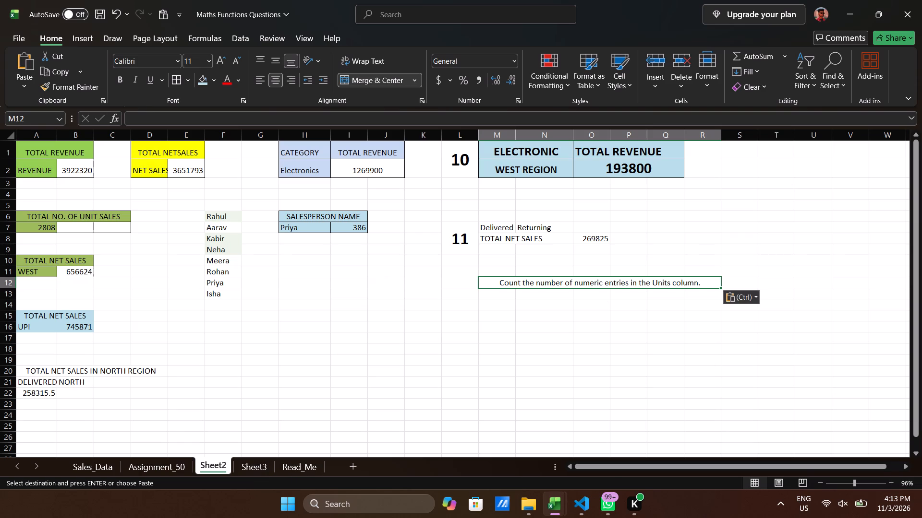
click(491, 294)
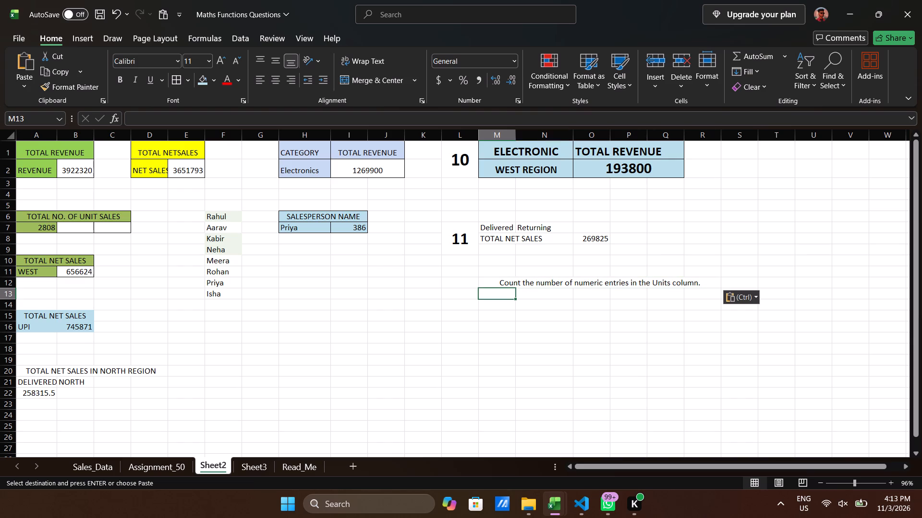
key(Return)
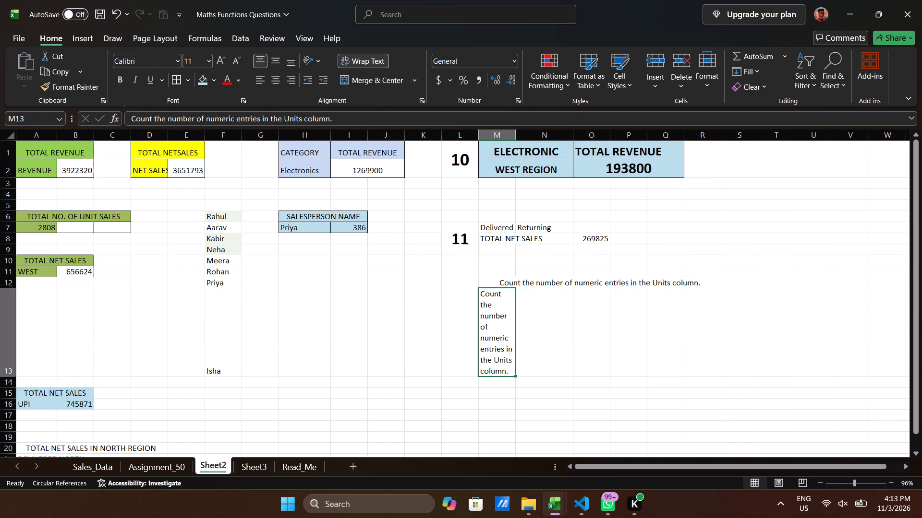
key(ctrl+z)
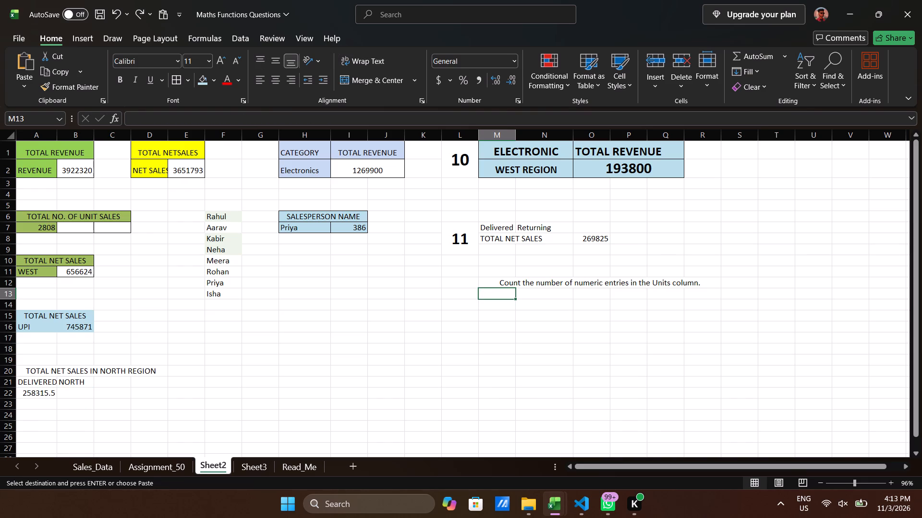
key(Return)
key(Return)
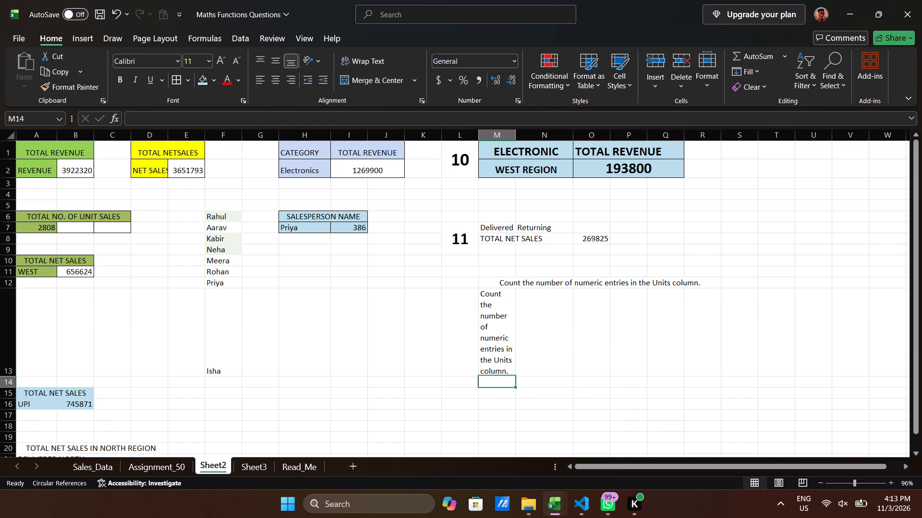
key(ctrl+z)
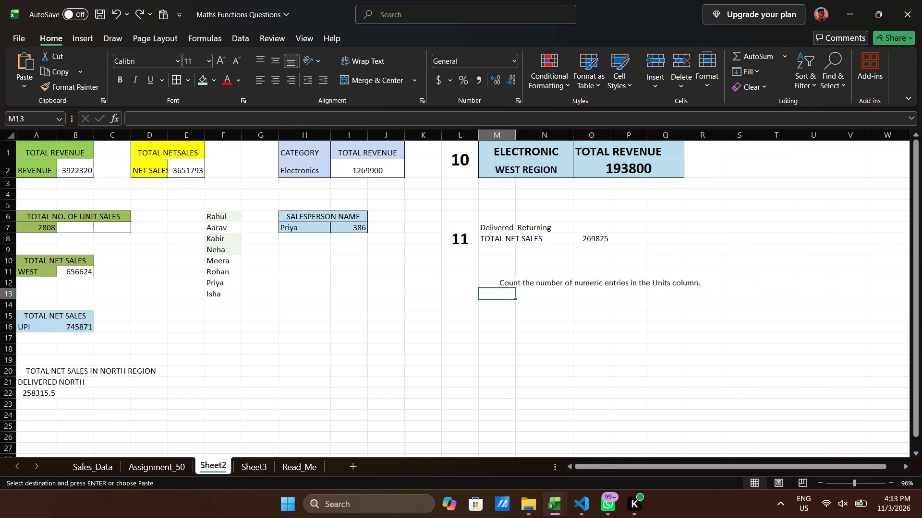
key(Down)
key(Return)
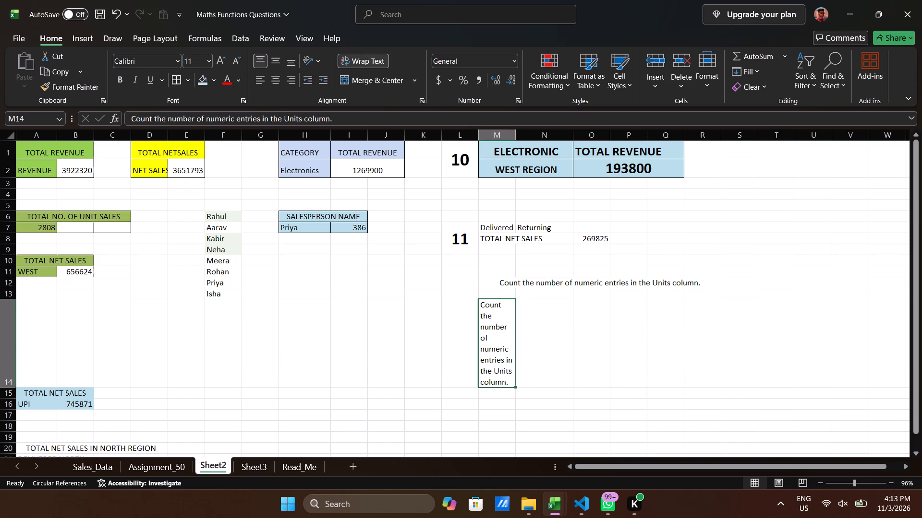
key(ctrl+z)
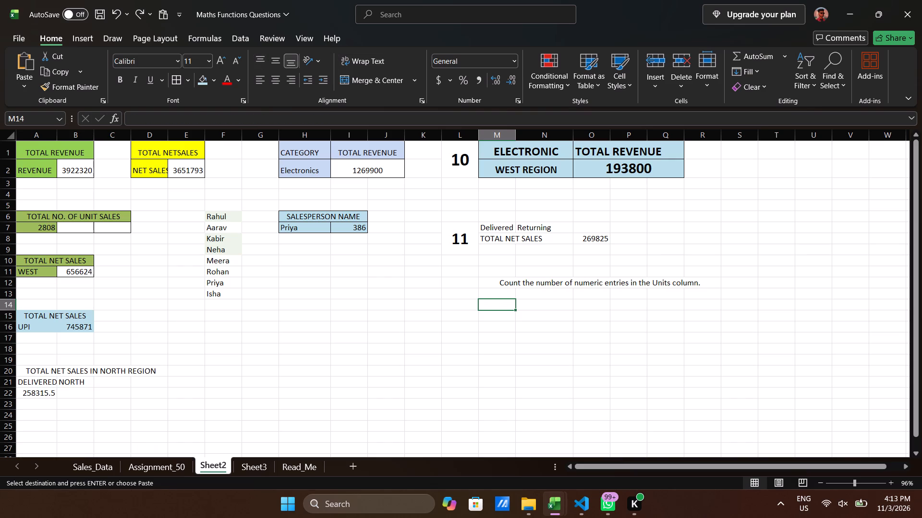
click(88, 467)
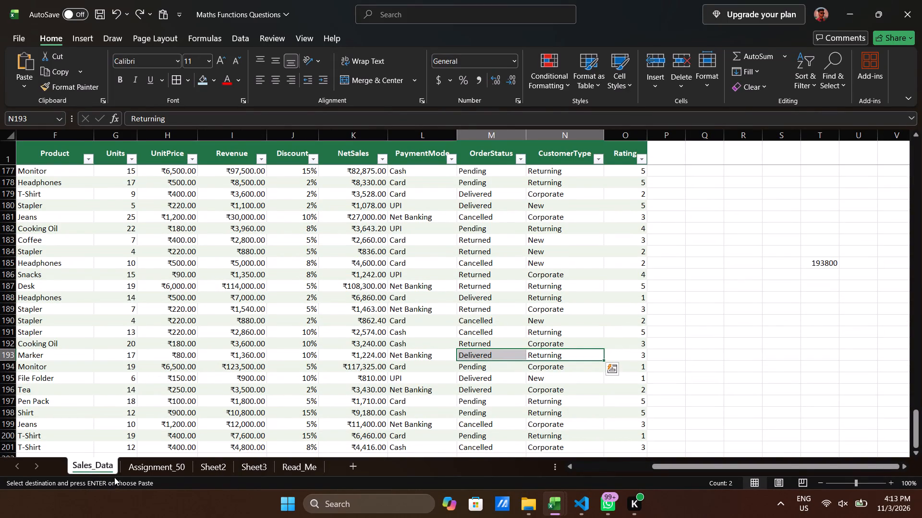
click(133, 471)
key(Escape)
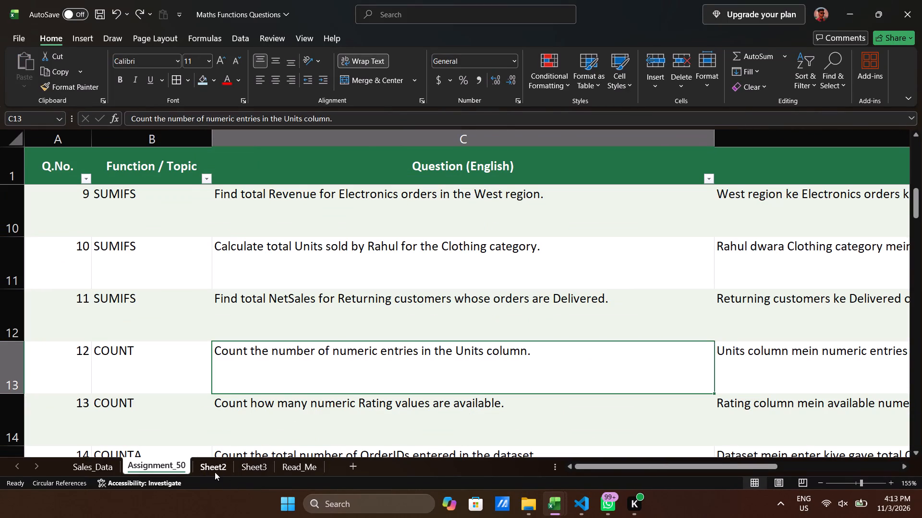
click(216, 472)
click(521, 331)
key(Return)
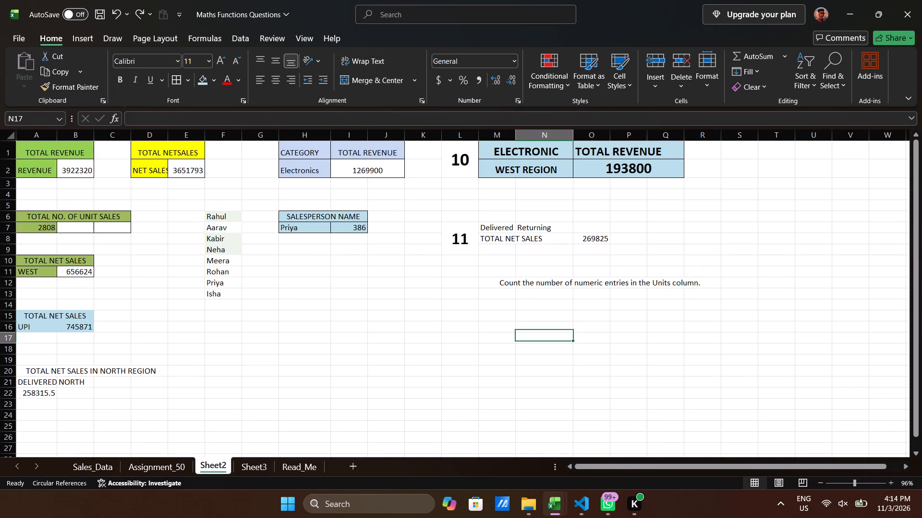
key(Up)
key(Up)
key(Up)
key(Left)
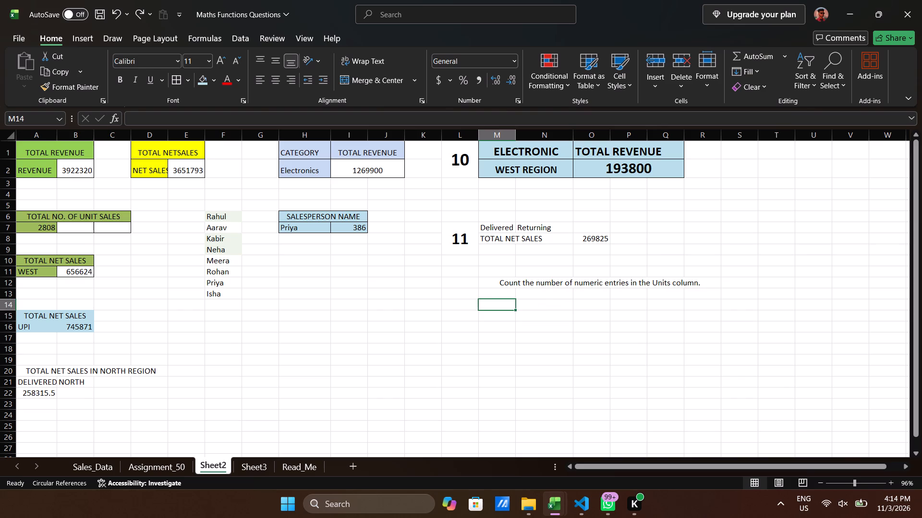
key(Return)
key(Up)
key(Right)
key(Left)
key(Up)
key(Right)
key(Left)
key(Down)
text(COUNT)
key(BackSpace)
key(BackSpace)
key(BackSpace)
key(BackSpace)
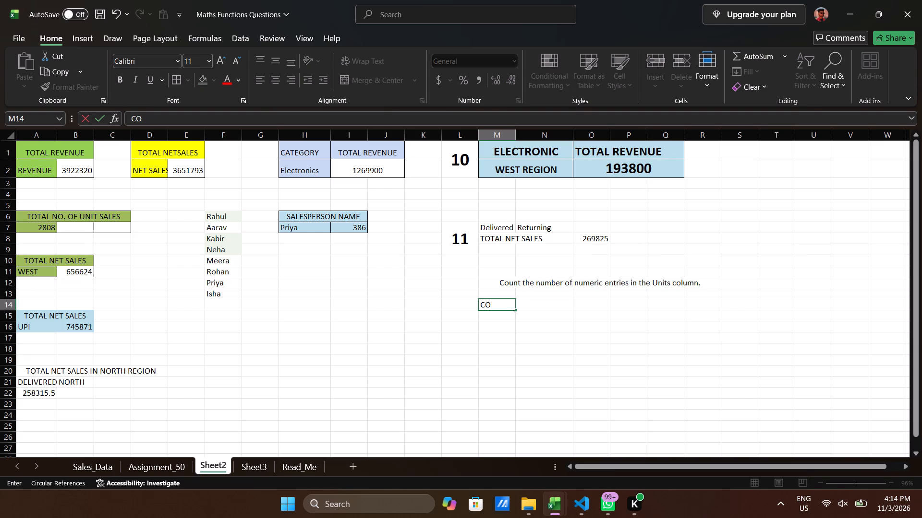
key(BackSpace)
Enter a COUNT formula in Sheet2 cell M14 over the Units data in Sales_Data G2:G201.
key(equal)
text(COUNT)
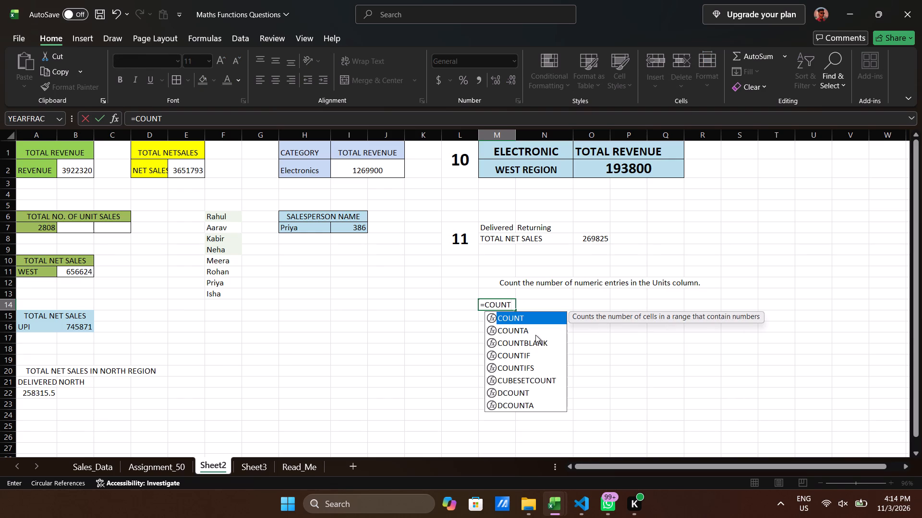
key(Tab)
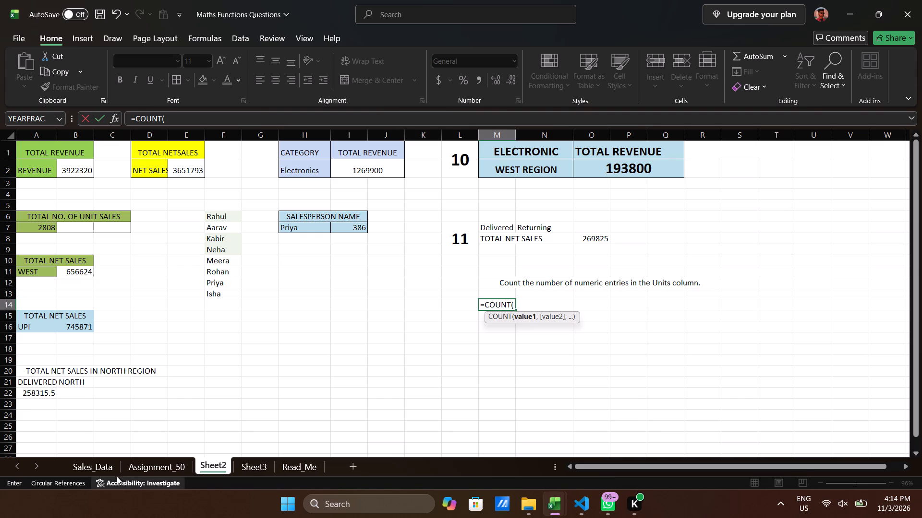
click(94, 467)
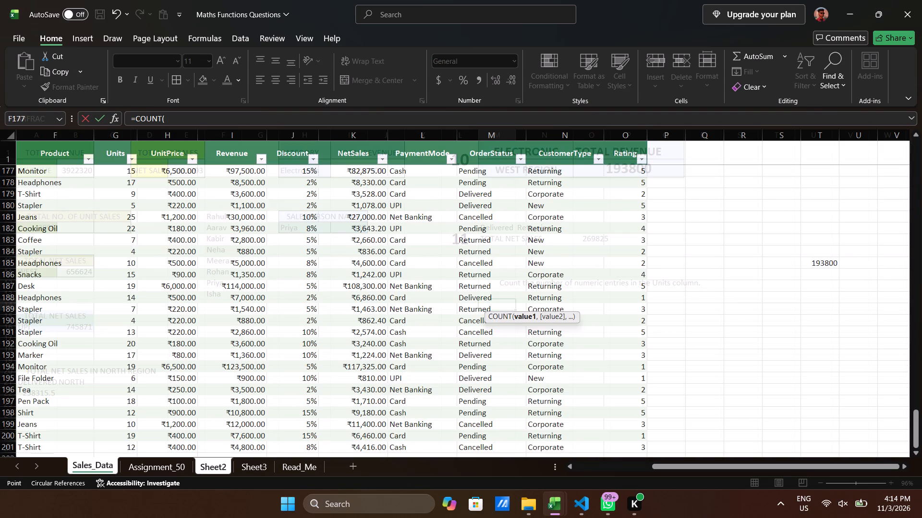
scroll(153, 202, right, 1)
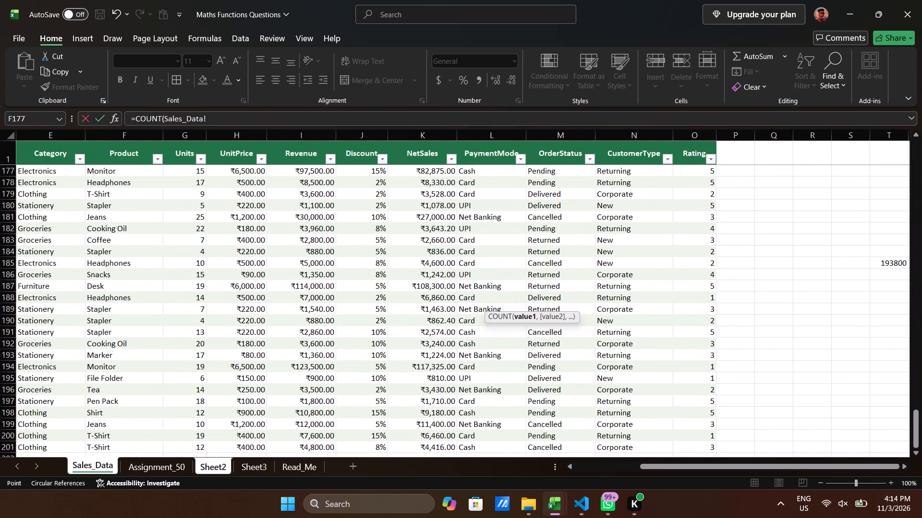
click(188, 173)
key(ctrl+Up)
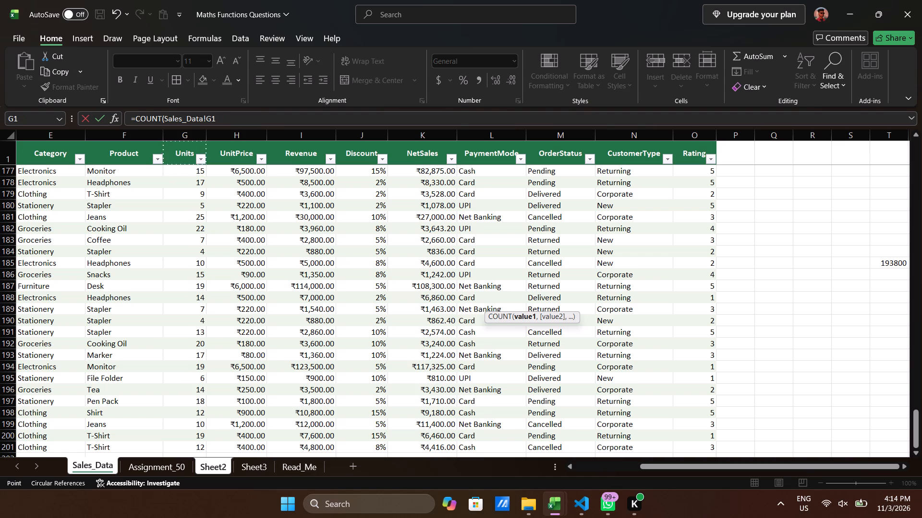
key(Down)
key(ctrl+shift+Down)
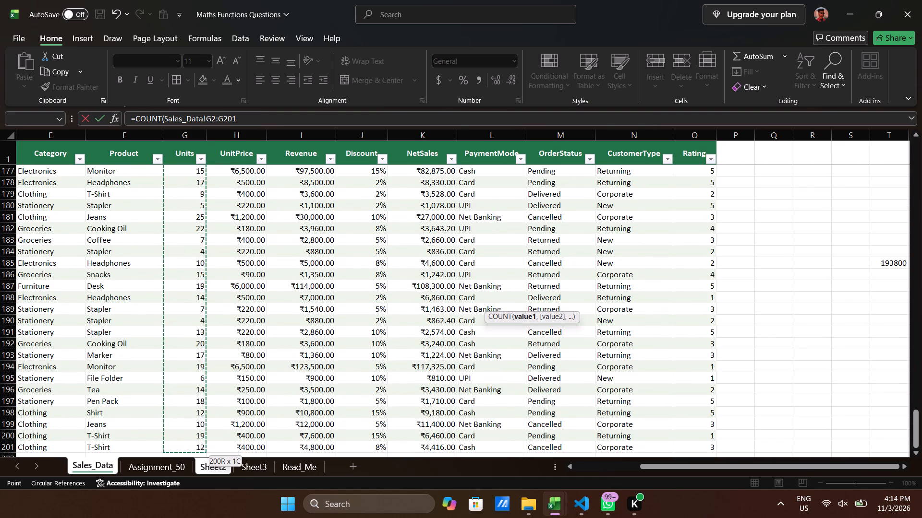
key(shift+parenright)
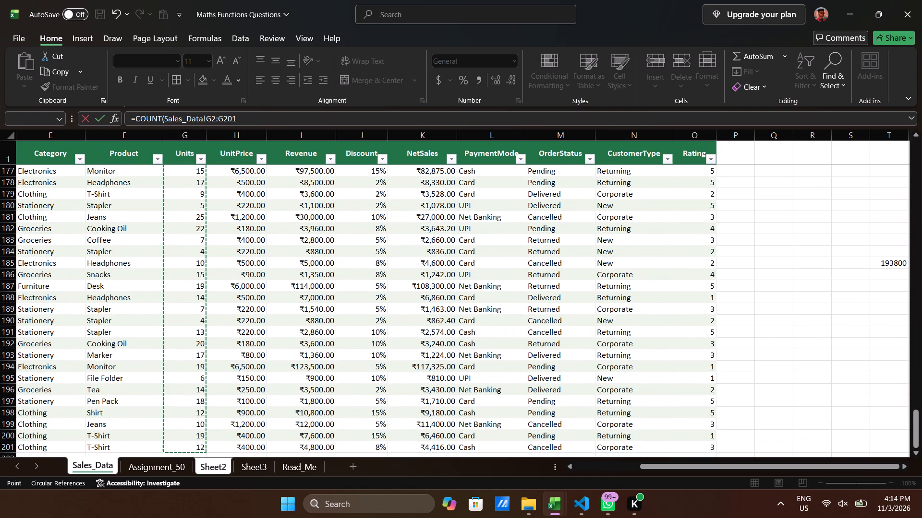
key(Return)
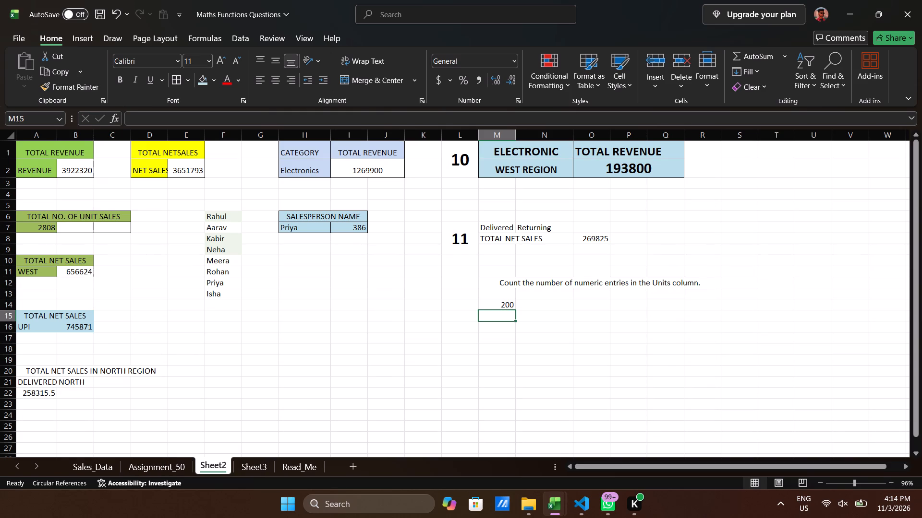
Merge and centre the question 12 heading across M12:R13, align it to the vertical middle and make it bold.
drag(489, 282, 537, 285)
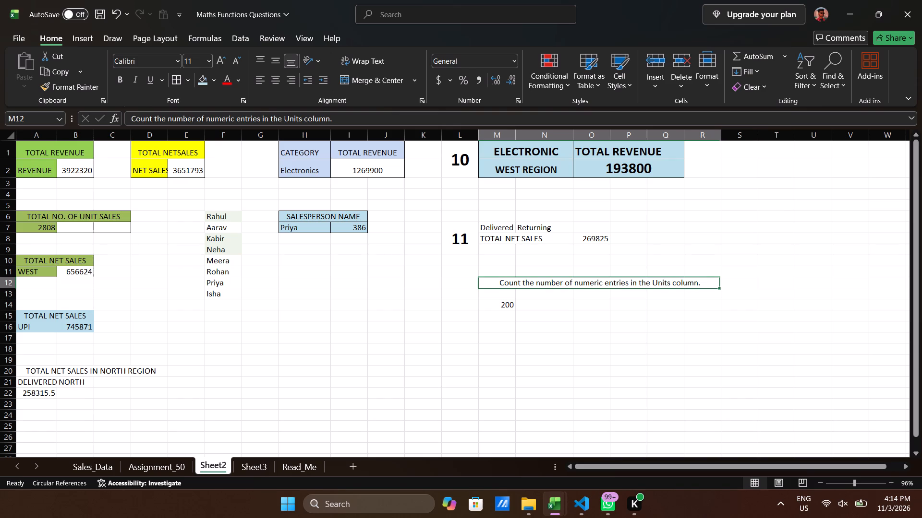
drag(537, 285, 555, 290)
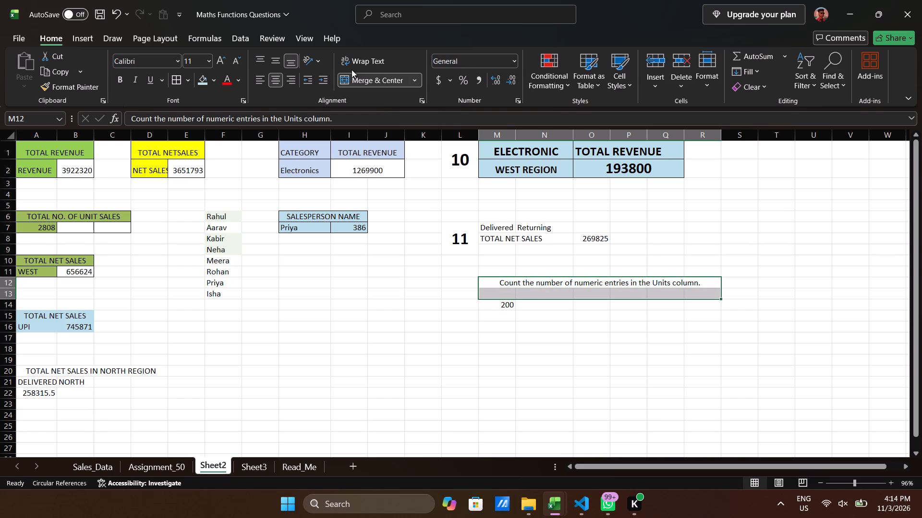
click(360, 78)
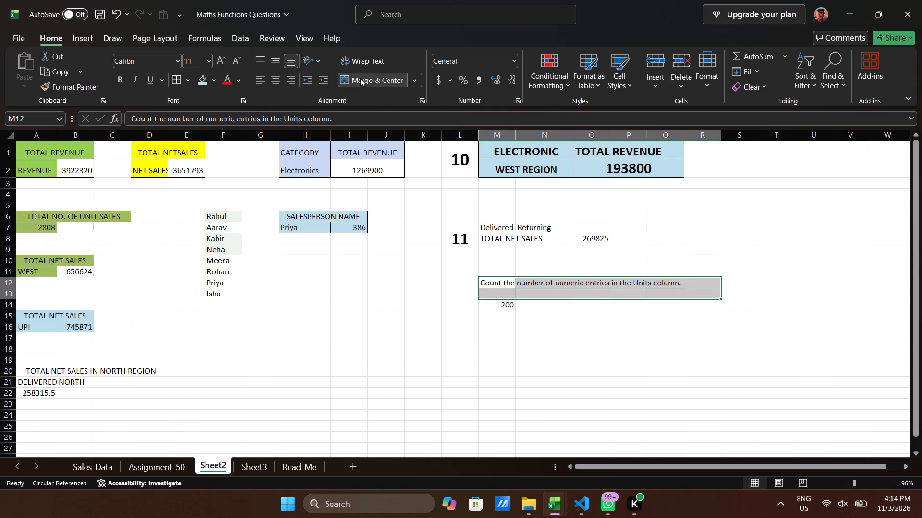
click(360, 78)
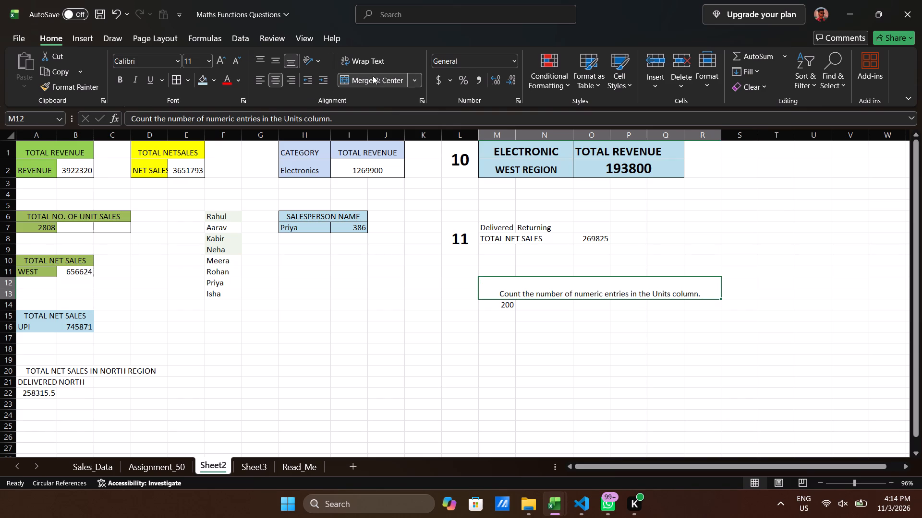
click(275, 58)
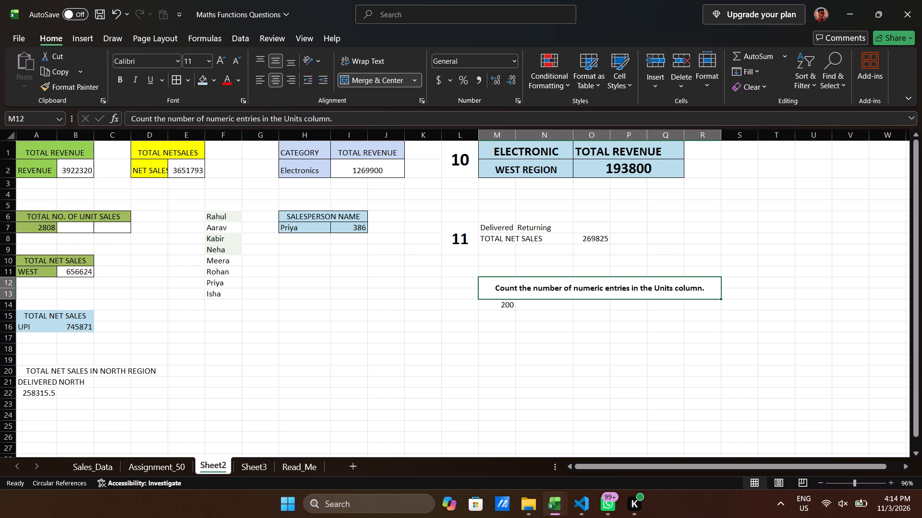
key(ctrl+b)
Increase the font size of the question 12 answer in M14 to 14.
drag(498, 306, 507, 306)
double_click(507, 306)
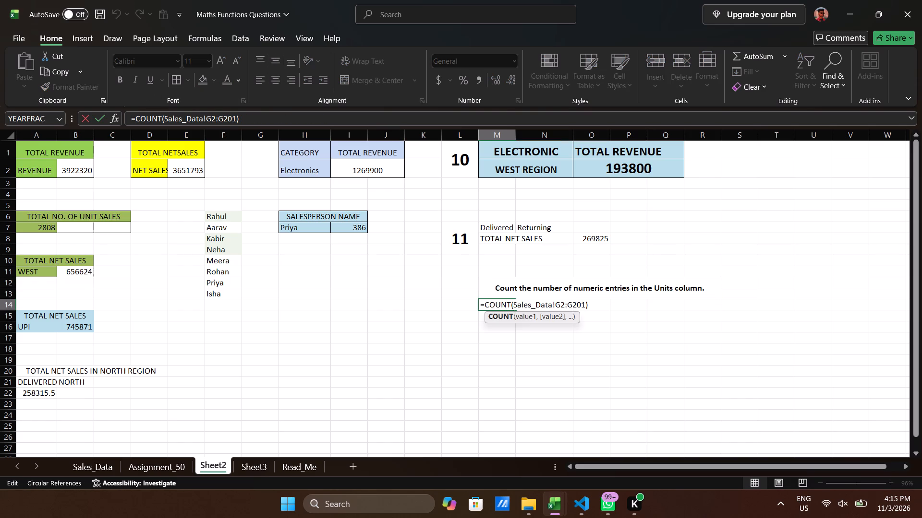
key(Escape)
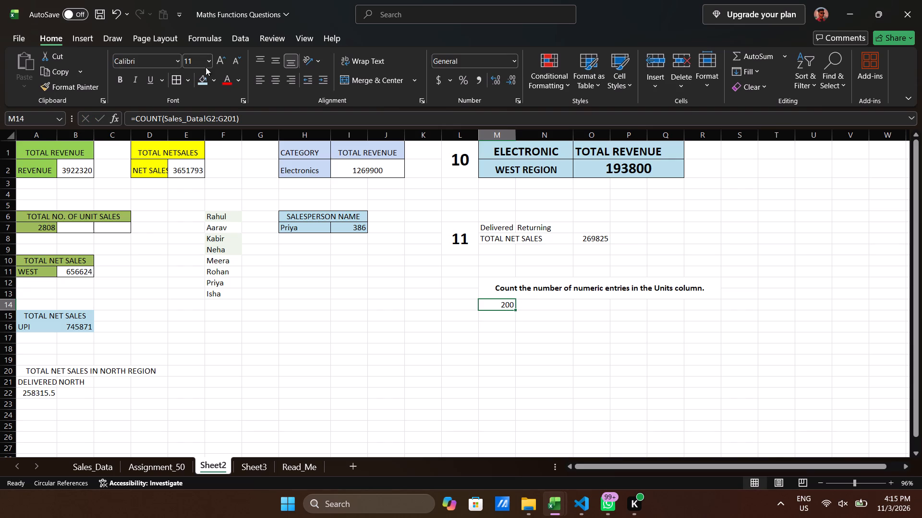
double_click(221, 60)
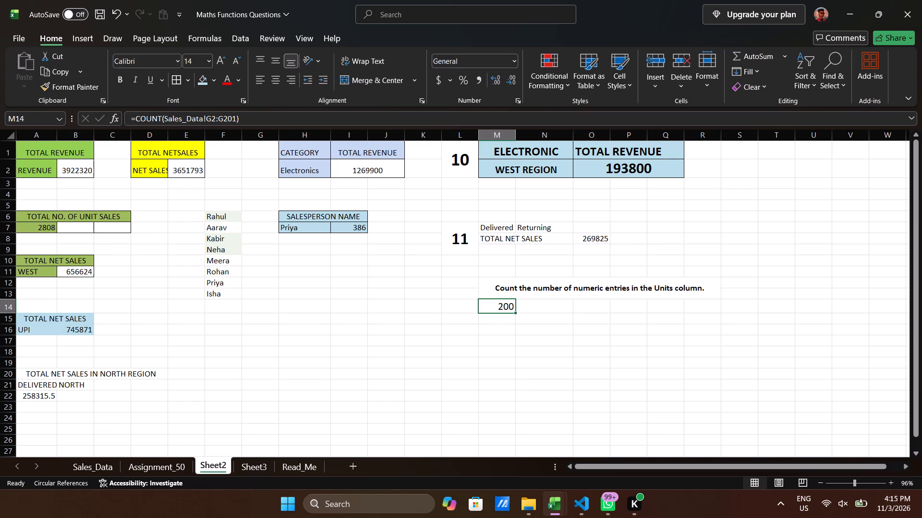
Merge and centre cells L12:L14 beside the question 12 block.
drag(457, 284, 458, 306)
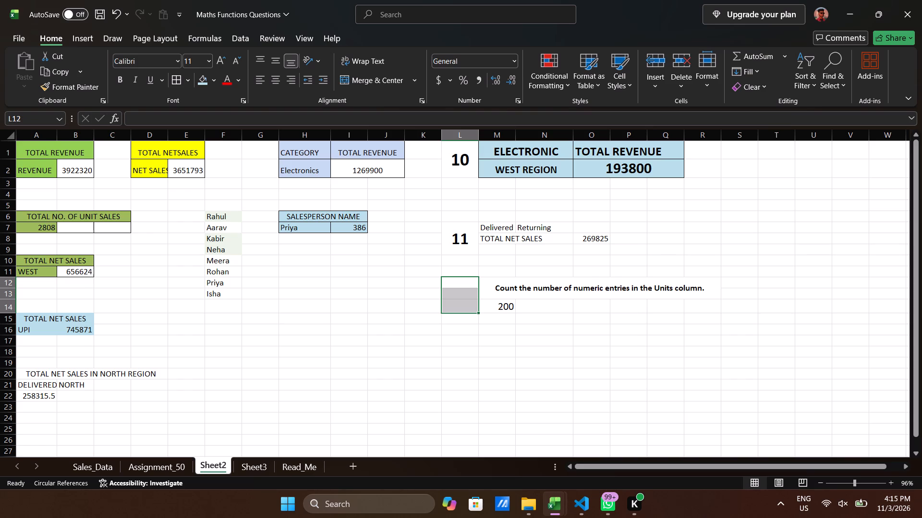
drag(459, 290, 463, 312)
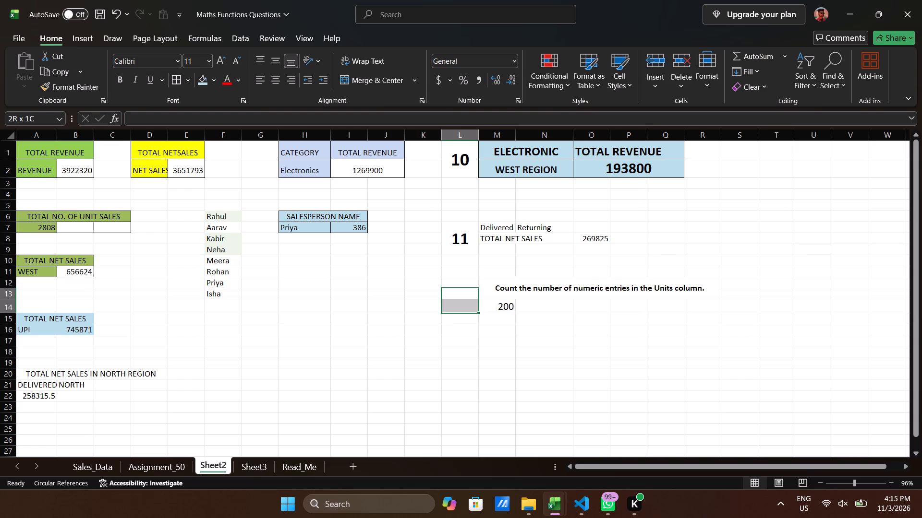
drag(463, 312, 464, 303)
drag(464, 284, 464, 300)
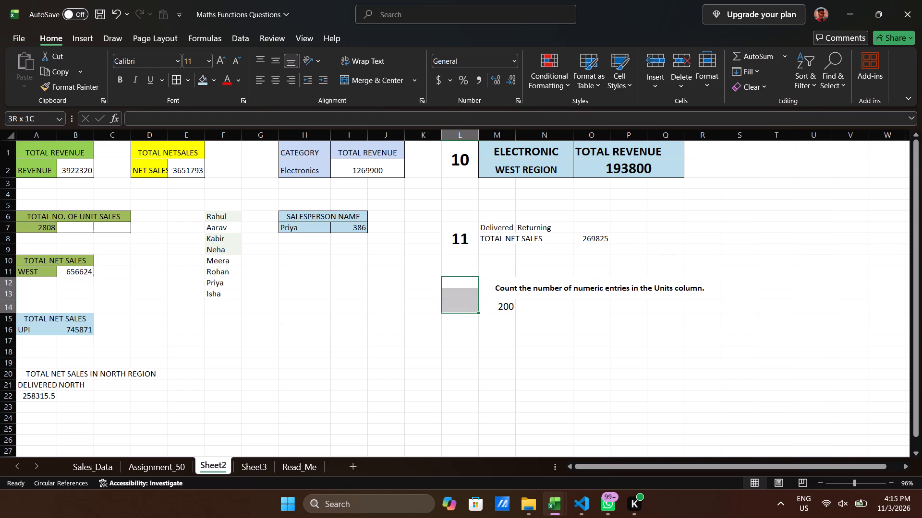
drag(464, 300, 464, 300)
click(381, 81)
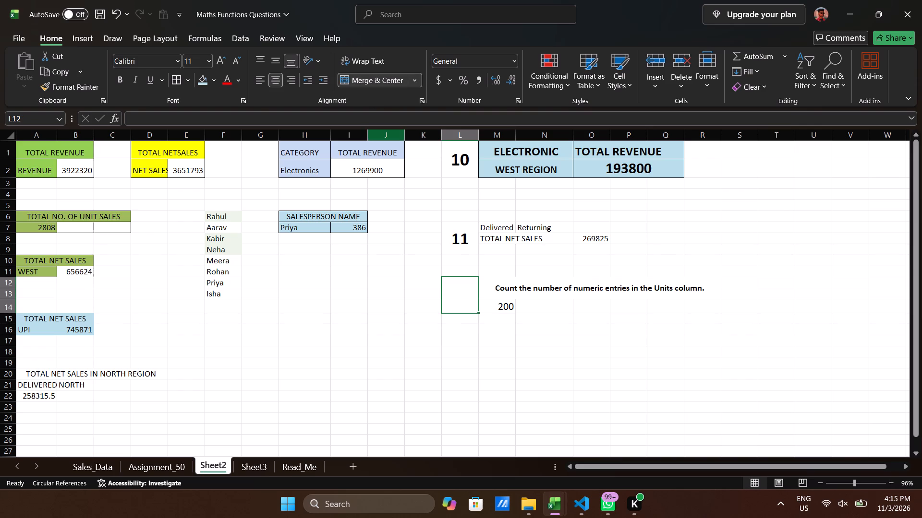
Enter the label 12 in merged cell L12:L14 and format it bold, size 22 and vertically centred.
click(458, 307)
text(12)
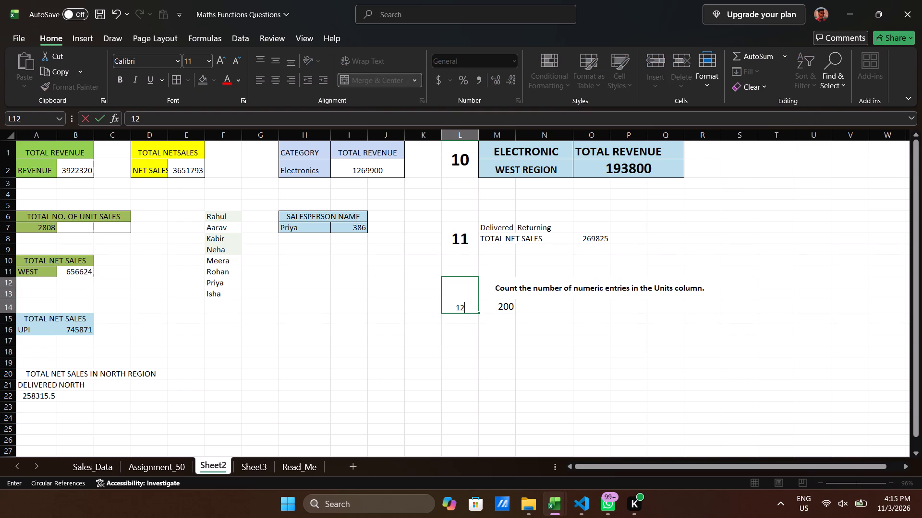
key(ctrl+b)
triple_click(225, 57)
triple_click(225, 57)
key(Return)
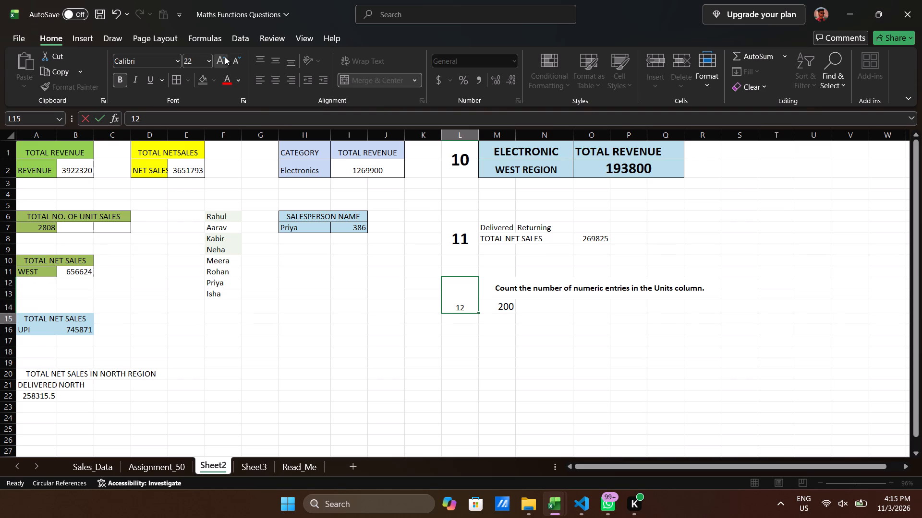
key(Up)
triple_click(219, 56)
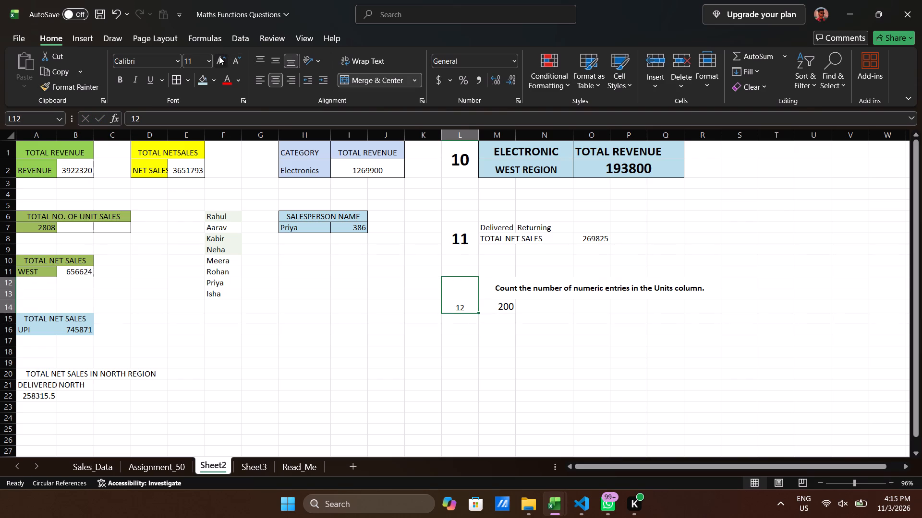
triple_click(219, 56)
key(ctrl+b)
click(276, 54)
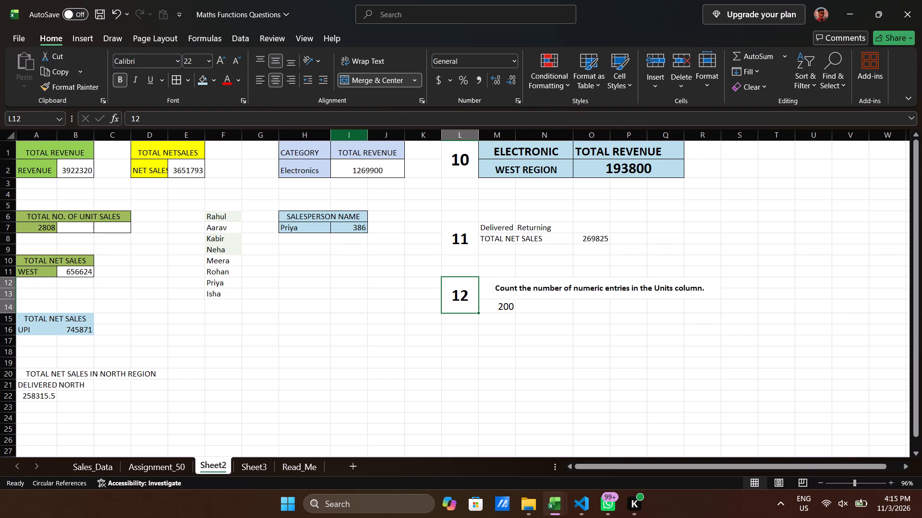
Fill the question 12 block L12:R14 with light blue.
drag(459, 284, 531, 289)
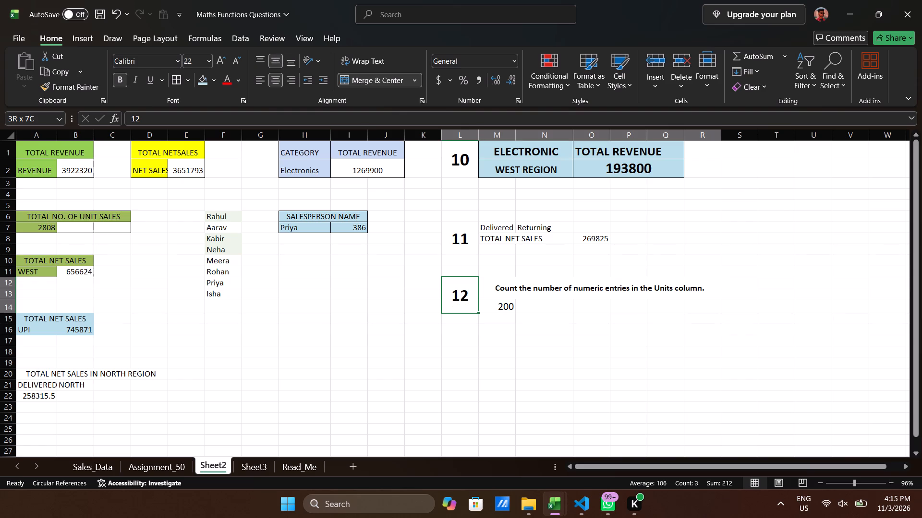
drag(531, 289, 578, 294)
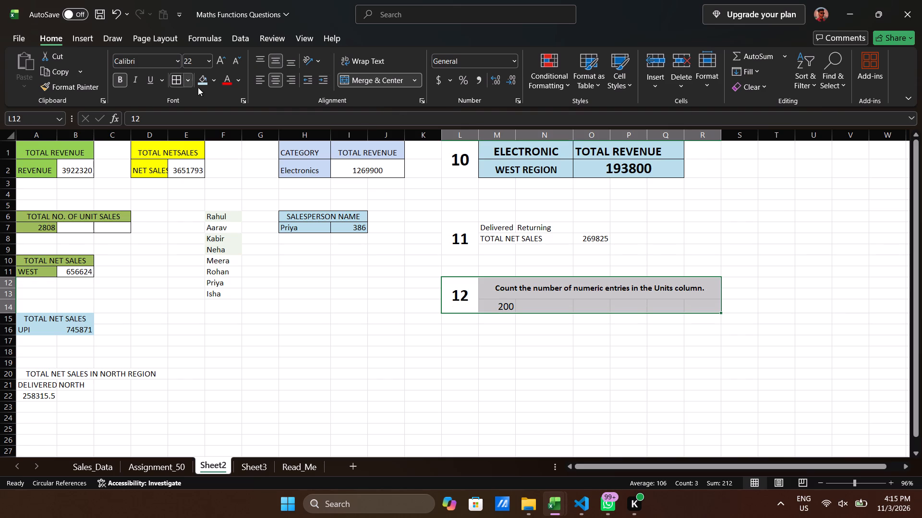
click(199, 77)
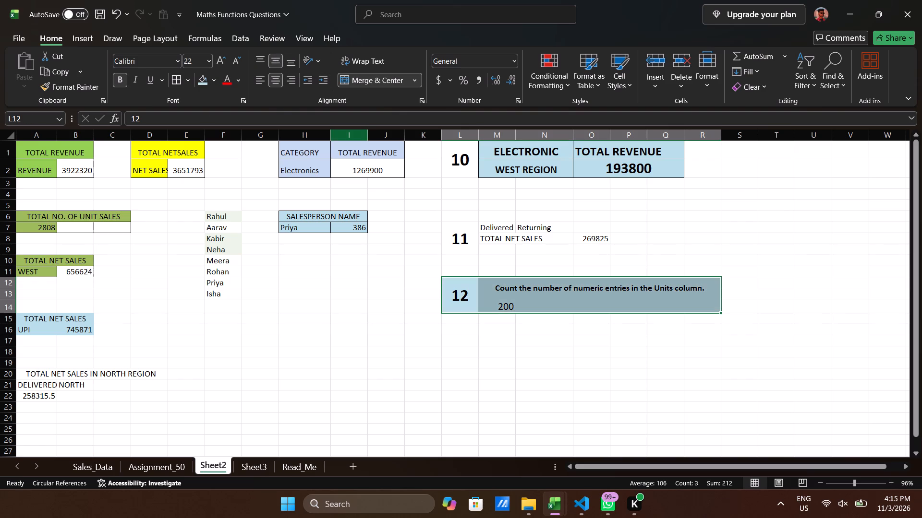
Fill the question 11 block L7:O9 with light blue.
drag(453, 224, 619, 224)
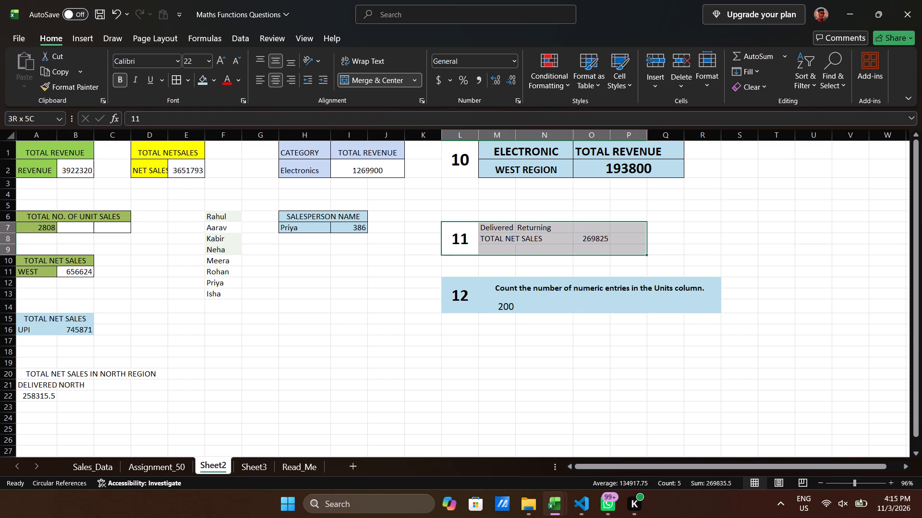
drag(619, 224, 590, 232)
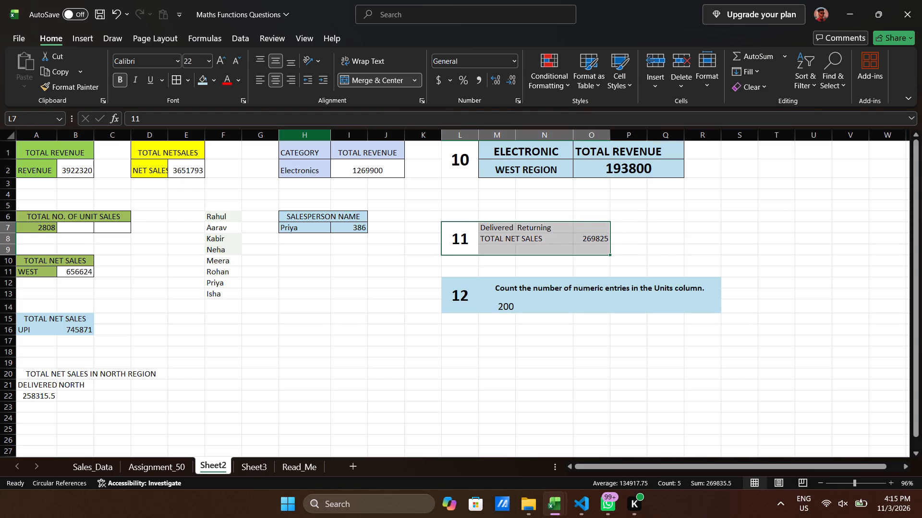
click(204, 78)
Fill the question 10 label and its neighbouring headings, L1:N2, with light blue.
drag(455, 147, 476, 157)
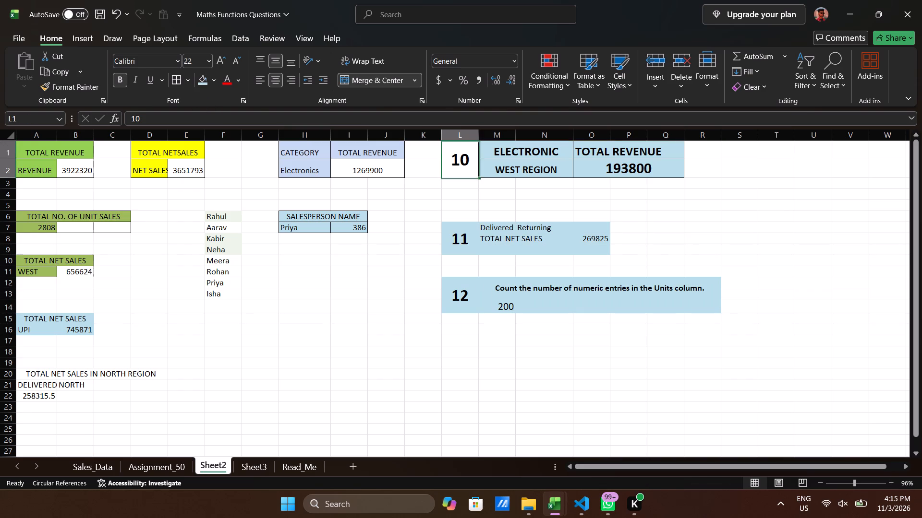
drag(476, 157, 502, 158)
click(203, 83)
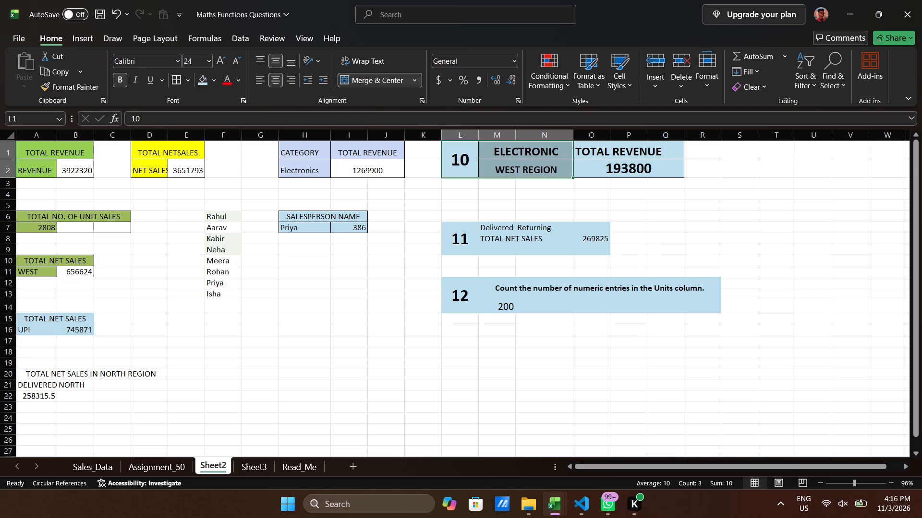
click(687, 246)
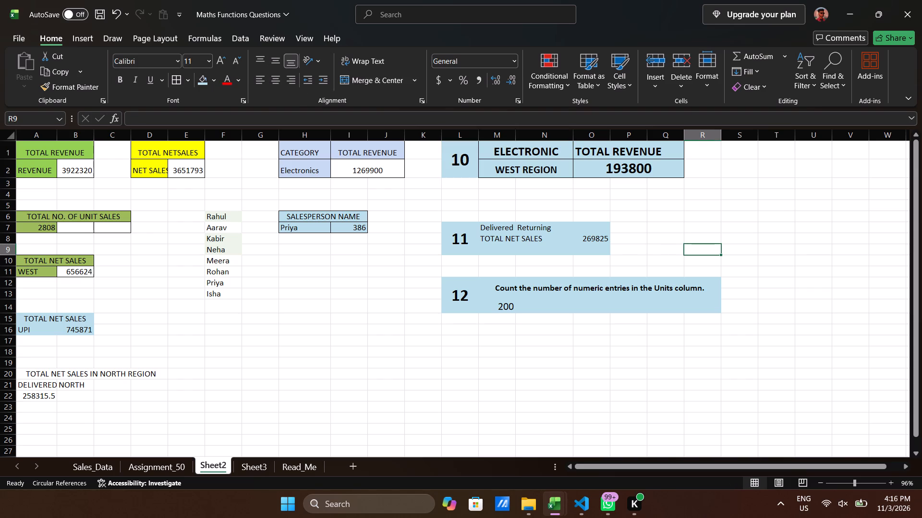
Apply all borders to the question 12 block L12:R14.
drag(457, 284, 605, 291)
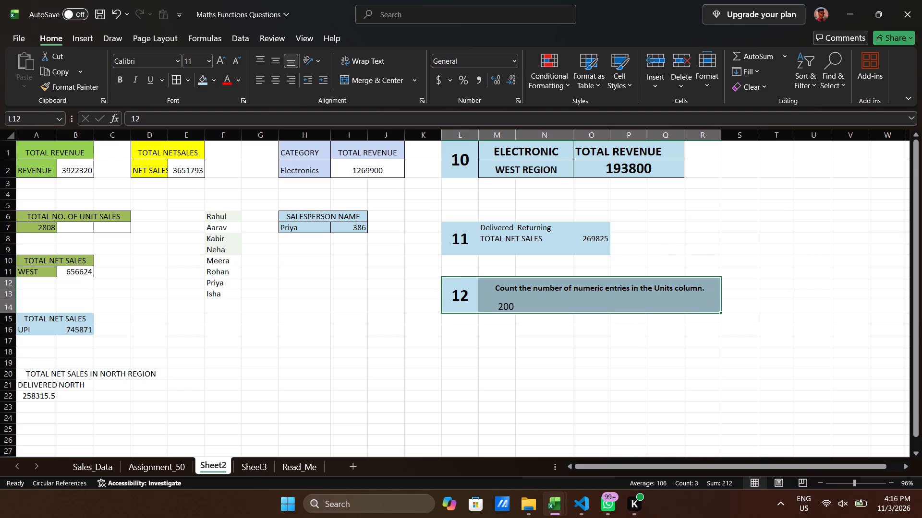
click(175, 82)
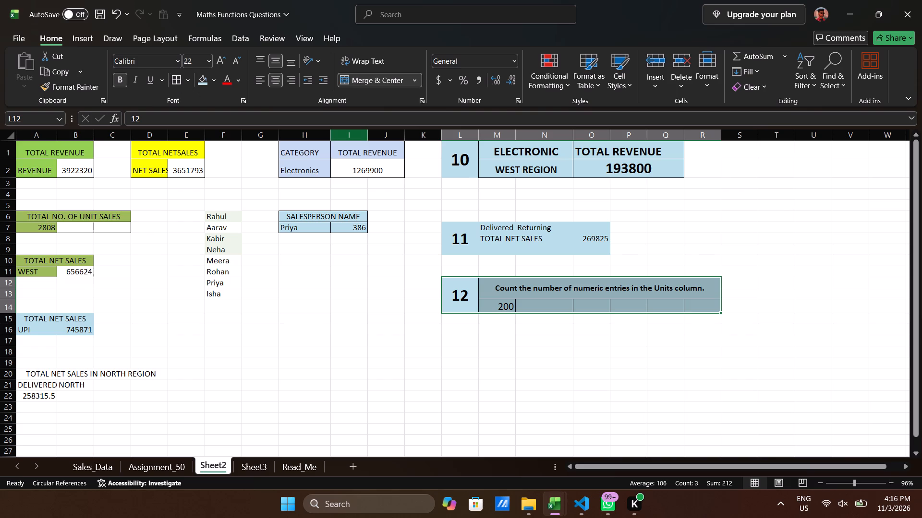
Apply all borders to the question 11 block L7:O9.
drag(467, 232, 584, 236)
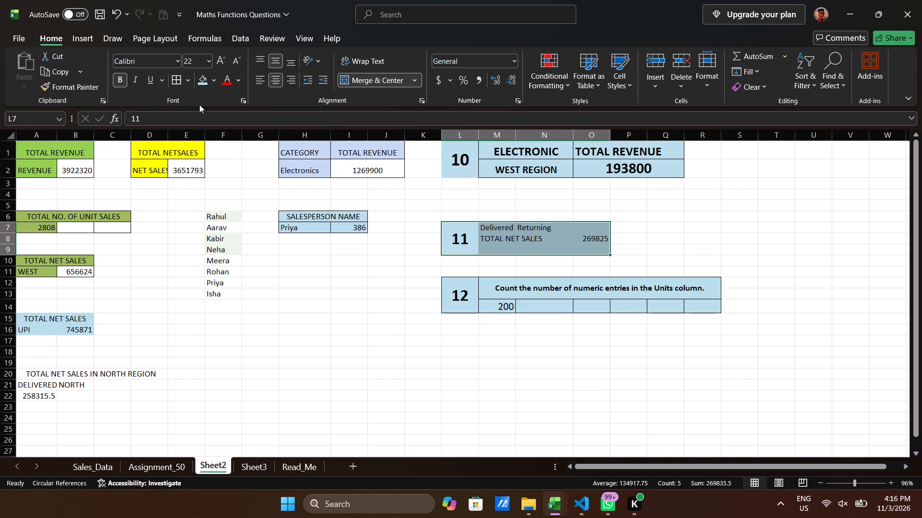
click(180, 77)
click(555, 354)
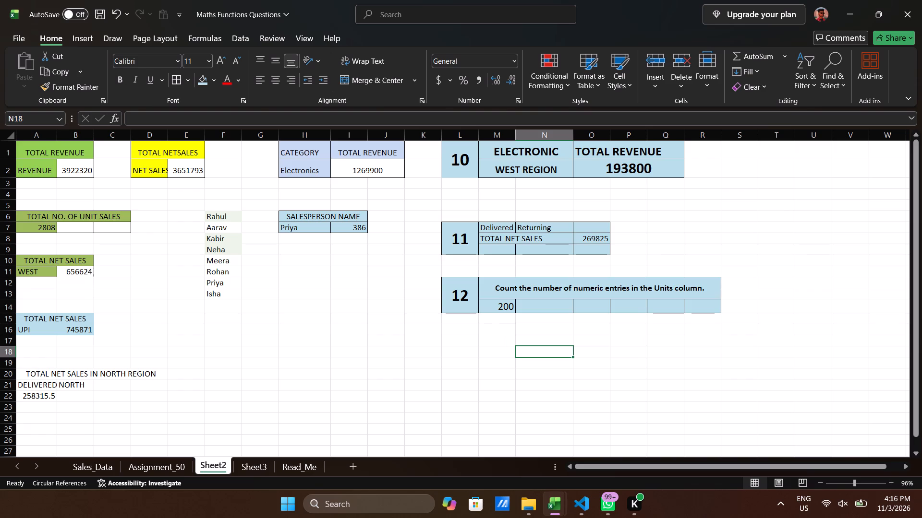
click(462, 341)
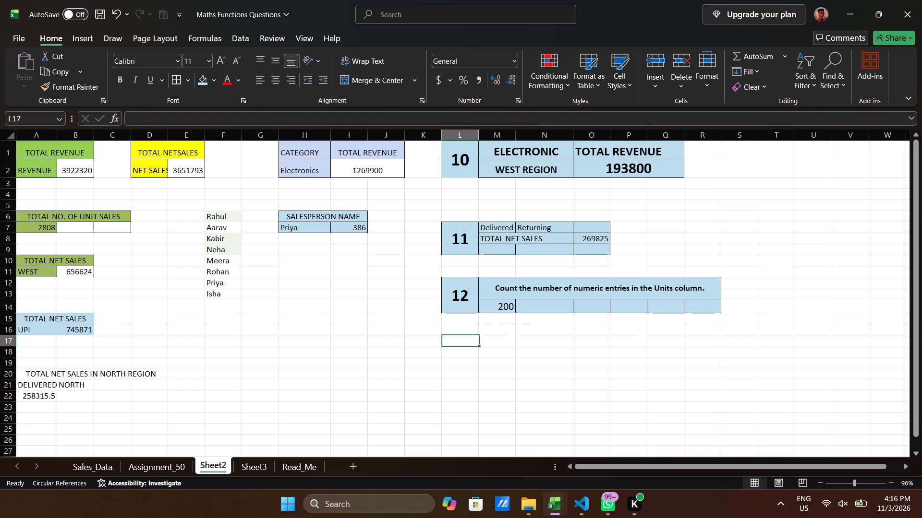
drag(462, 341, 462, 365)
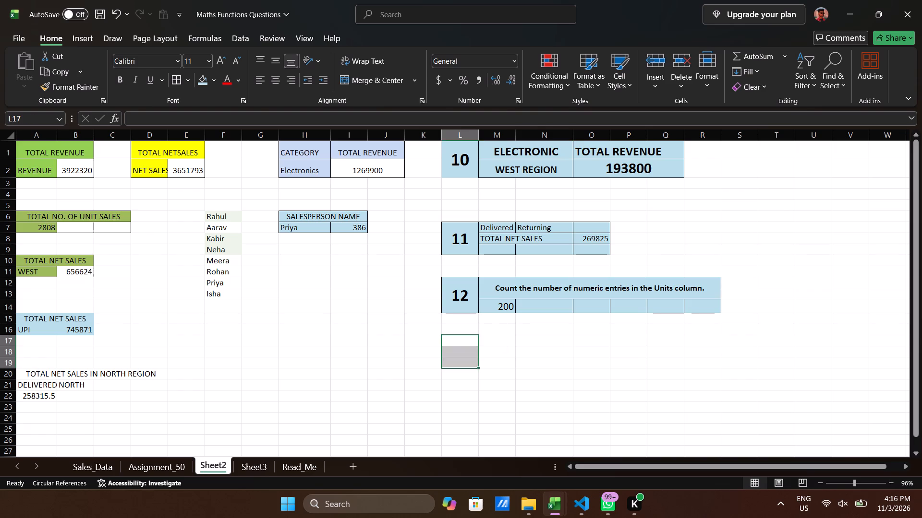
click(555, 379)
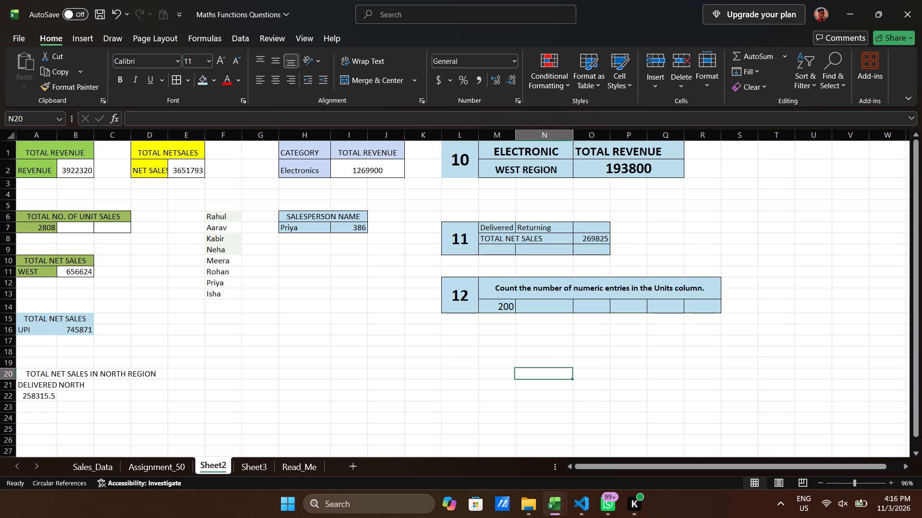
Consult question 13 on Assignment_50, and enter 13 in L17 and the heading COUNT NUMERIC RATING in M17 on Sheet2.
click(156, 465)
scroll(220, 366, down, 1)
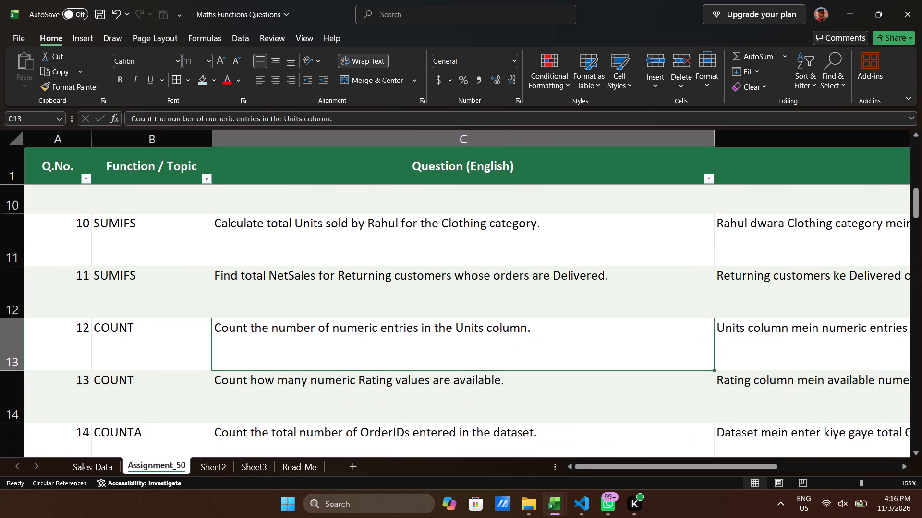
scroll(220, 366, down, 1)
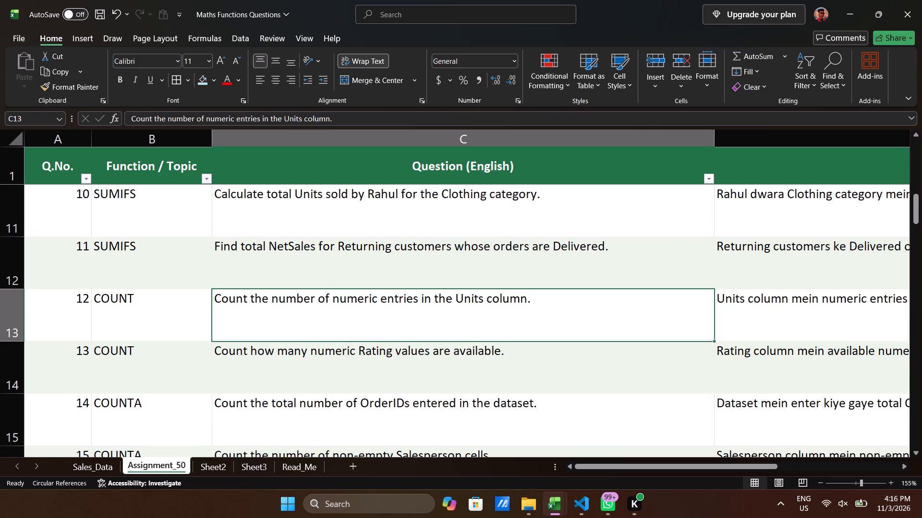
scroll(418, 365, left, 1)
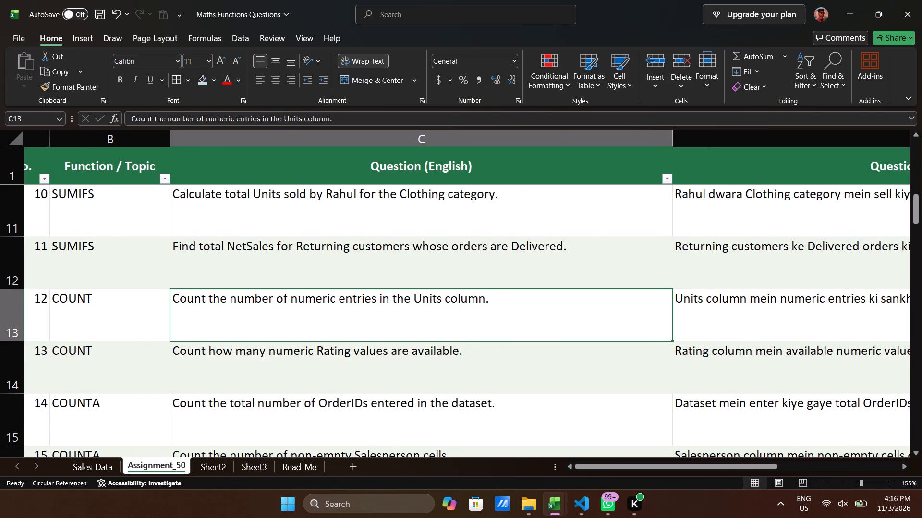
scroll(418, 365, left, 1)
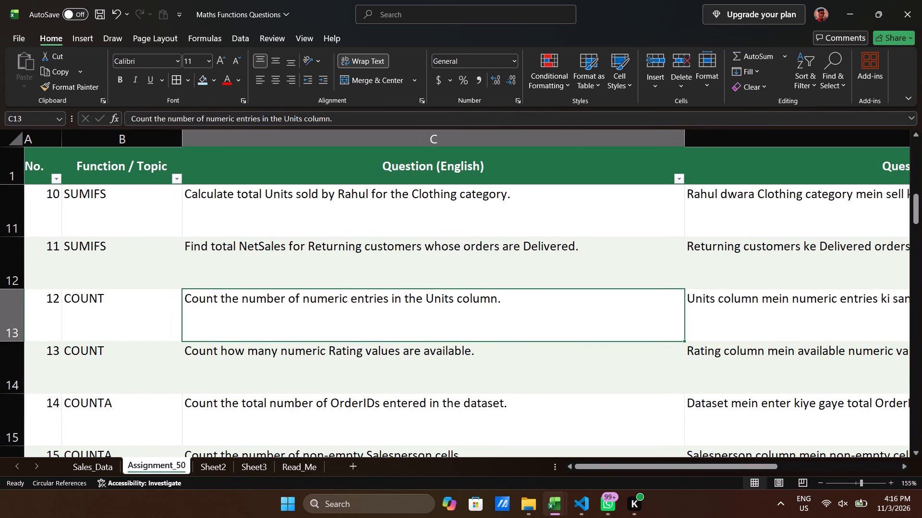
click(329, 355)
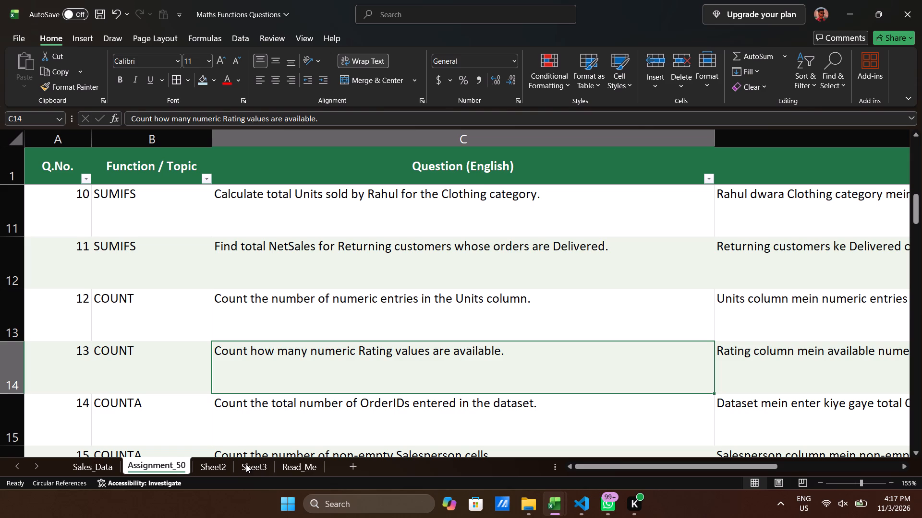
click(207, 464)
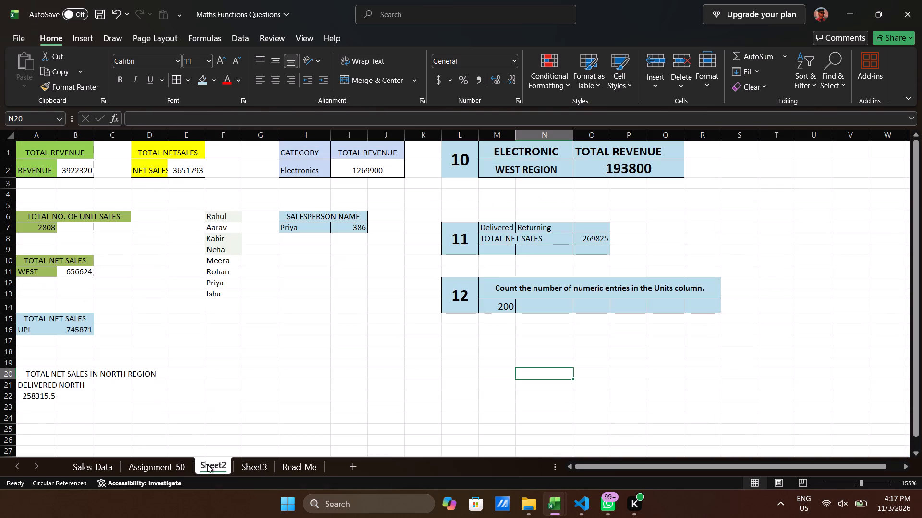
click(460, 370)
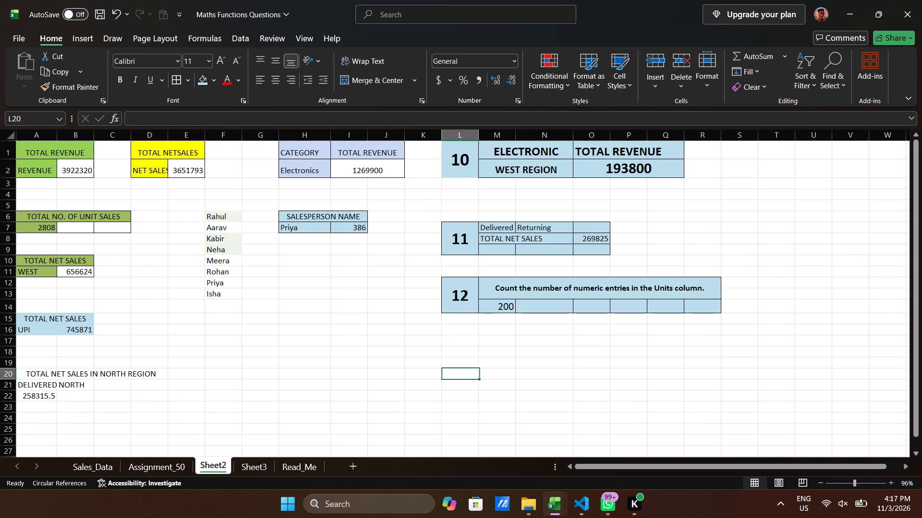
click(463, 345)
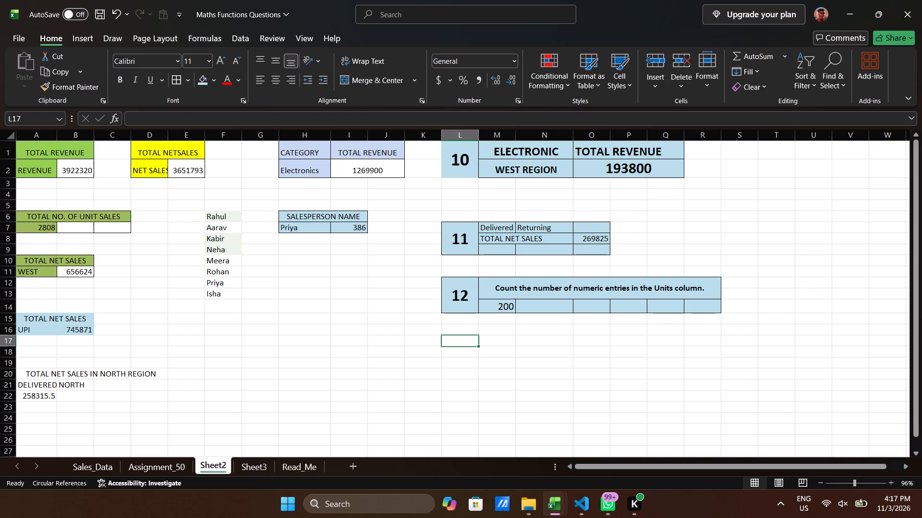
text(13)
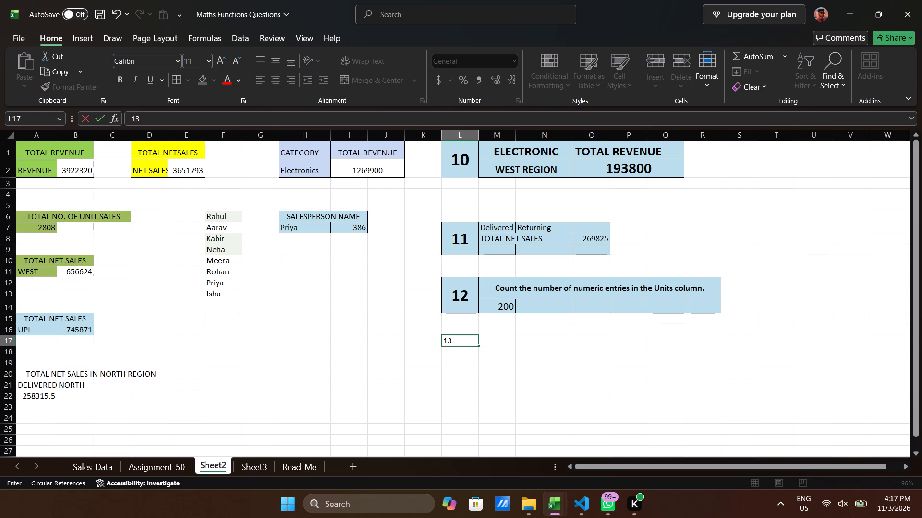
key(Tab)
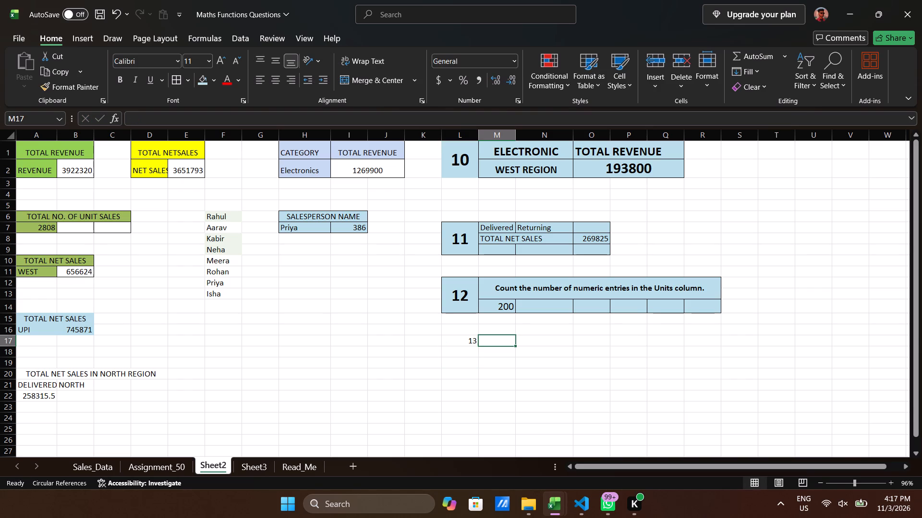
text(CO)
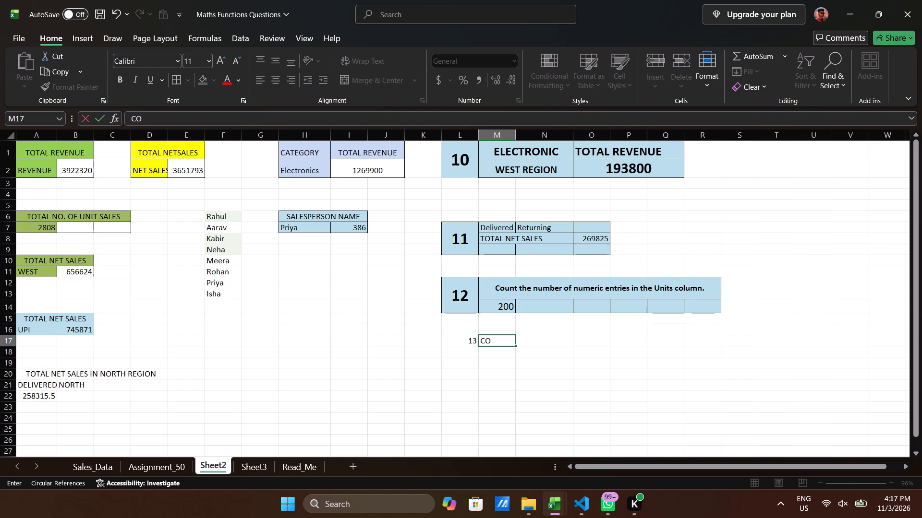
text(UNT)
key(space)
text(NUMER)
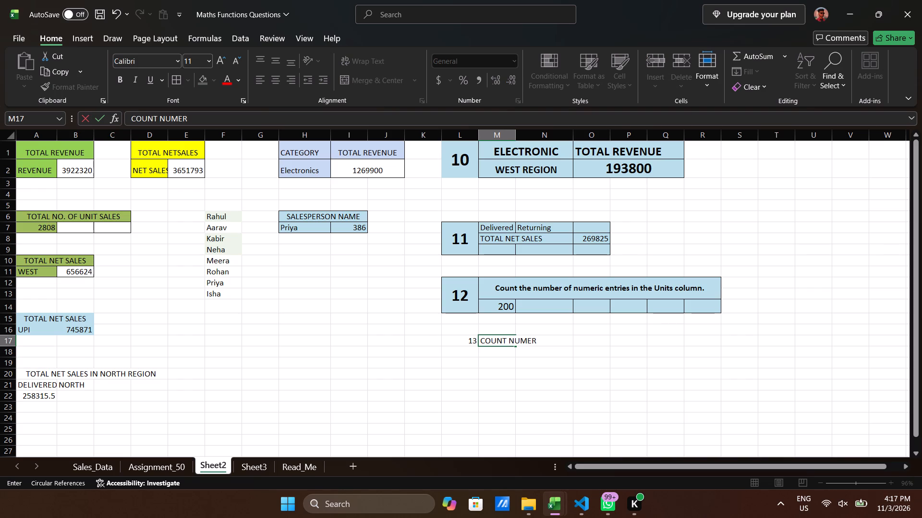
text(IC RATING)
key(Return)
Enter the formula =COUNT(Sales_Data!O2:O201) in M19 on Sheet2 to count the numeric Rating values.
key(Tab)
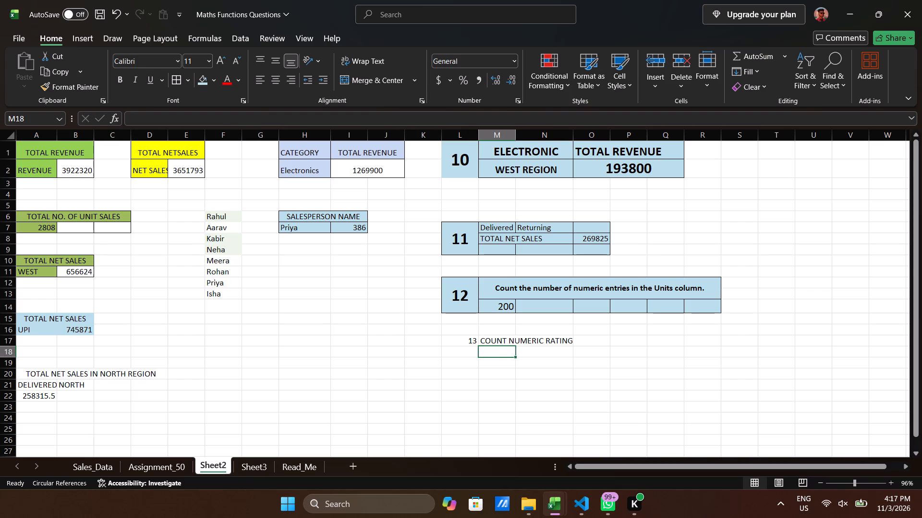
key(Return)
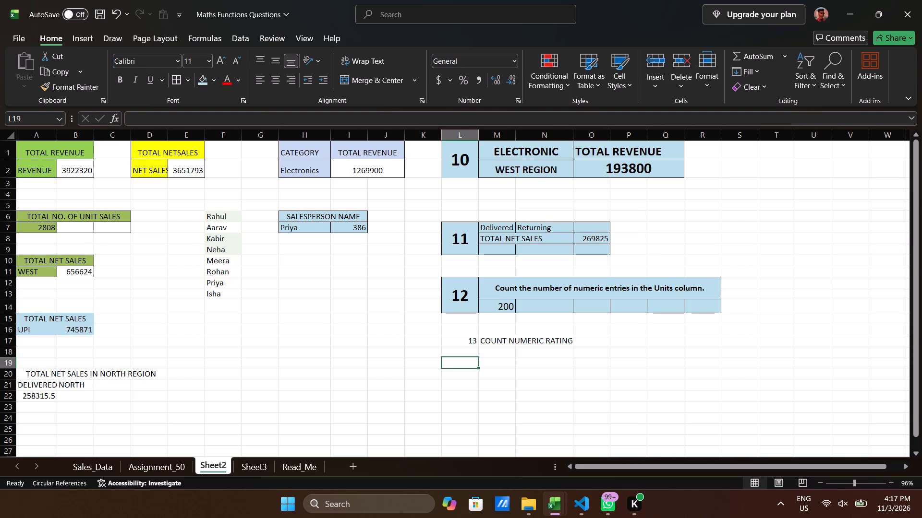
key(Tab)
key(equal)
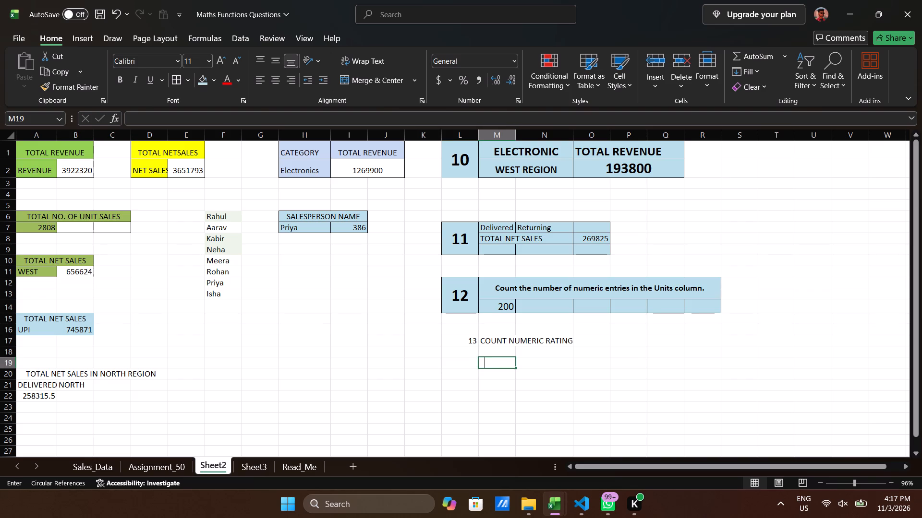
text(SOU)
key(BackSpace)
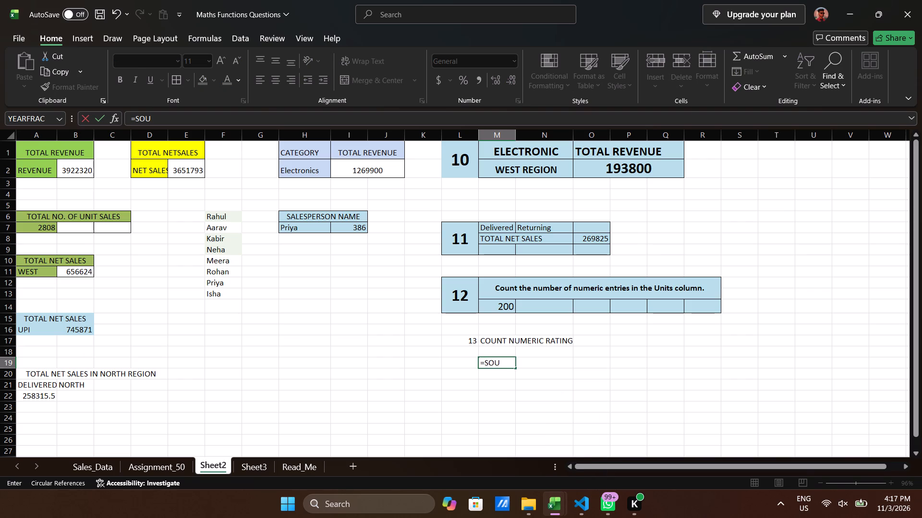
key(BackSpace)
key(BackSpace)
text(COUNT)
key(Tab)
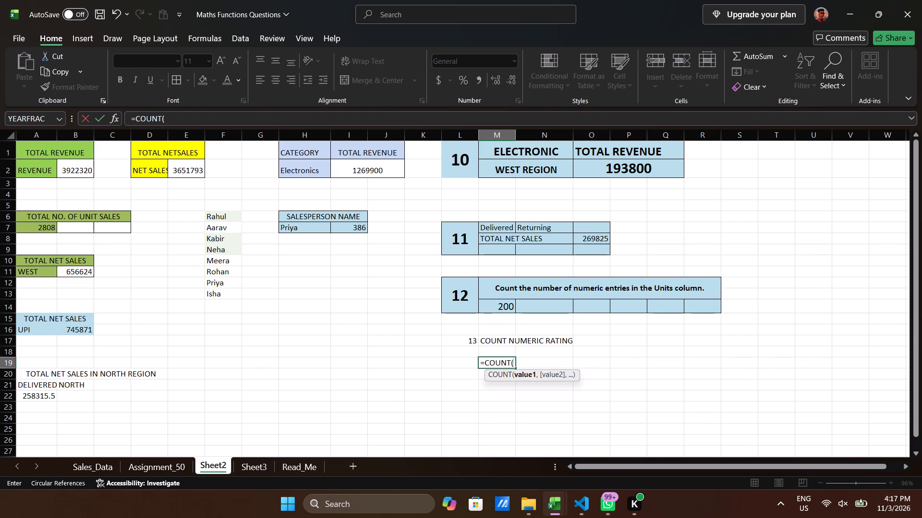
click(96, 463)
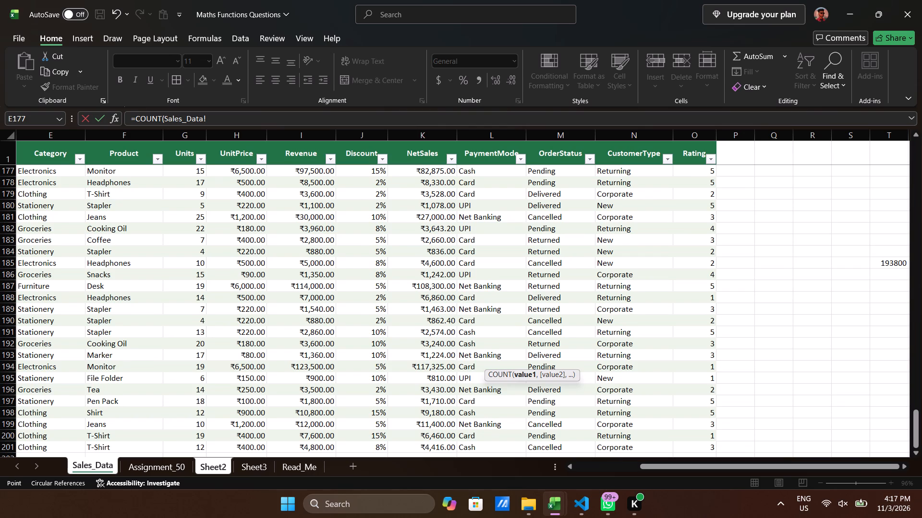
scroll(761, 177, left, 1)
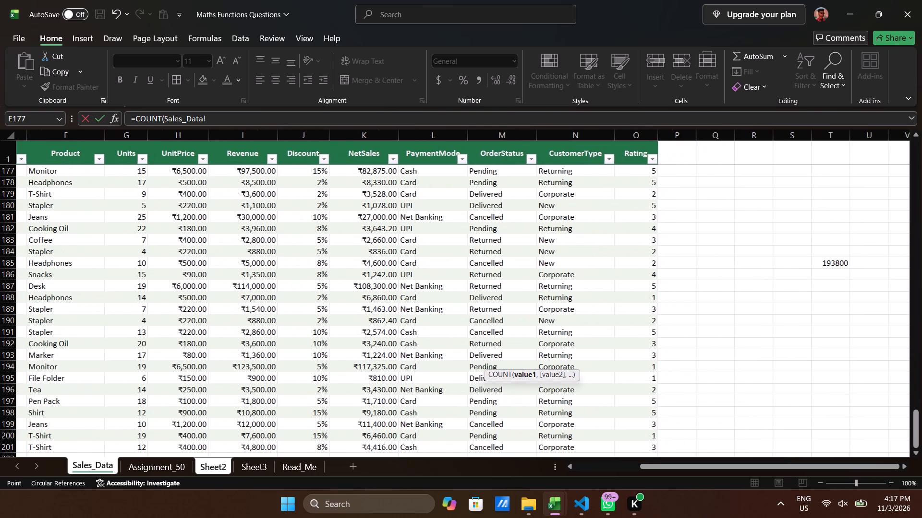
click(634, 170)
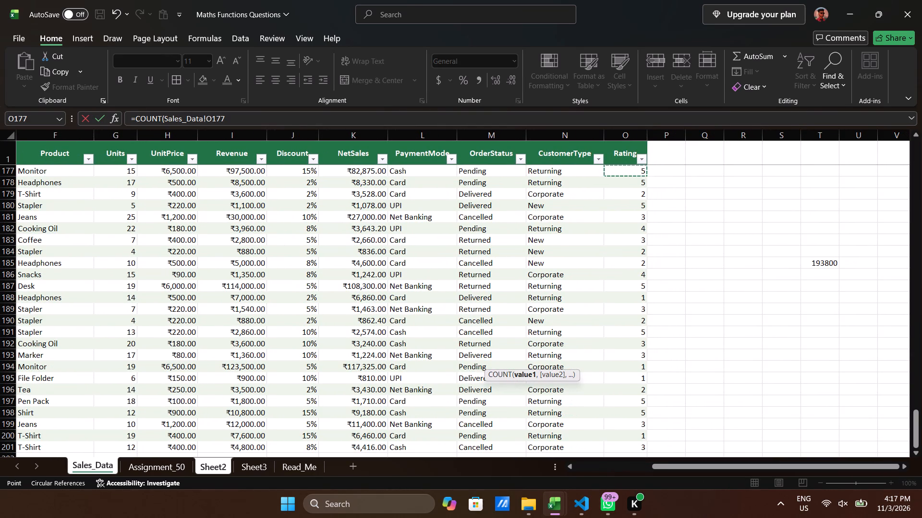
key(ctrl+Up)
key(Down)
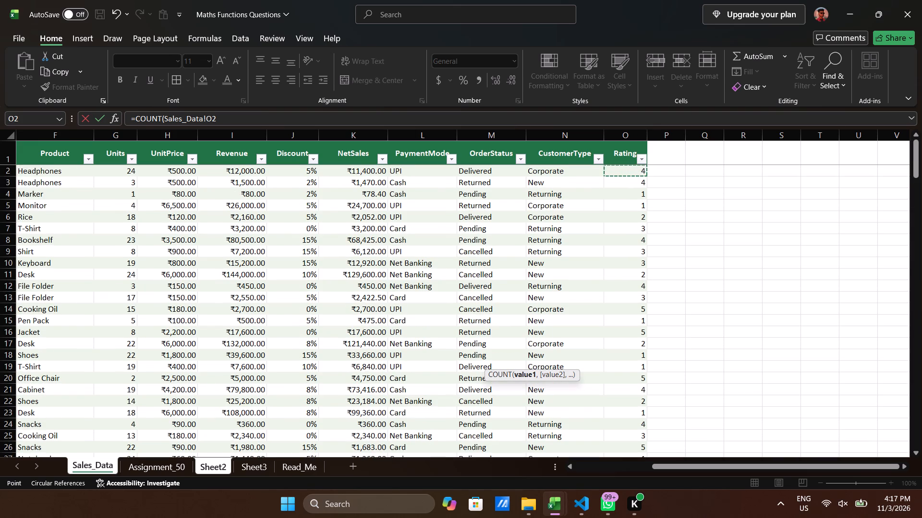
key(ctrl+shift+Down)
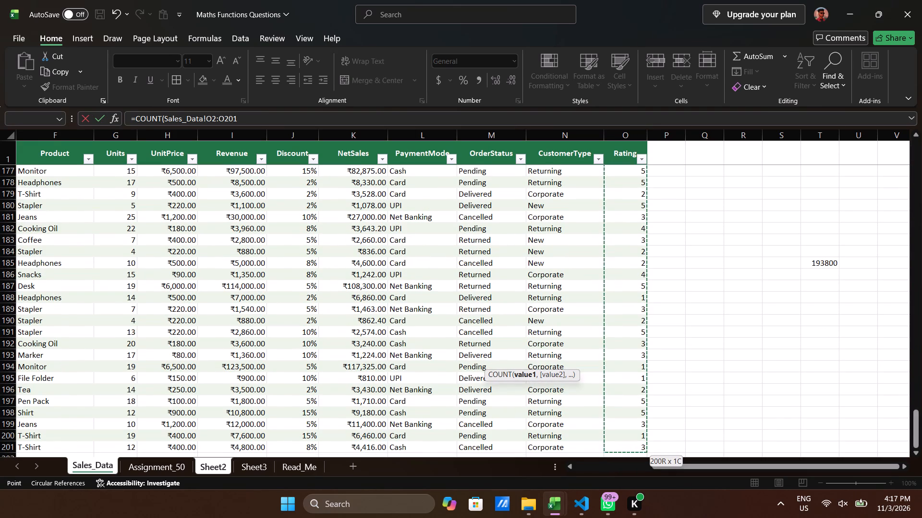
key(shift+parenright)
key(Return)
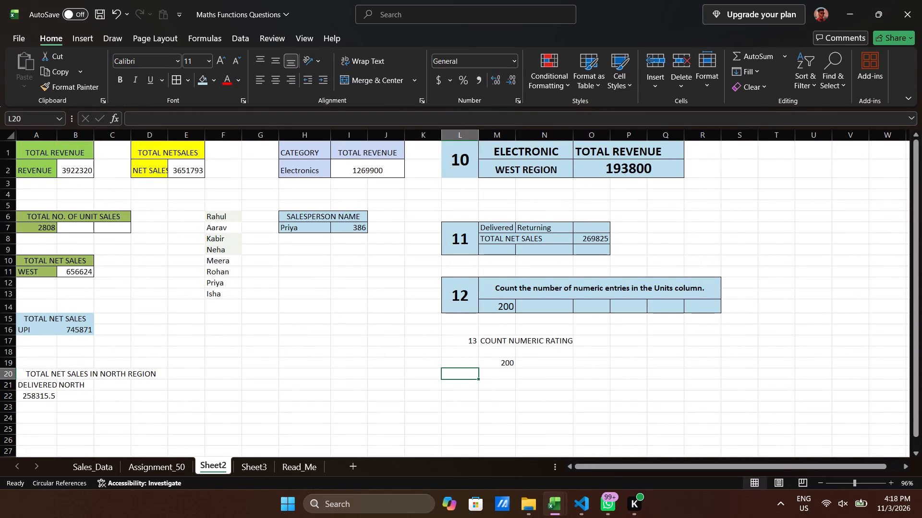
Enter the question number 14 in L22 on Sheet2.
click(465, 393)
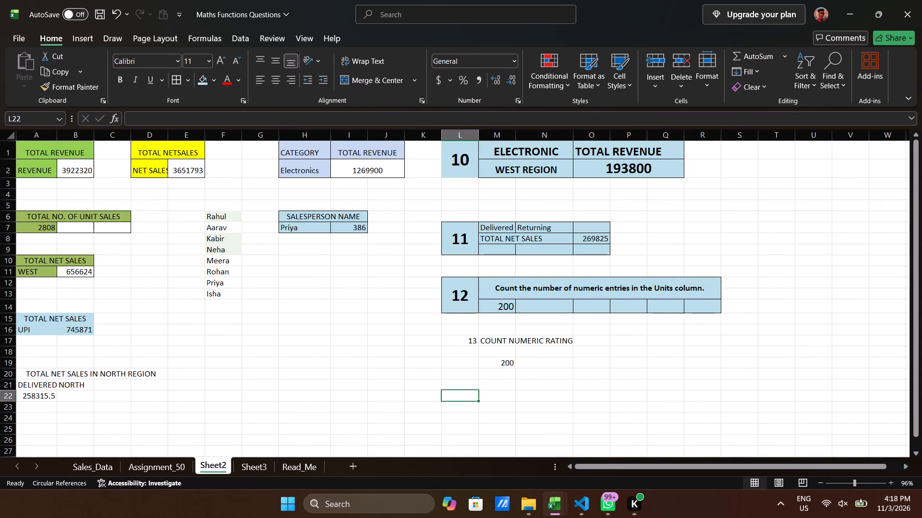
text(14)
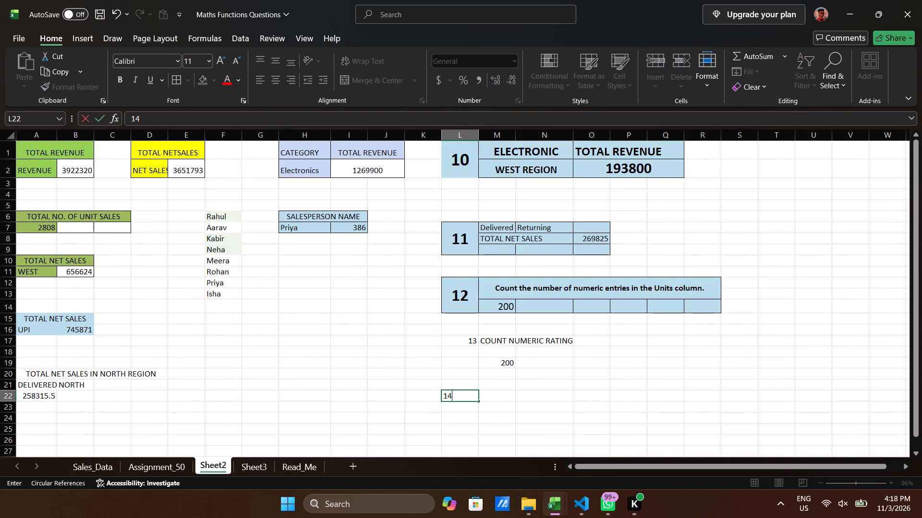
key(Tab)
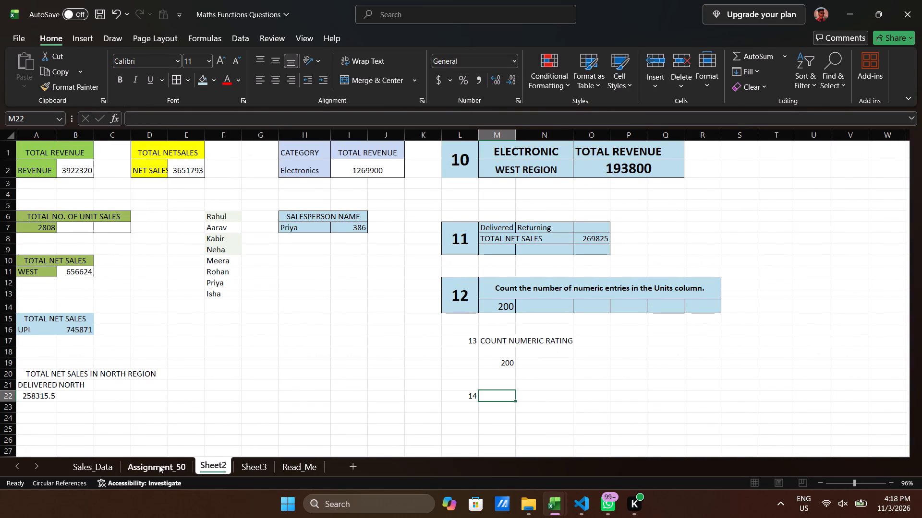
Copy the question 14 text, "Count the total number of OrderIDs entered in the dataset.", from C15 on Assignment_50 into M22 on Sheet2.
click(159, 465)
scroll(285, 390, down, 1)
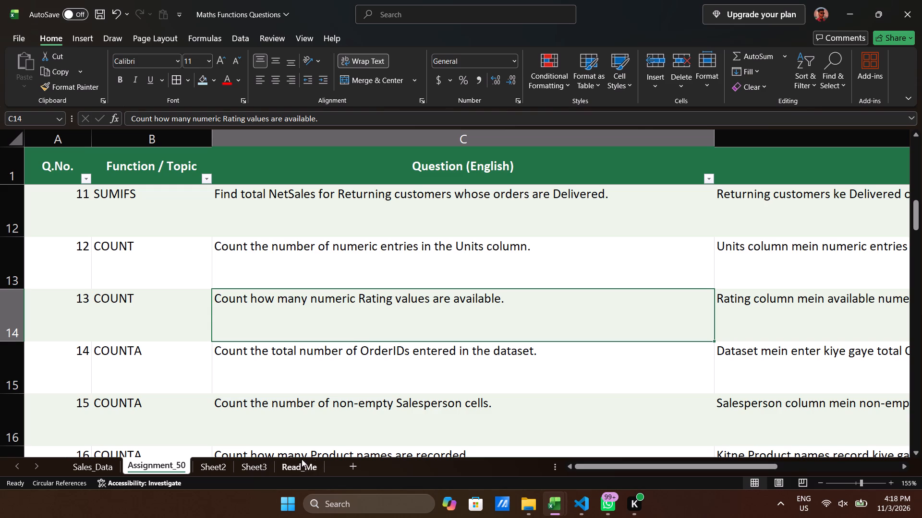
click(218, 471)
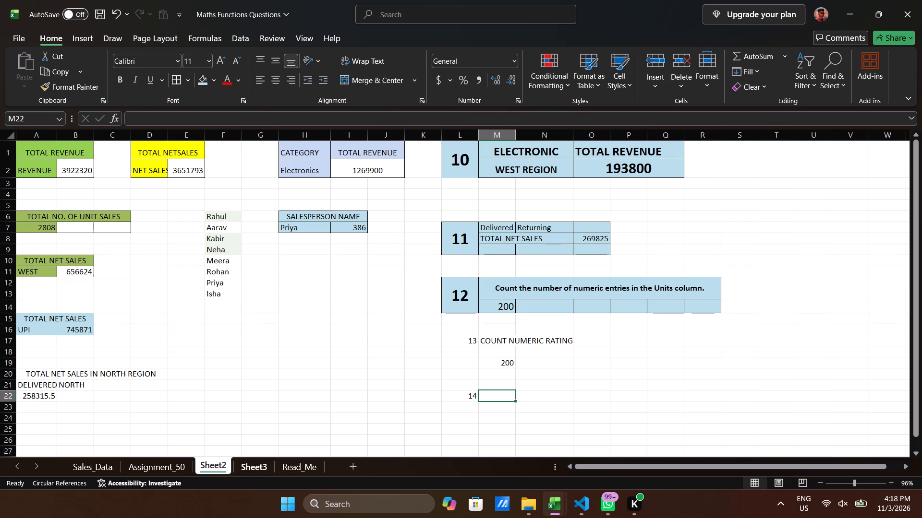
drag(489, 395, 721, 401)
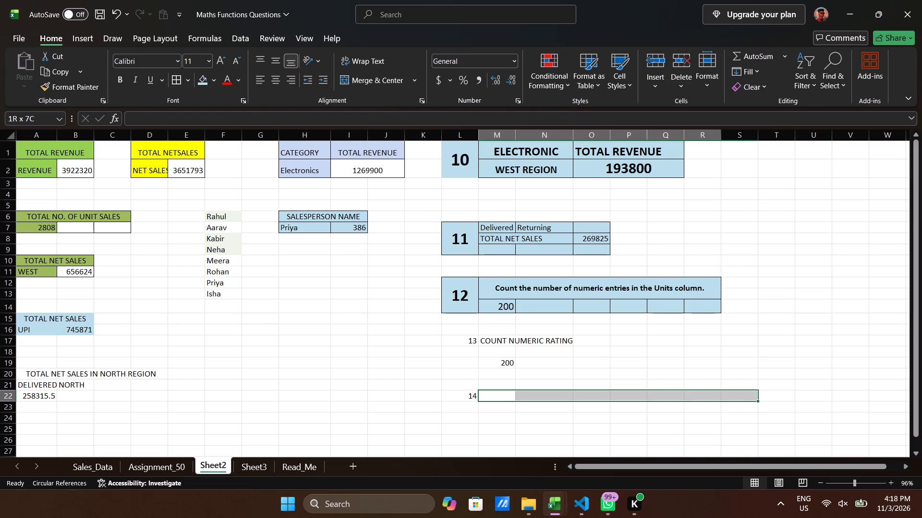
drag(721, 401, 701, 392)
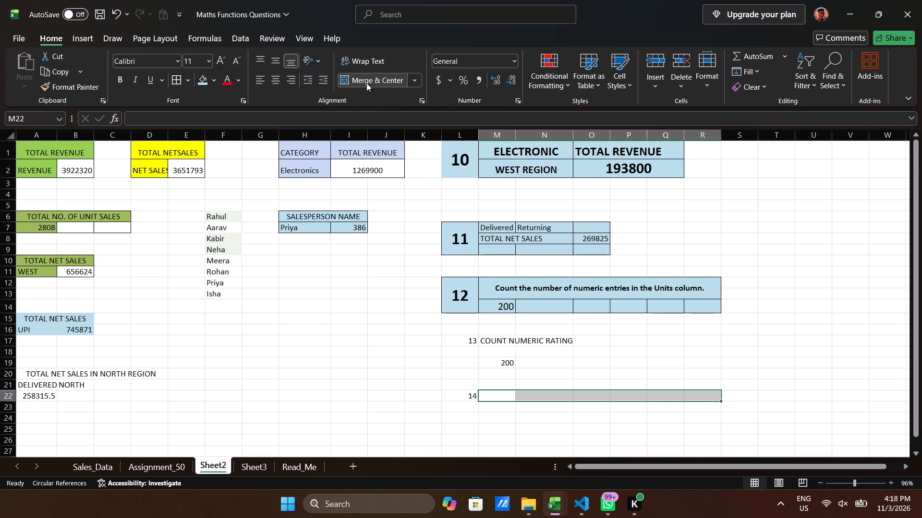
click(487, 393)
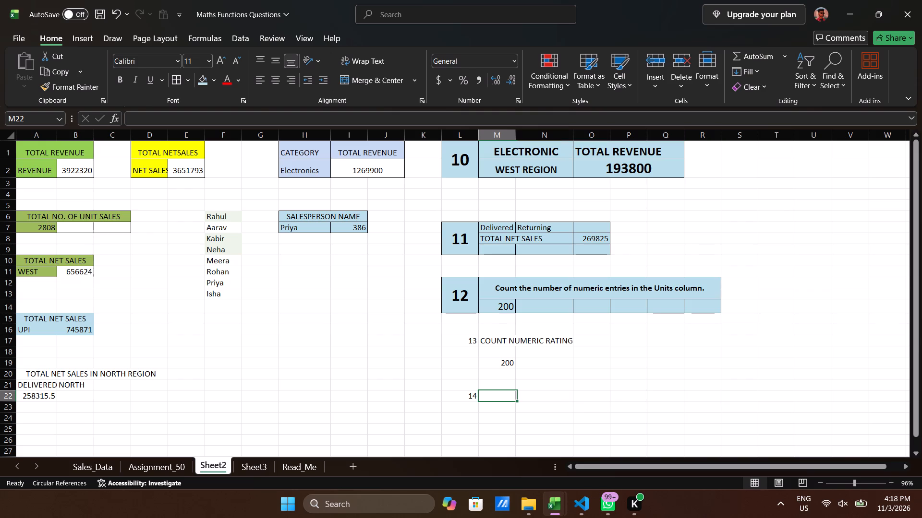
click(143, 461)
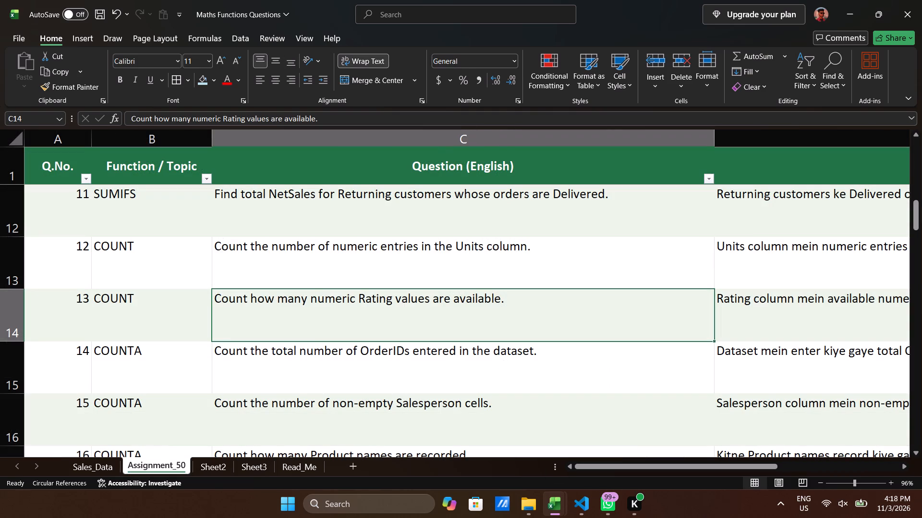
click(278, 368)
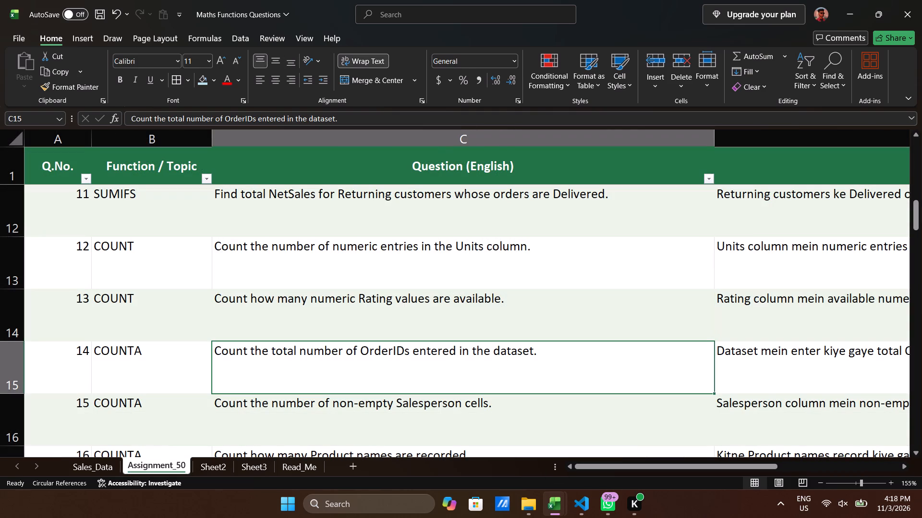
key(ctrl+c)
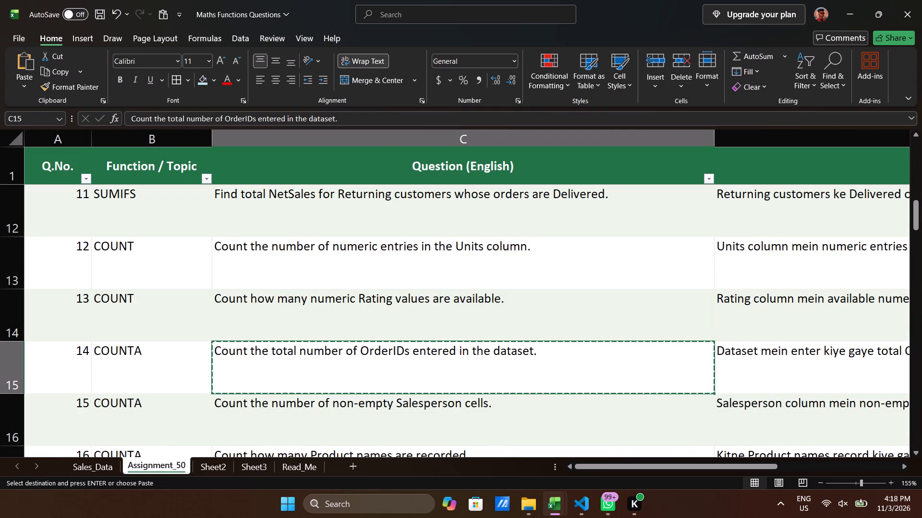
click(215, 464)
click(497, 393)
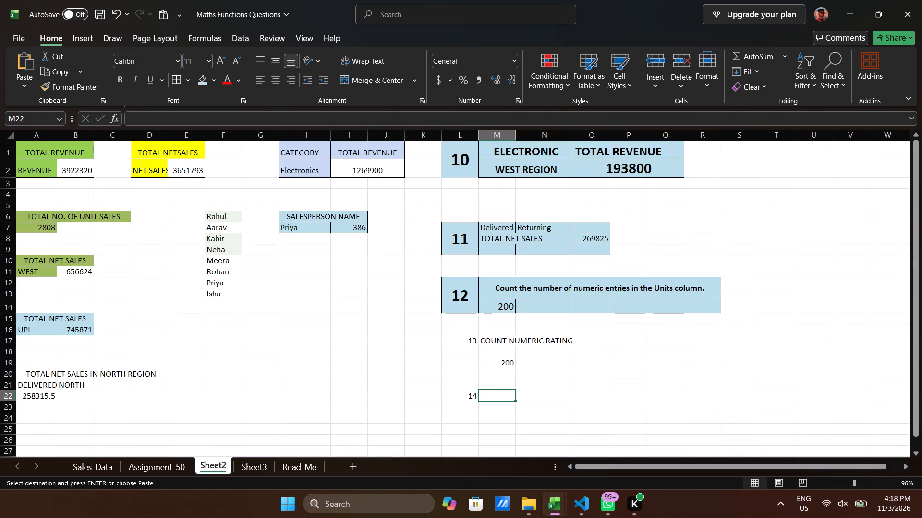
key(ctrl+v)
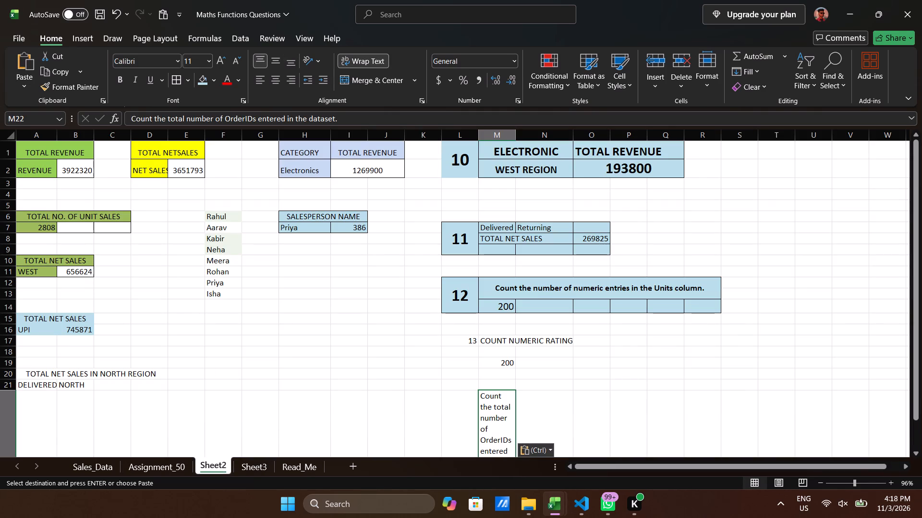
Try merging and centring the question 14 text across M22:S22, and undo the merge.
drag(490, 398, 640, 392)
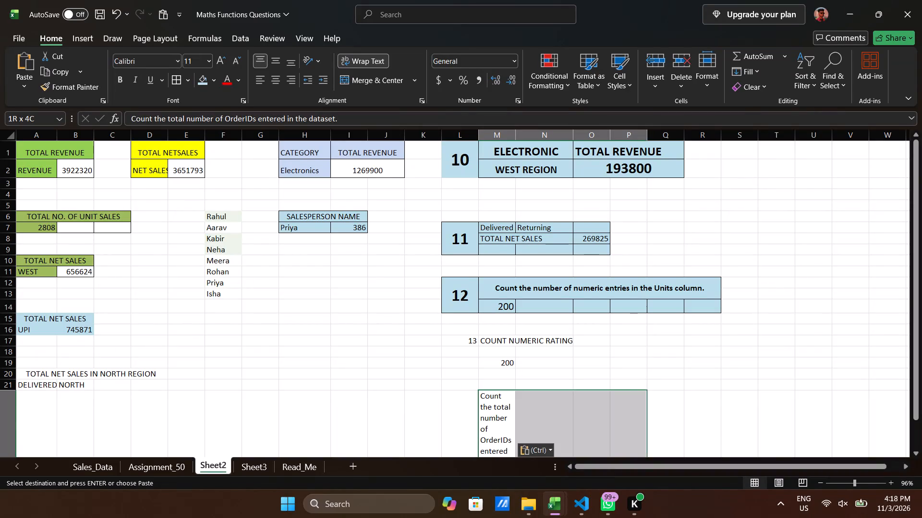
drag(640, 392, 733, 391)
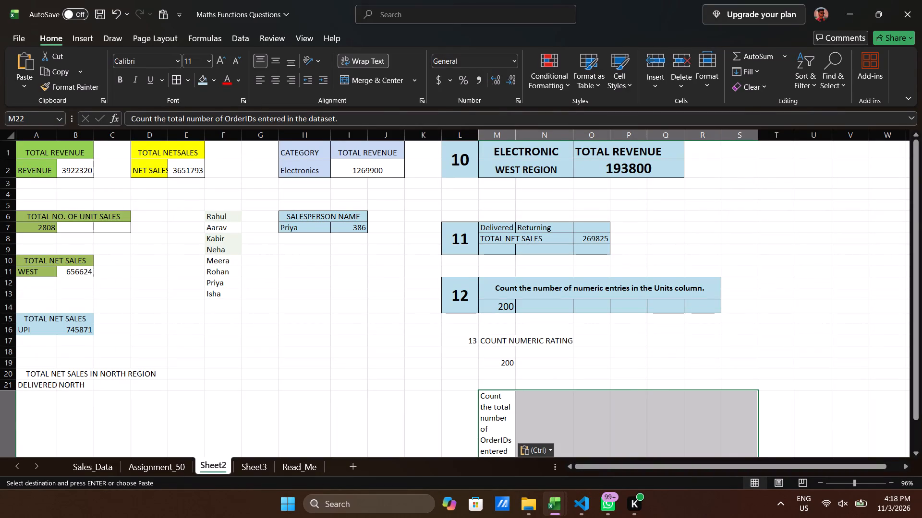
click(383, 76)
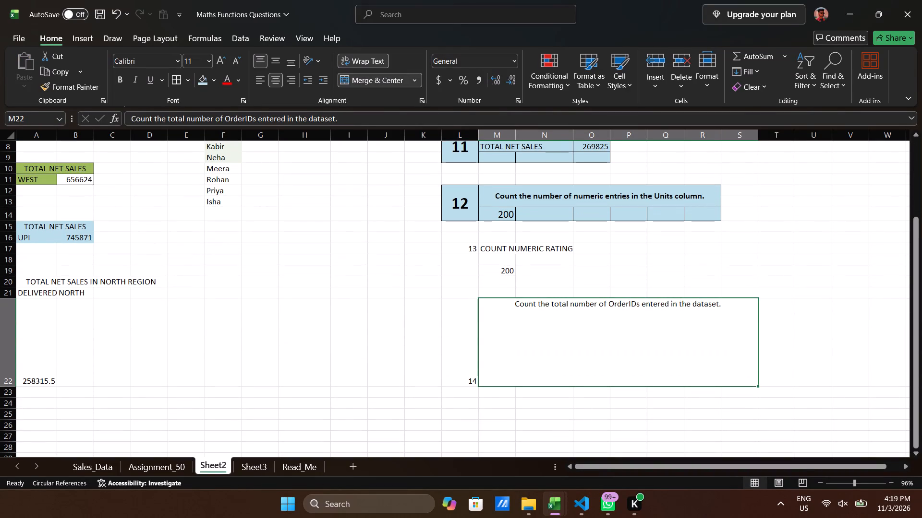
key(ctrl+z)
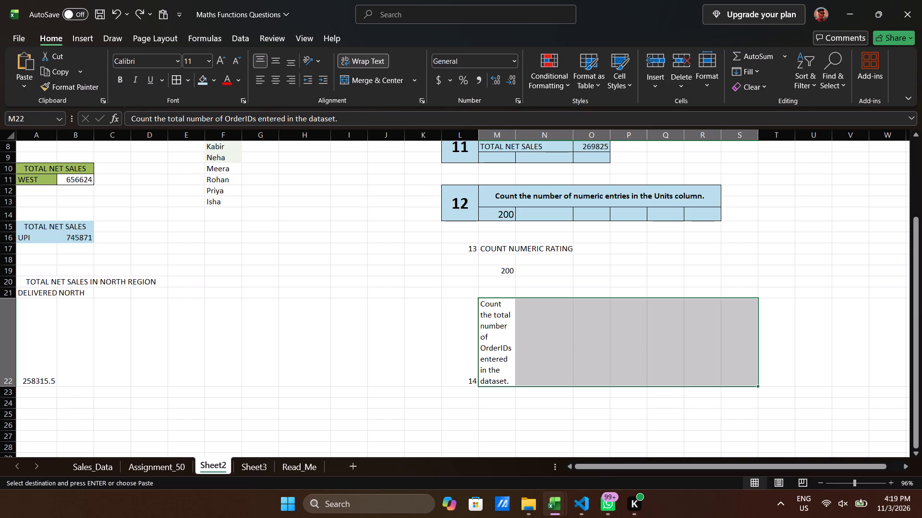
Reduce row 22 to a height of 14.40 and merge and centre the question 14 text across M22:S22.
drag(13, 385, 15, 327)
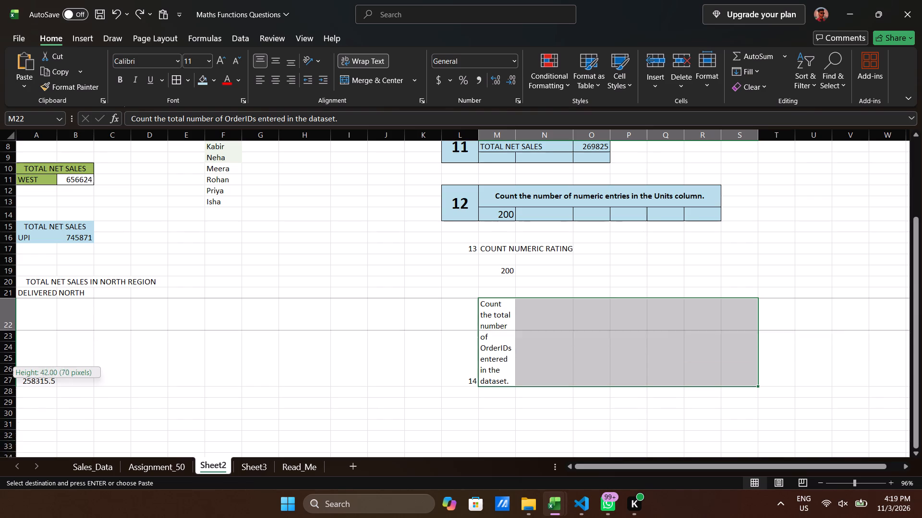
drag(15, 327, 14, 307)
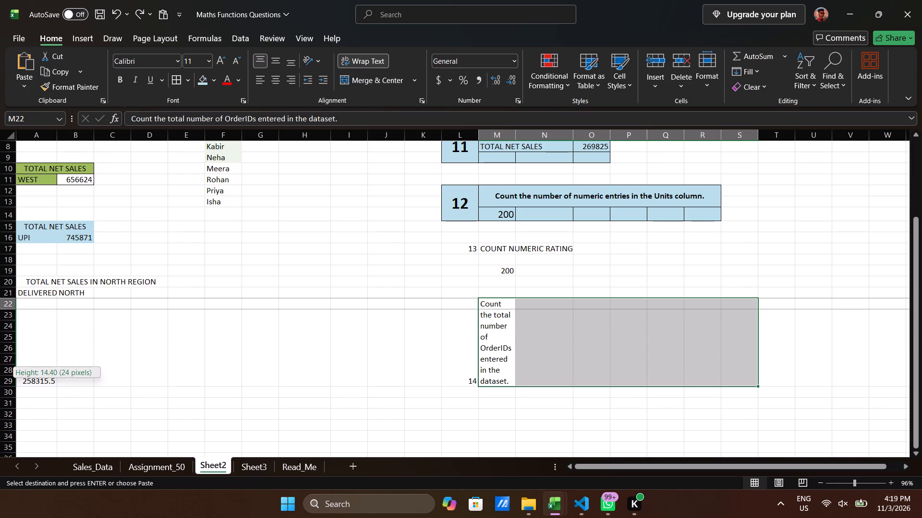
drag(14, 307, 14, 308)
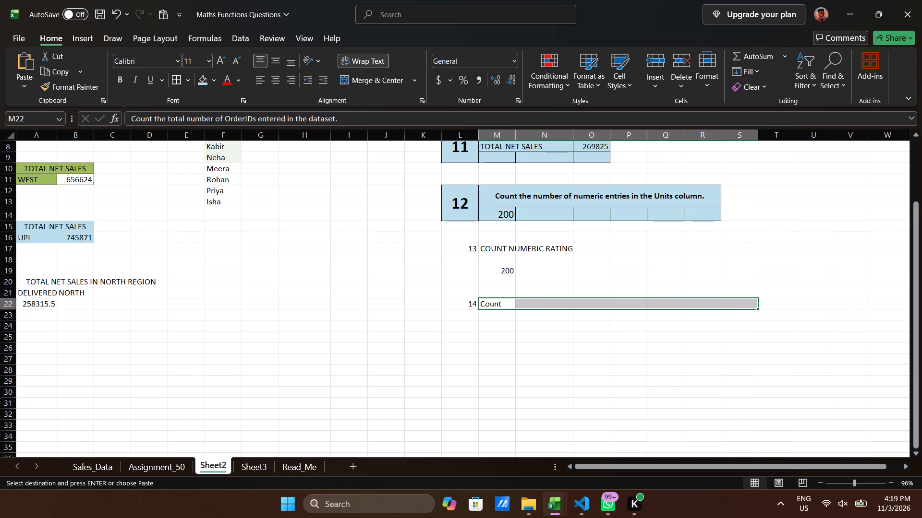
click(371, 82)
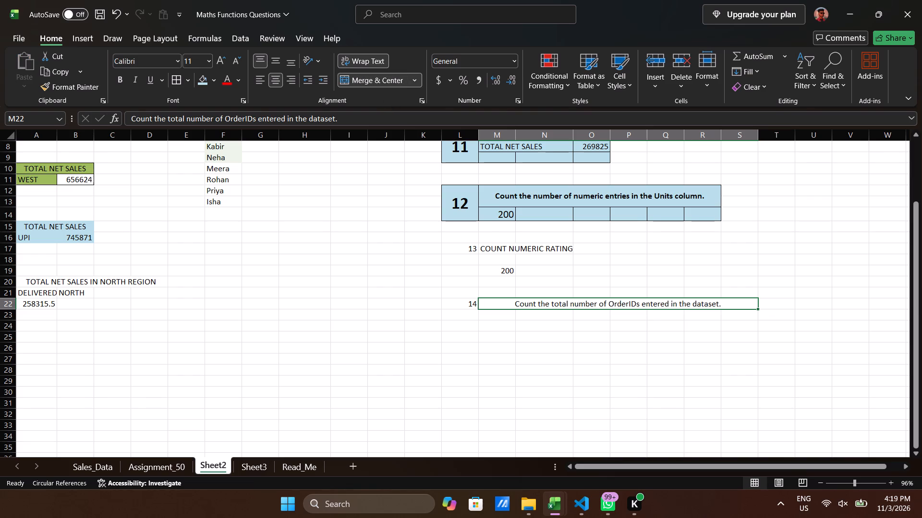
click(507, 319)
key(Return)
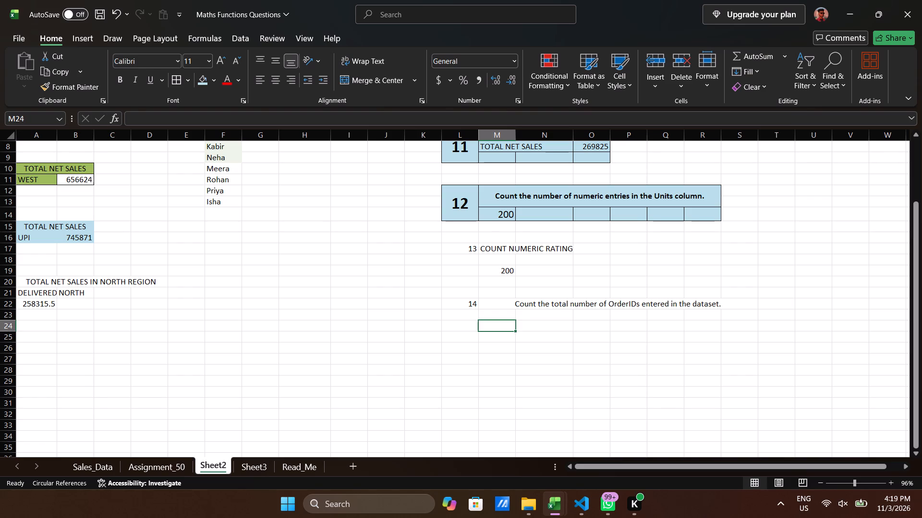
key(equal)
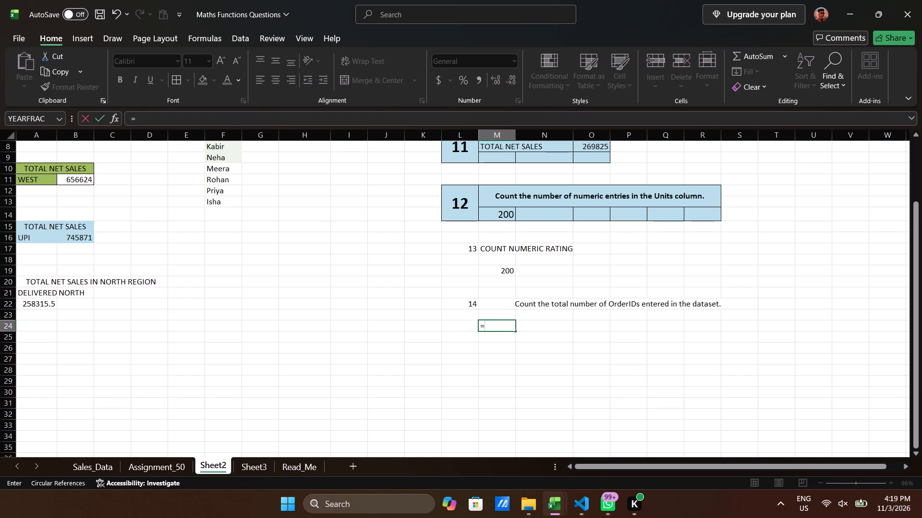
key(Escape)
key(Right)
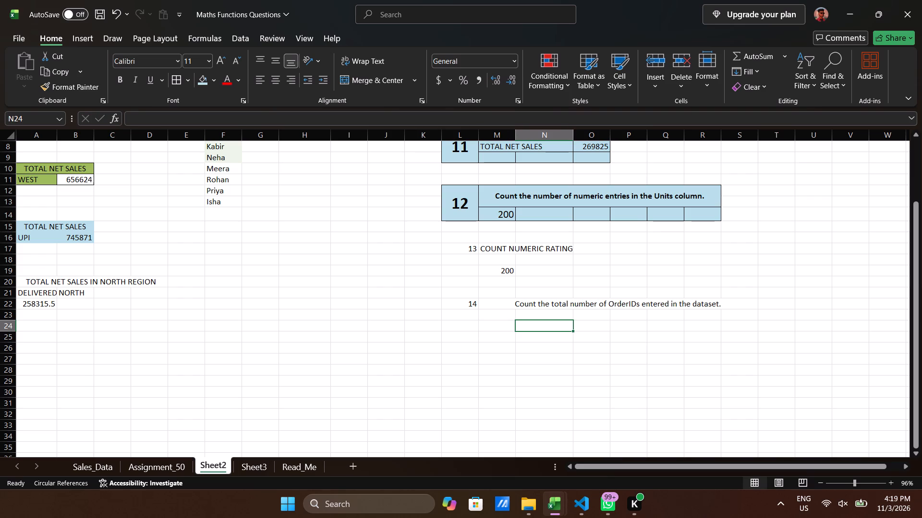
In N24 on Sheet2, count the OrderIDs with COUNTA over A2:A201 on Sales_Data.
key(equal)
text(XL)
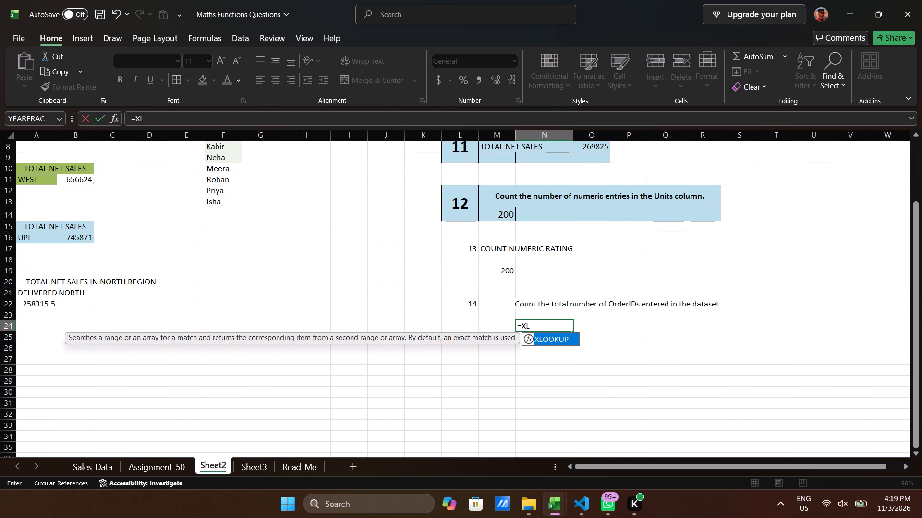
key(BackSpace)
key(BackSpace)
text(COUN)
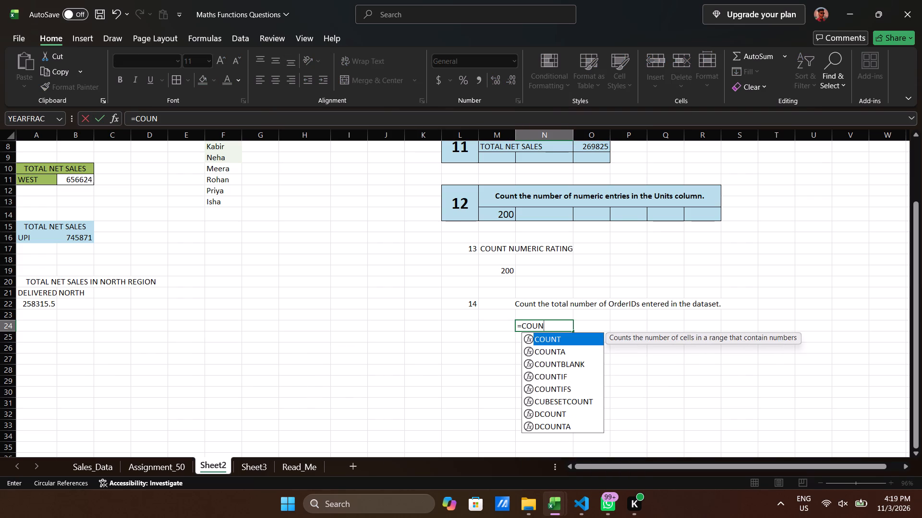
key(Down)
key(Tab)
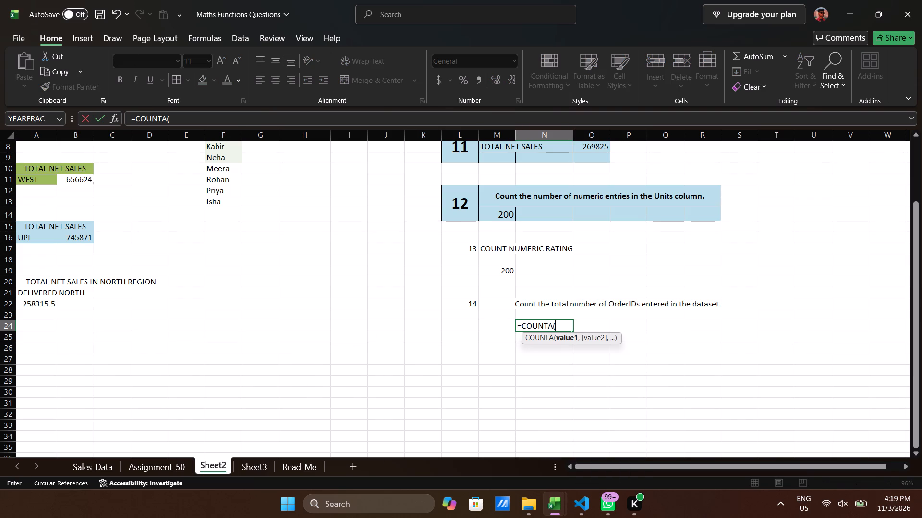
click(91, 466)
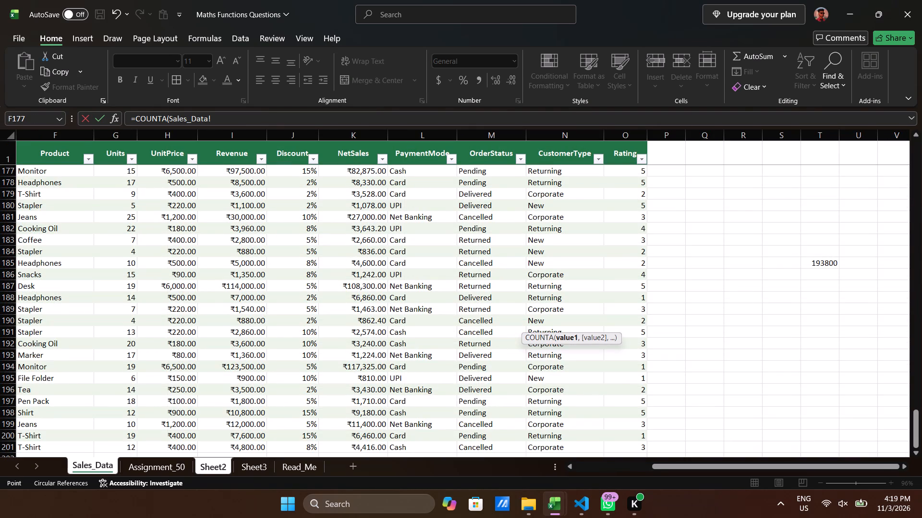
scroll(267, 318, right, 9)
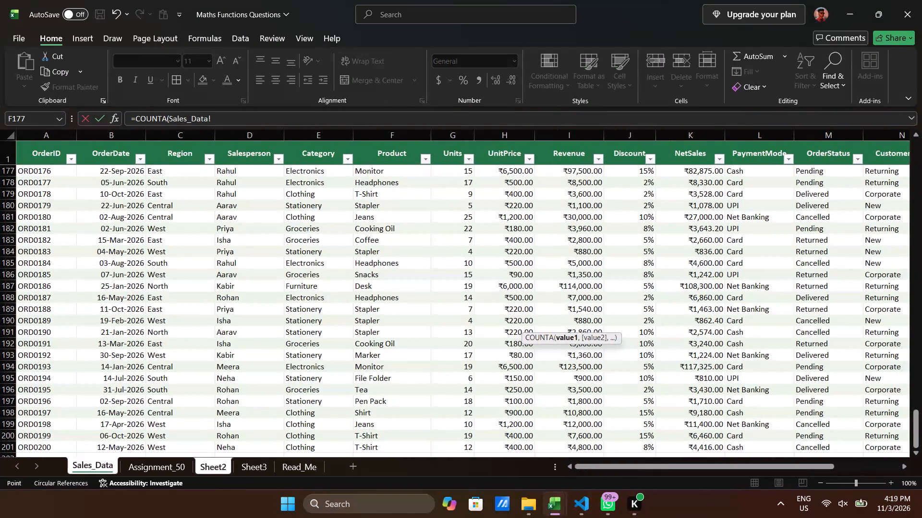
click(34, 173)
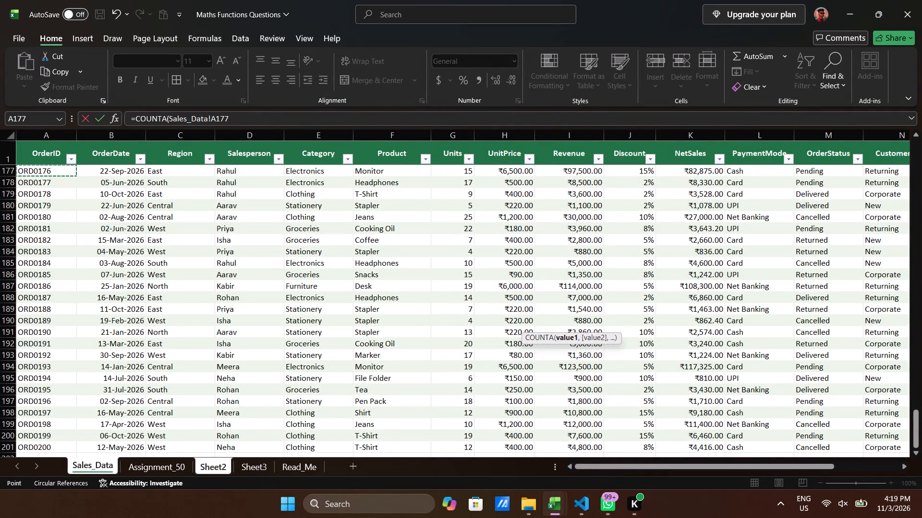
key(ctrl+Up)
key(Down)
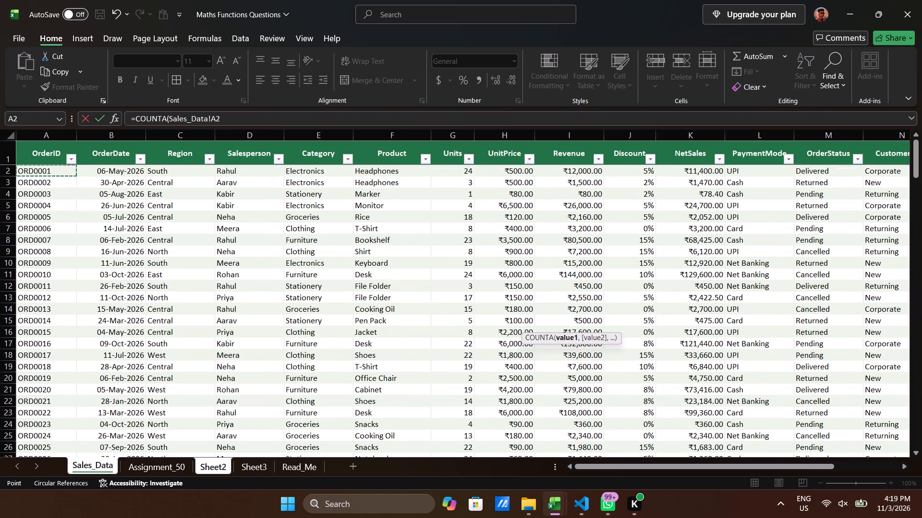
key(ctrl+shift+Down)
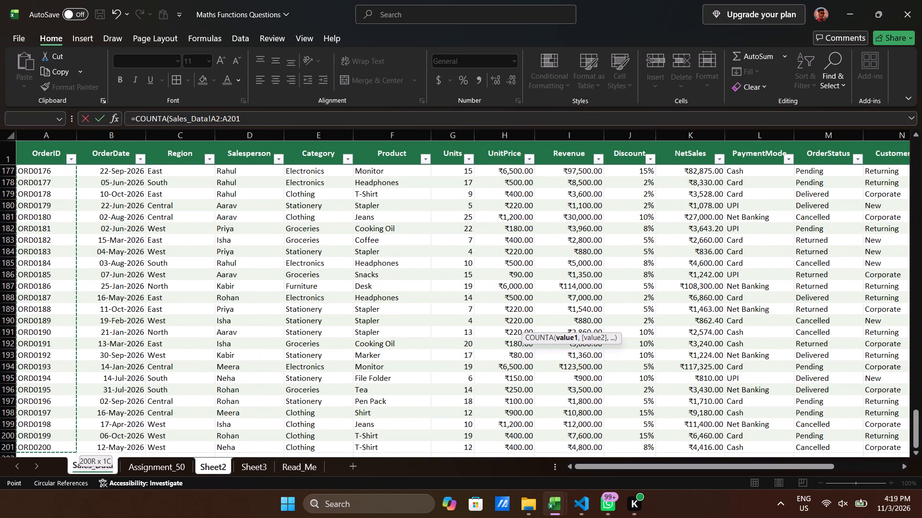
key(shift+parenright)
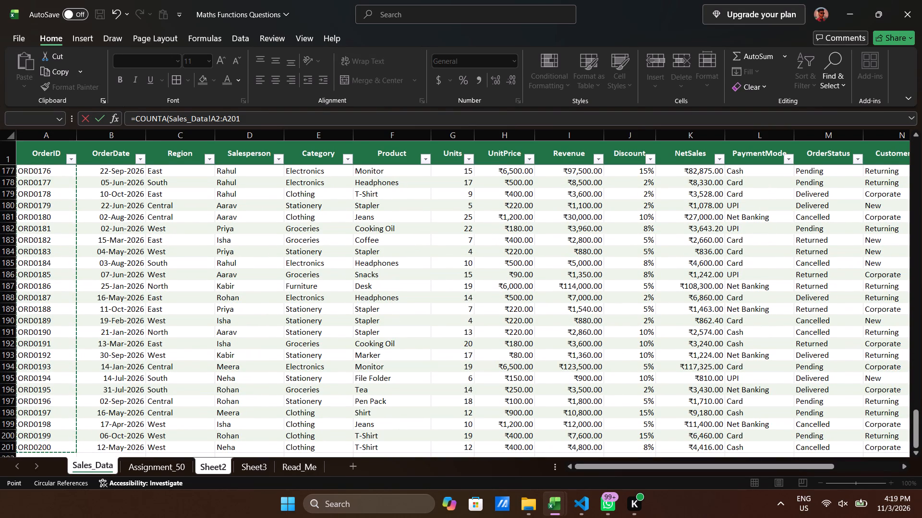
key(Return)
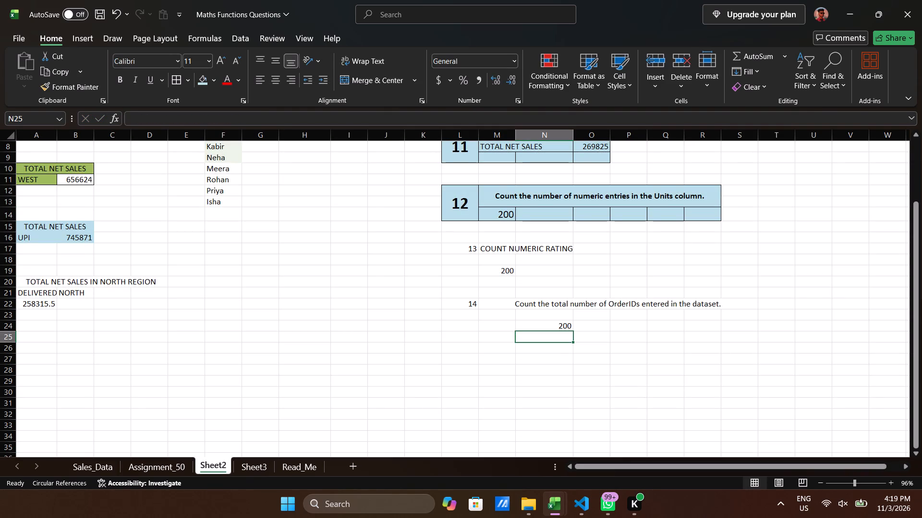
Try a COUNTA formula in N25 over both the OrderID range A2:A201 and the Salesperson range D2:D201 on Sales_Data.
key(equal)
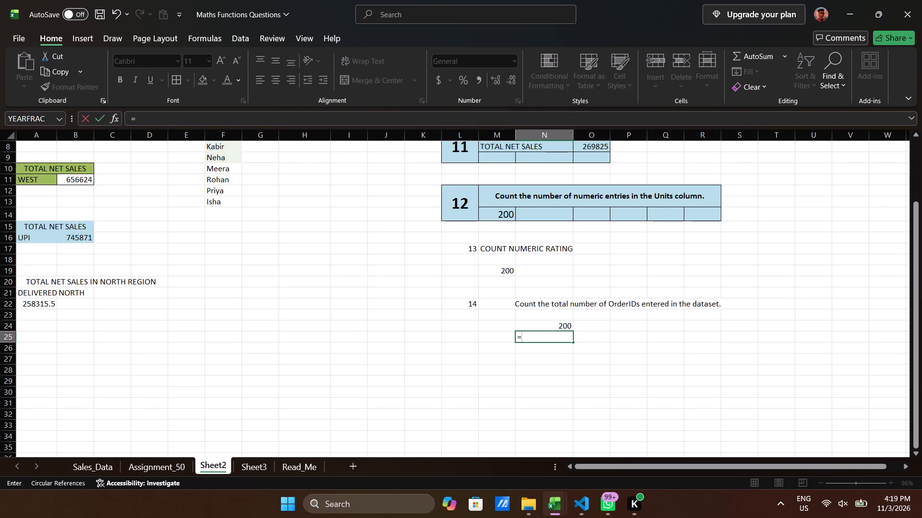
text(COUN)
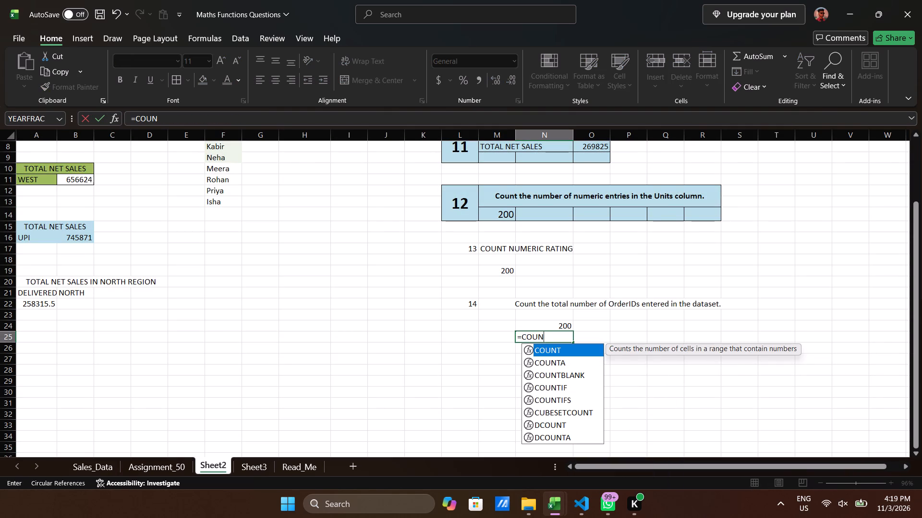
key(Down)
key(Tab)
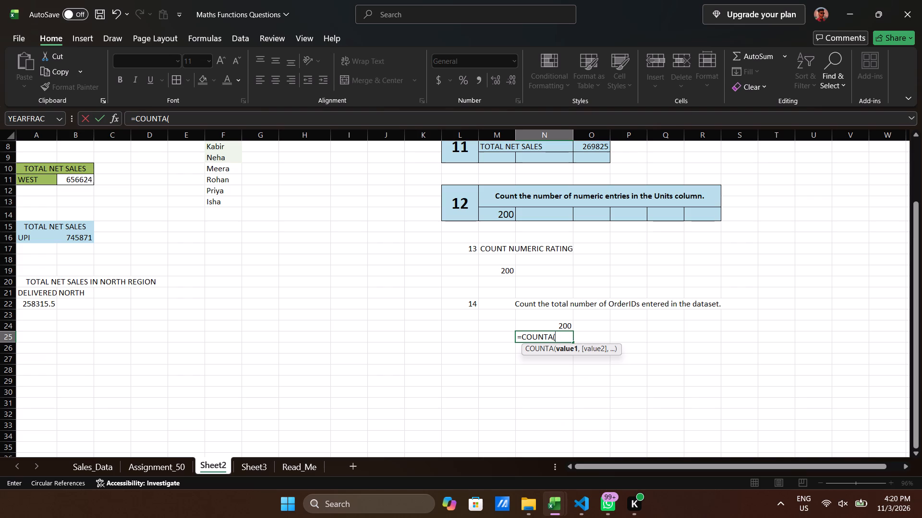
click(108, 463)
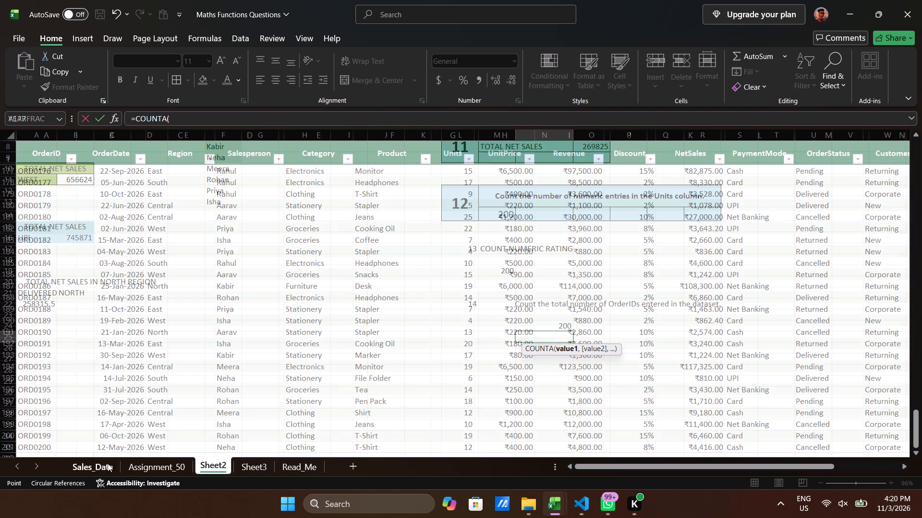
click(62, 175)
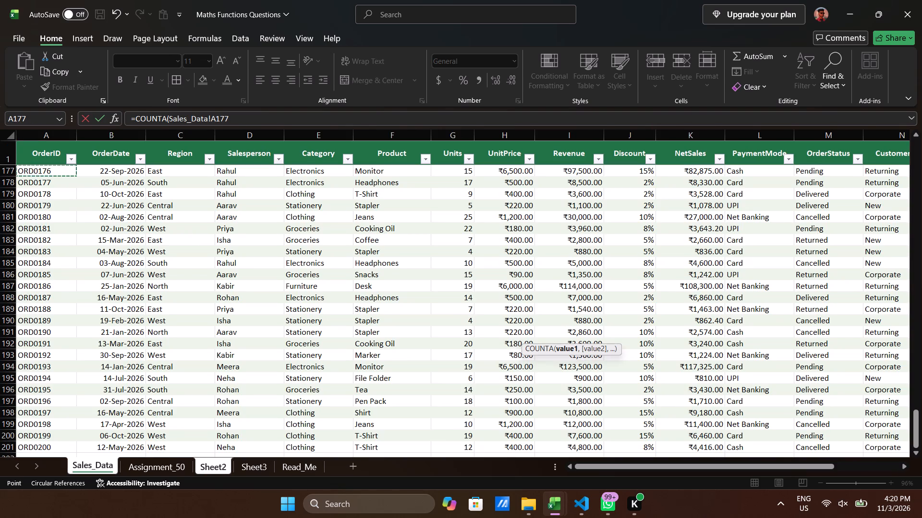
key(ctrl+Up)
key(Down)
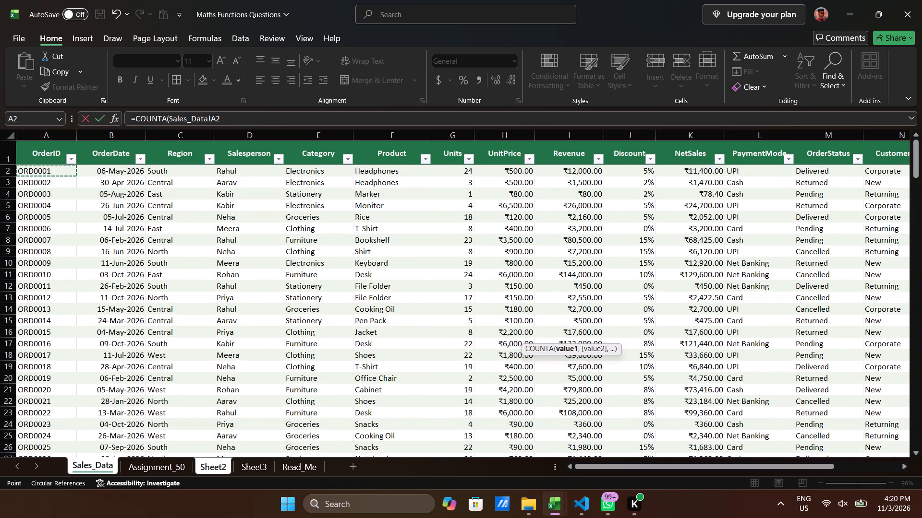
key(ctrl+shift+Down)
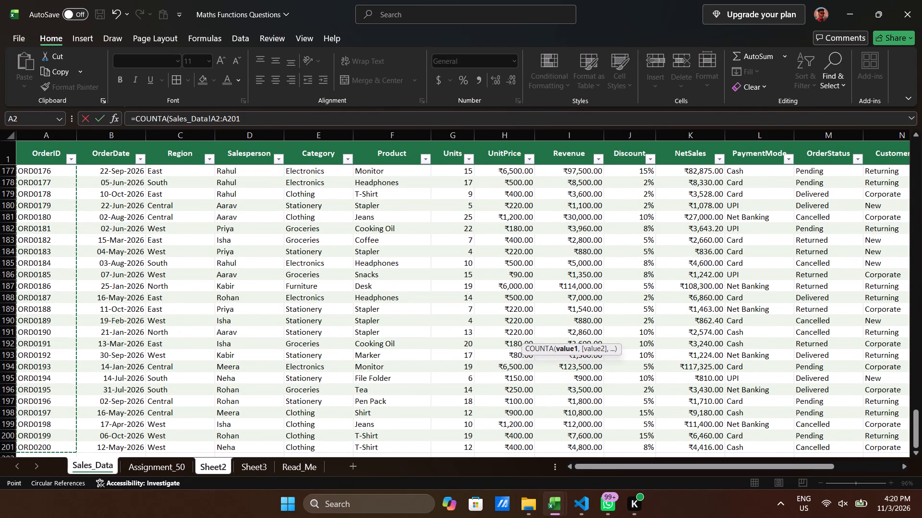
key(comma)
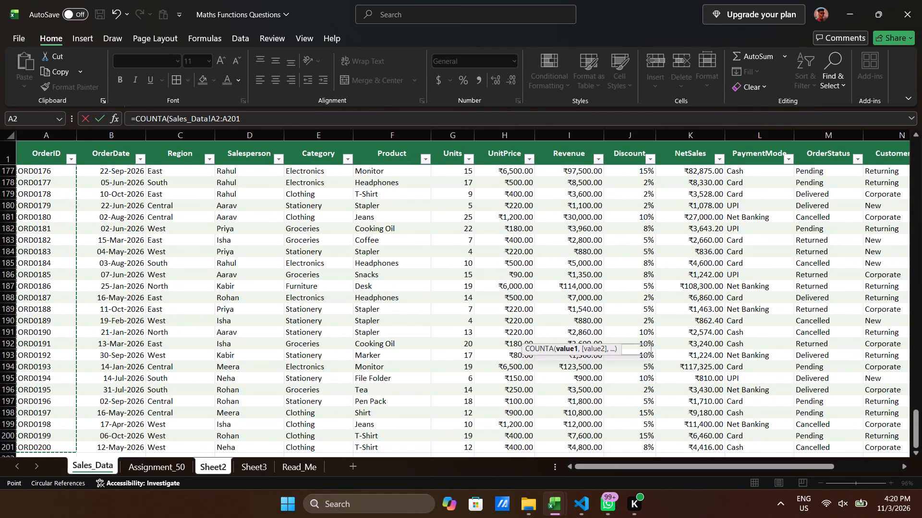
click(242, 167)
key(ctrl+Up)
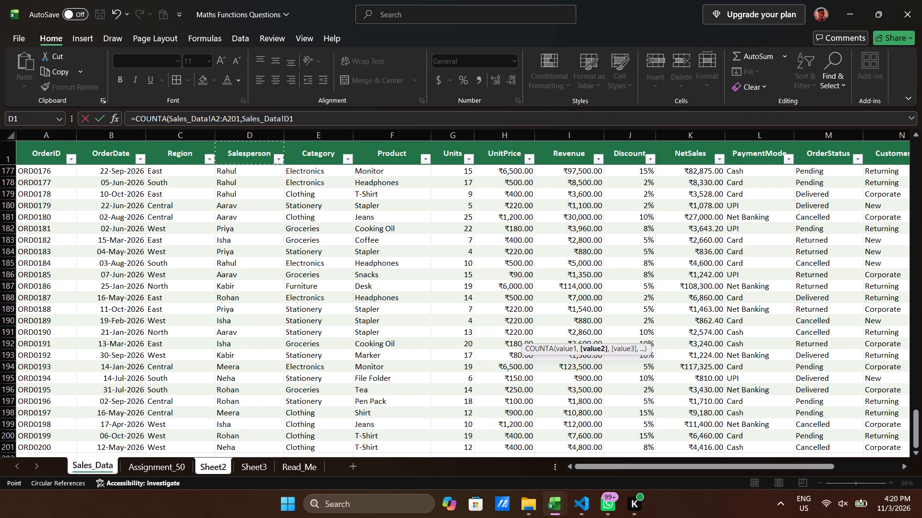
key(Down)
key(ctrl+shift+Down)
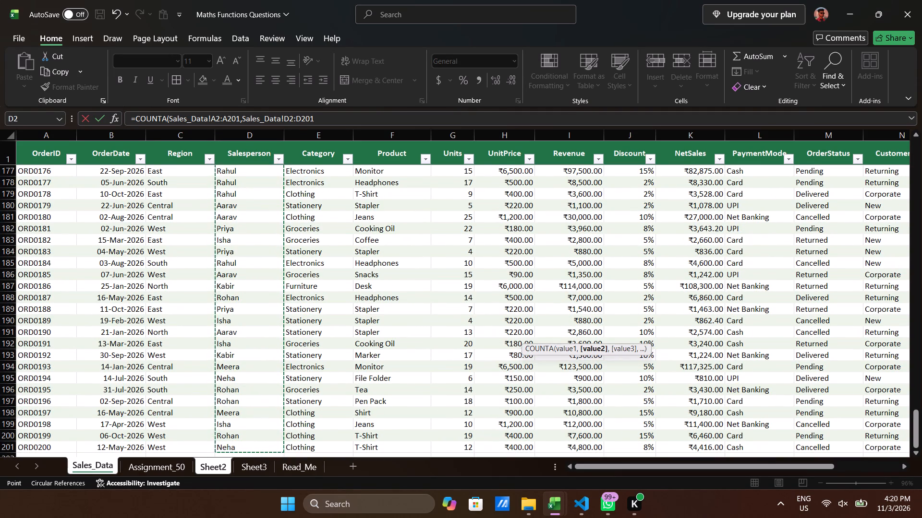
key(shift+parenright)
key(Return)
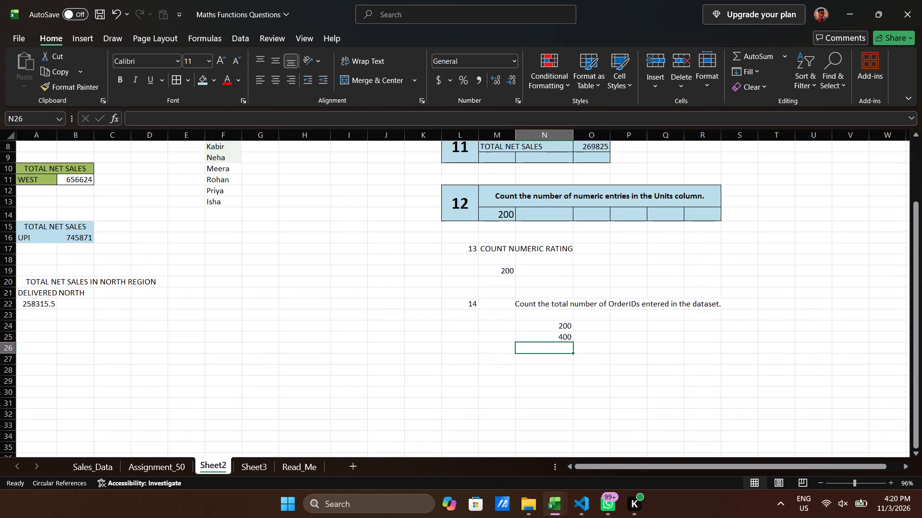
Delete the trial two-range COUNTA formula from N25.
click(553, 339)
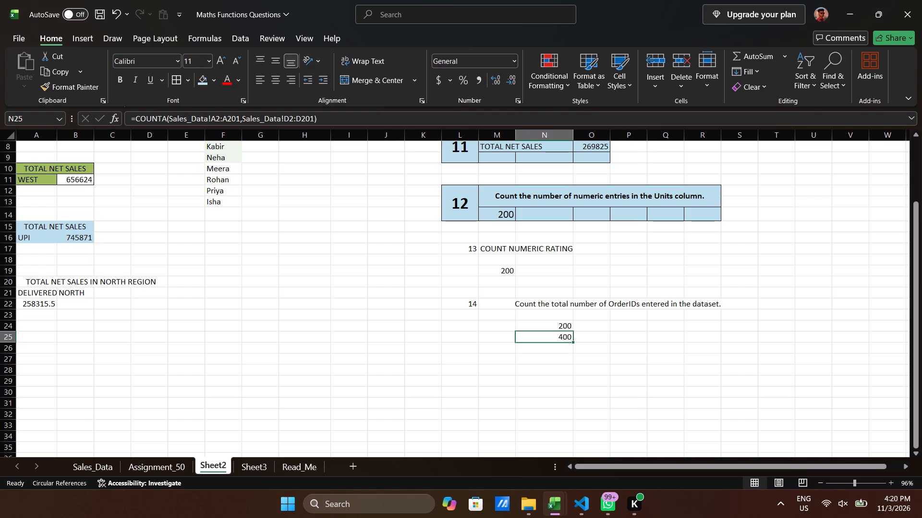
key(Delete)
Apply all borders to the question 14 answer block, L22:S24.
drag(468, 301, 537, 330)
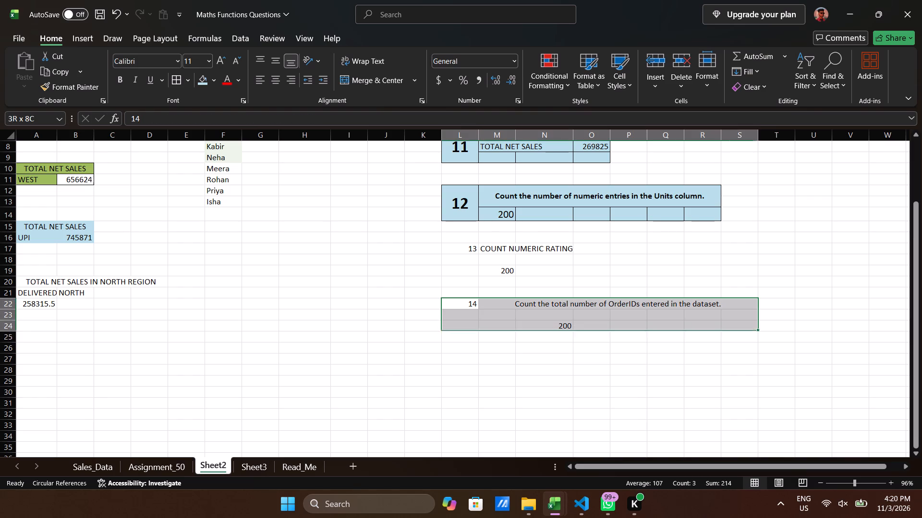
drag(537, 330, 597, 320)
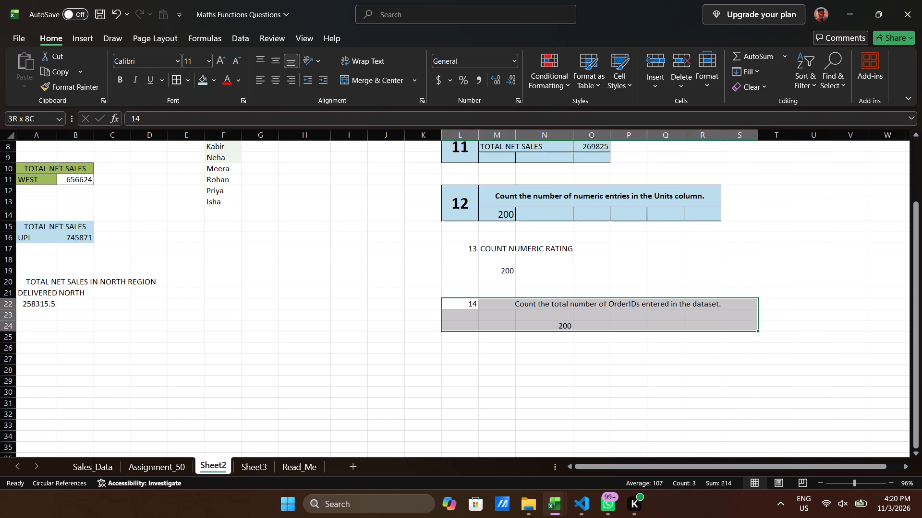
drag(597, 320, 553, 322)
key(shift+Left)
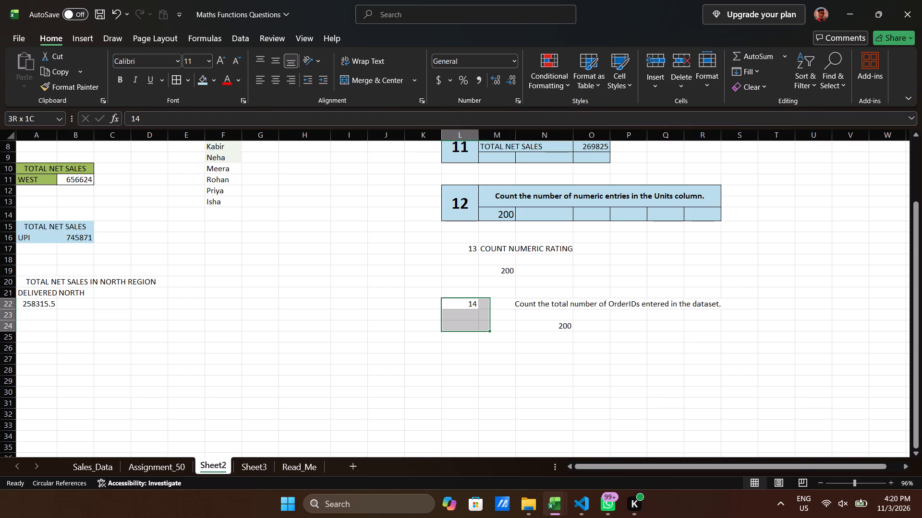
key(shift+Right)
key(shift+Right)
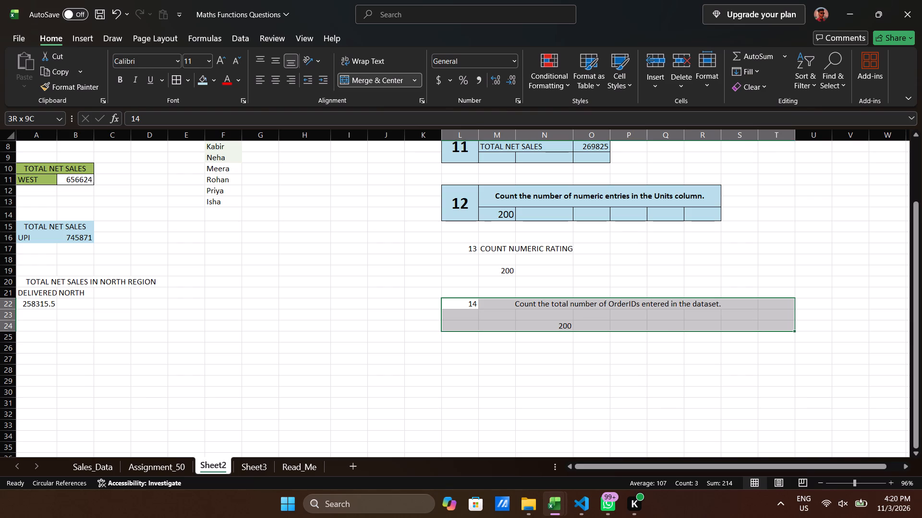
key(shift+Left)
key(shift+Left)
key(shift+Right)
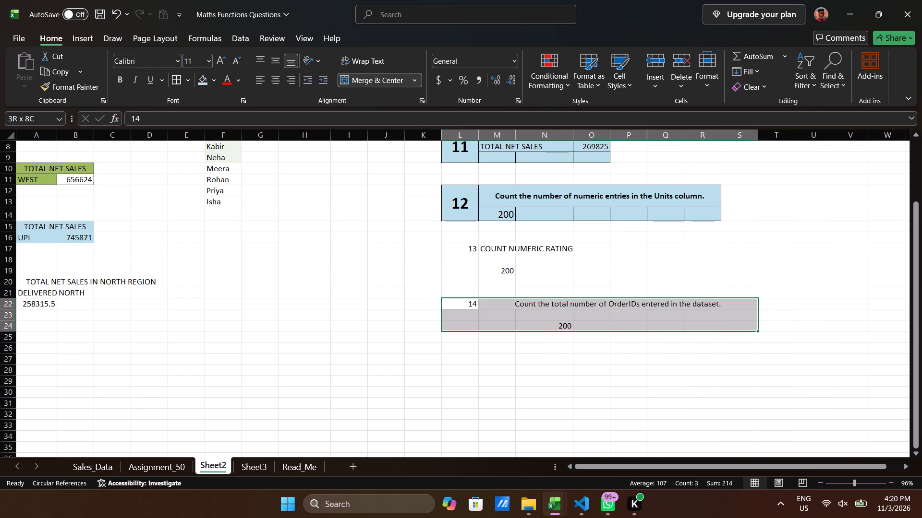
drag(822, 338, 782, 321)
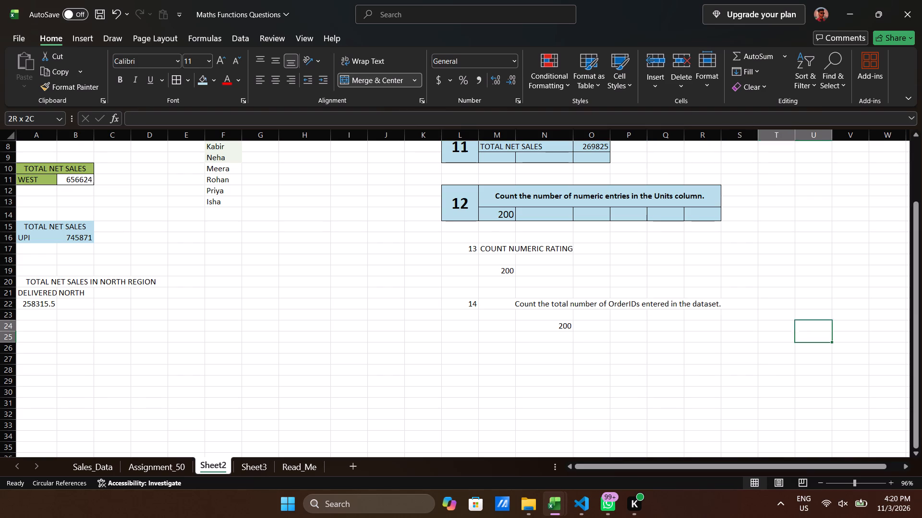
drag(782, 321, 744, 306)
click(739, 306)
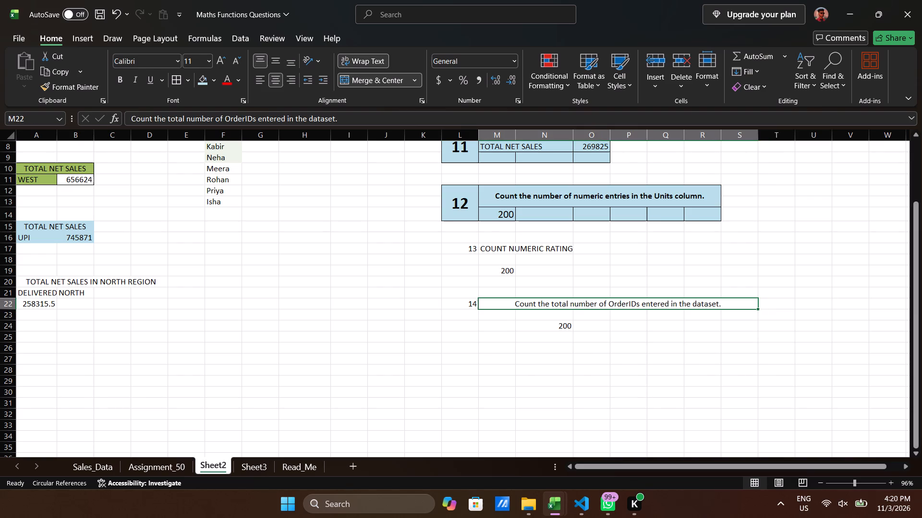
key(Left)
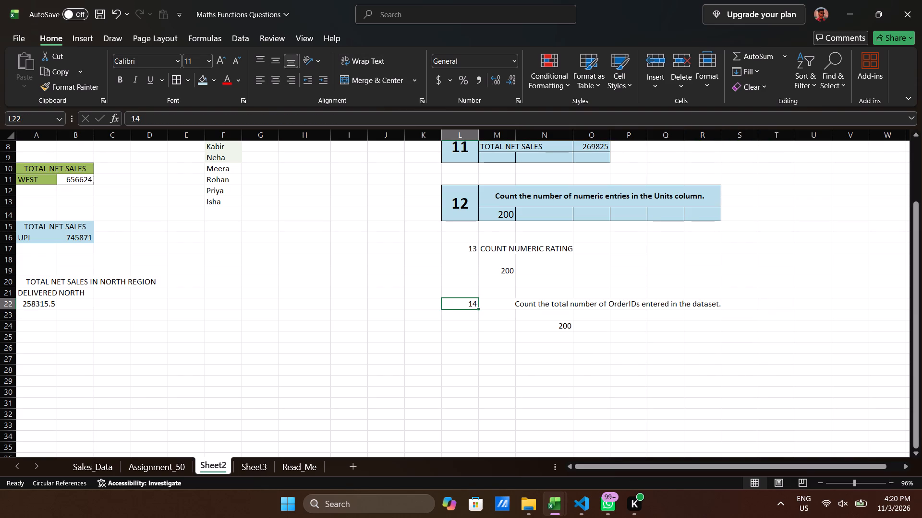
key(shift+Right)
key(shift+Down)
key(shift+Down)
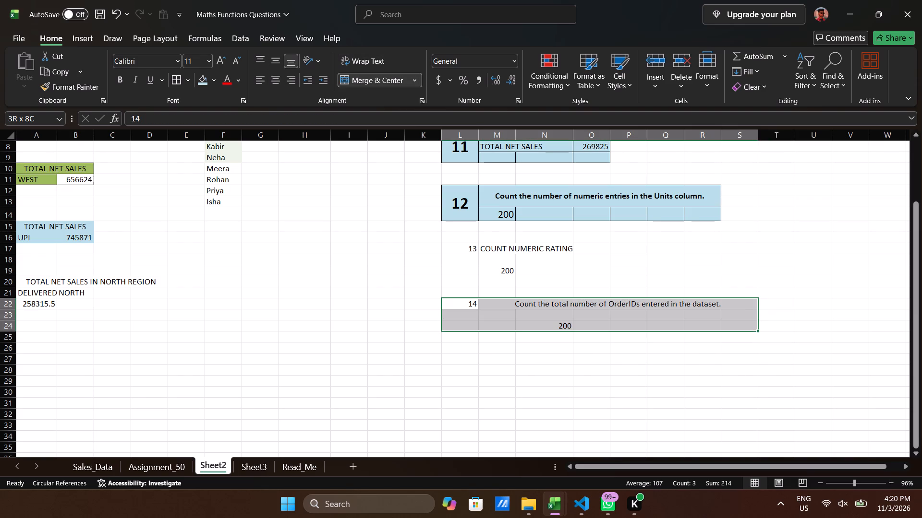
text(HBA)
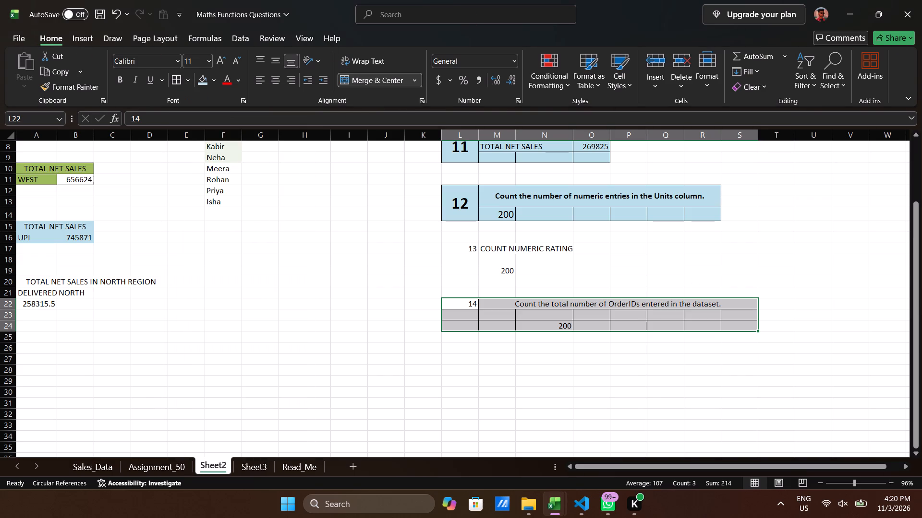
click(595, 369)
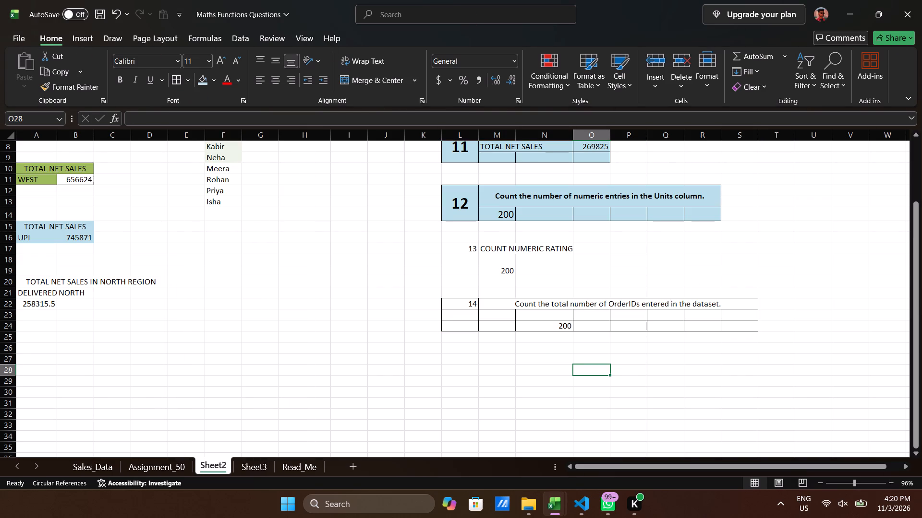
Enter the question number 15 in L28 on Sheet2, below the question 14 block.
click(466, 353)
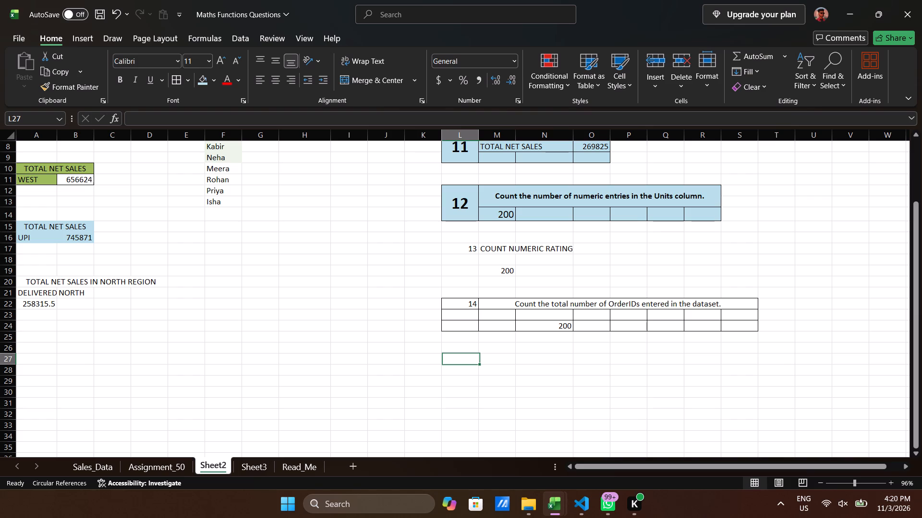
key(Down)
text(15)
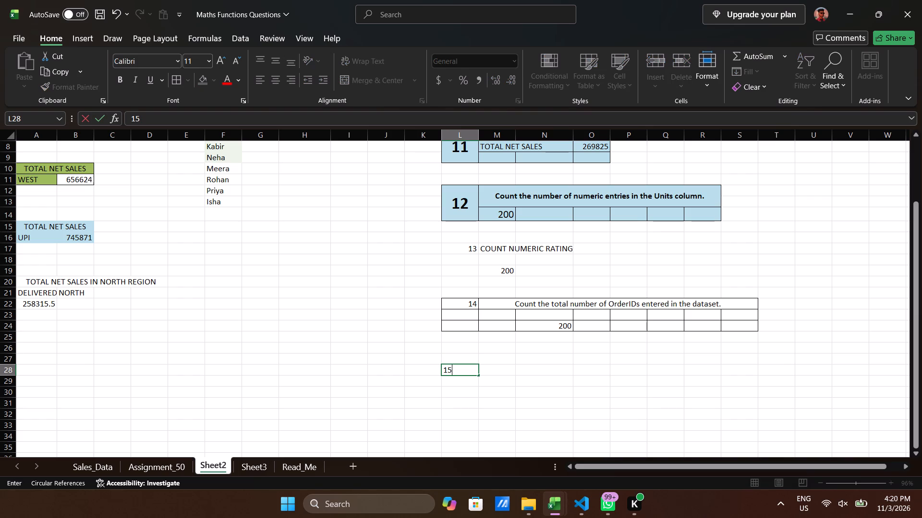
key(Tab)
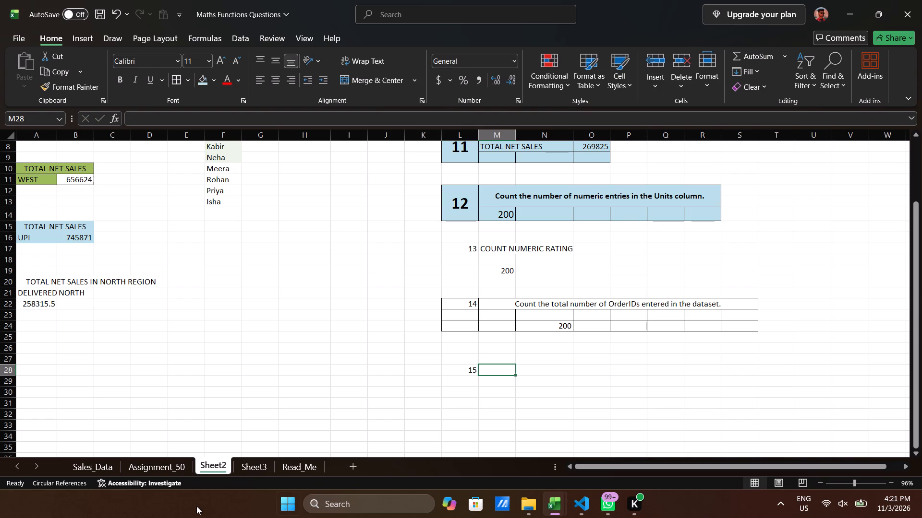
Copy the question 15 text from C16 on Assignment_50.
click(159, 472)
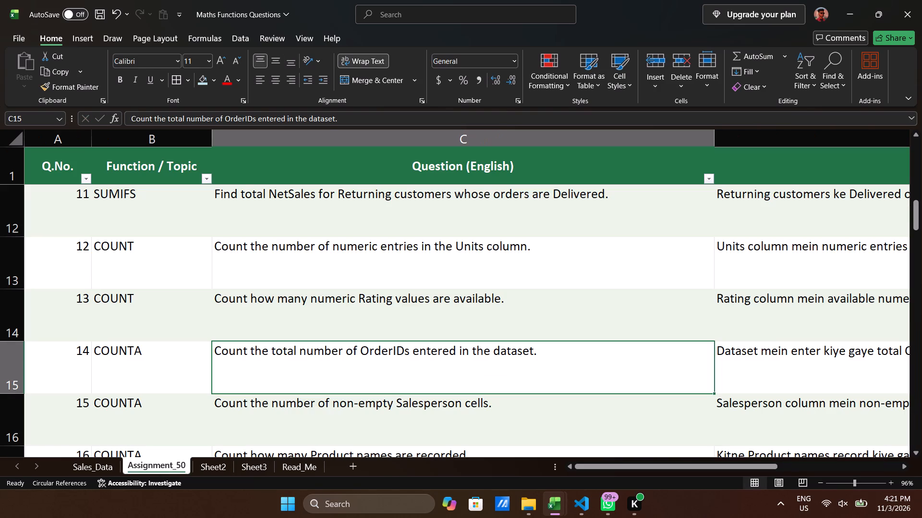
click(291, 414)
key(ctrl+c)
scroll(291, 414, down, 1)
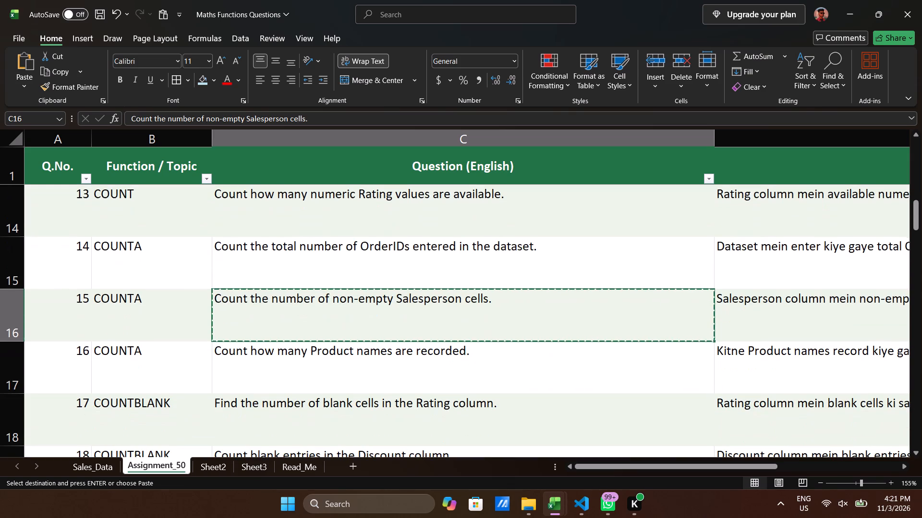
Merge and center M28:S28 on Sheet2 beside the number 15.
click(219, 467)
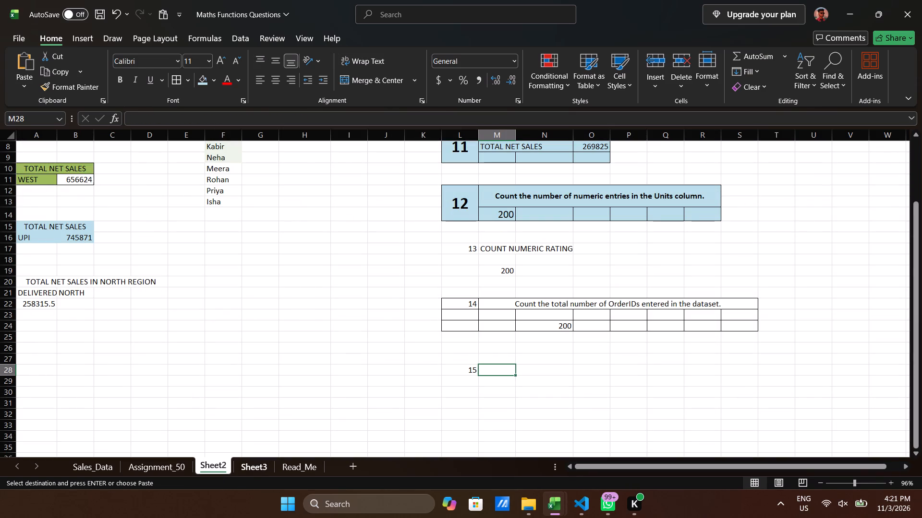
drag(498, 367, 719, 366)
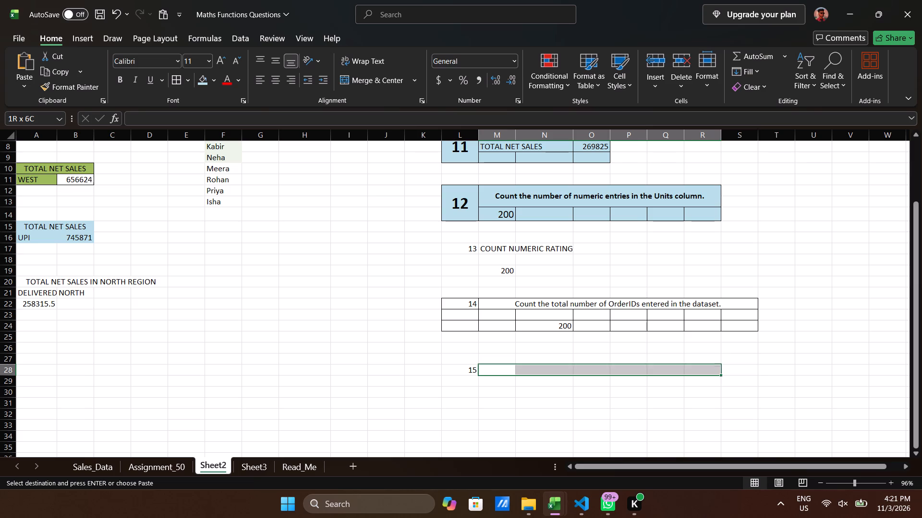
drag(719, 366, 731, 367)
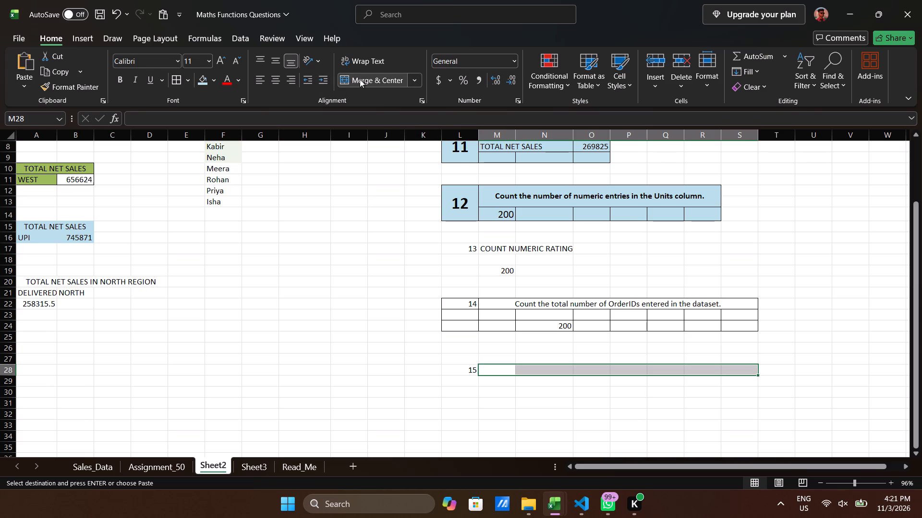
click(360, 79)
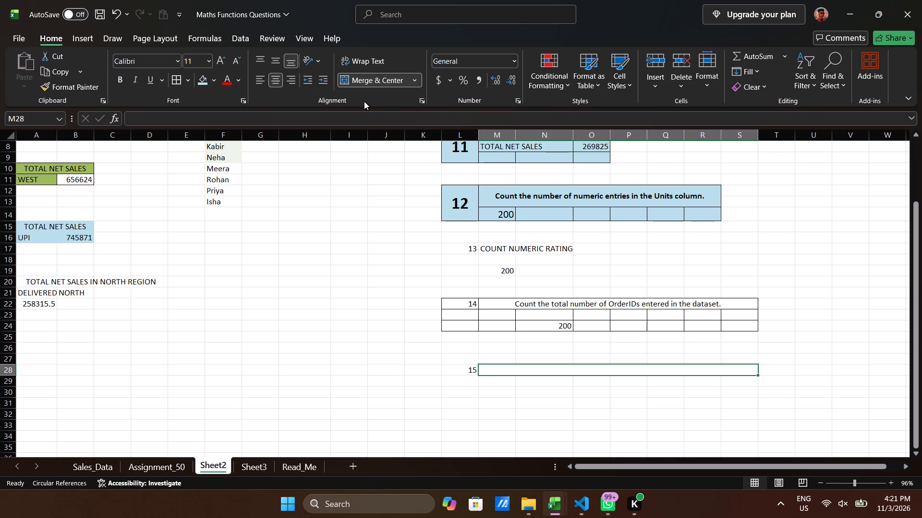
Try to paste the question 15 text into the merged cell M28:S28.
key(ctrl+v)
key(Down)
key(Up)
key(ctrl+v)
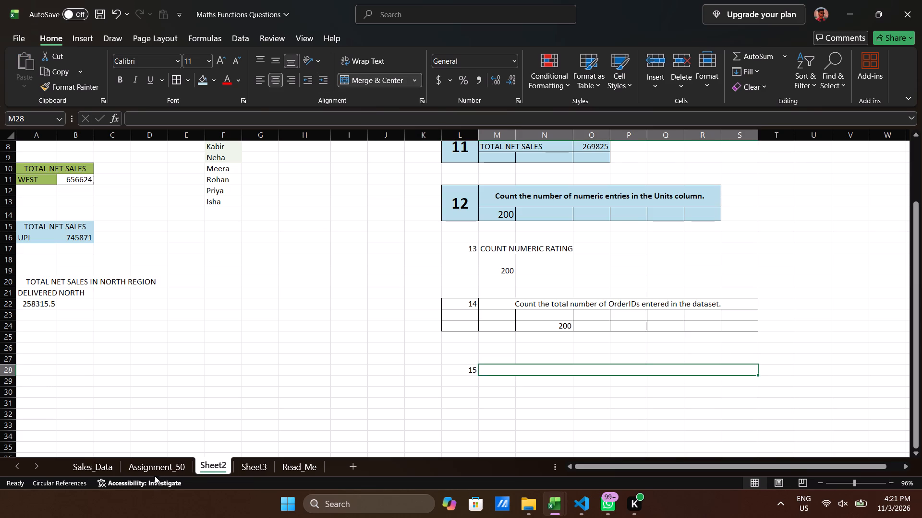
Copy the question 15 text from C16 on Assignment_50 into the merged cell M28:S28 on Sheet2.
click(165, 462)
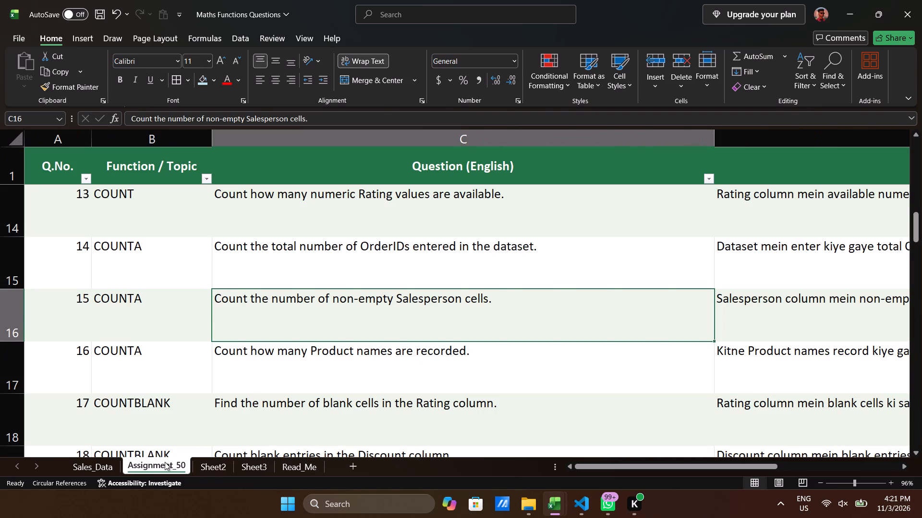
key(ctrl+c)
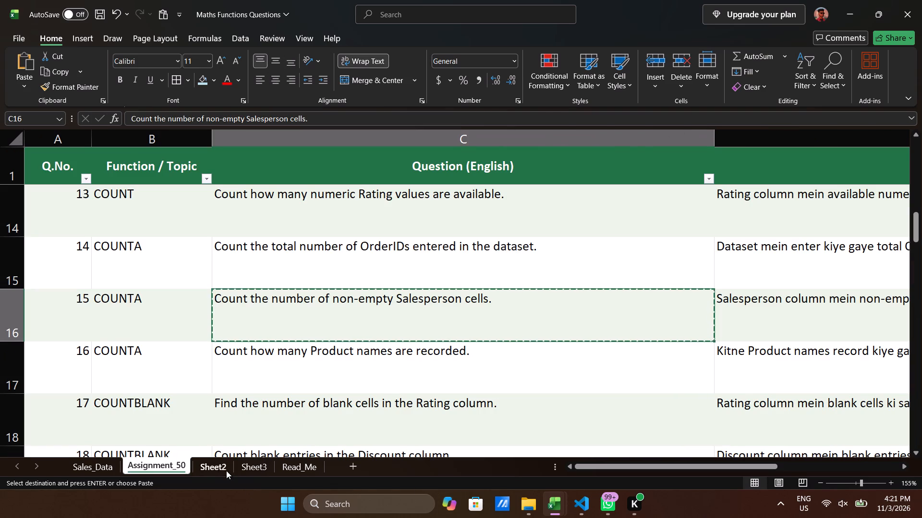
click(217, 464)
key(ctrl+v)
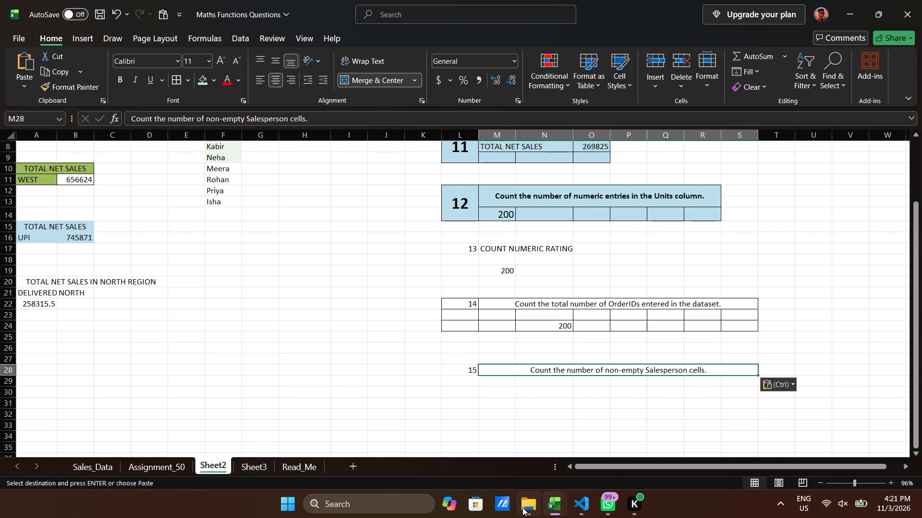
key(Return)
key(Return)
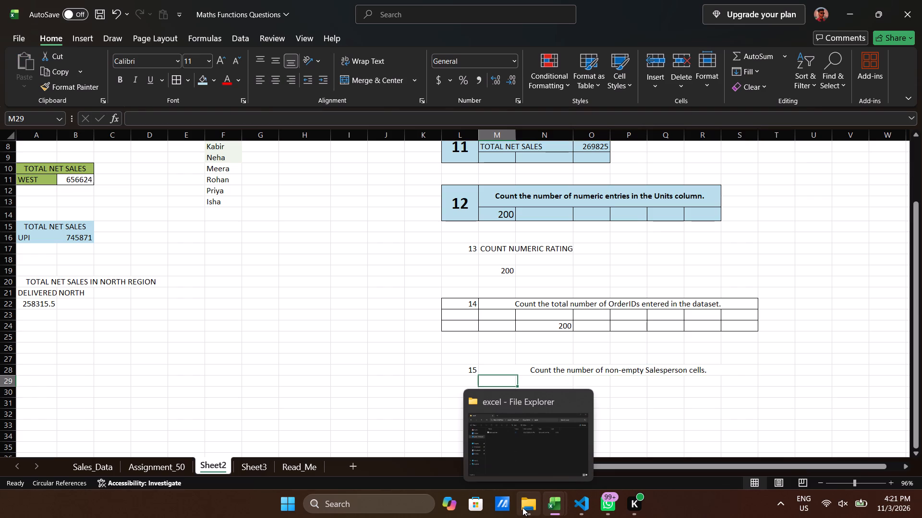
key(Return)
key(BackSpace)
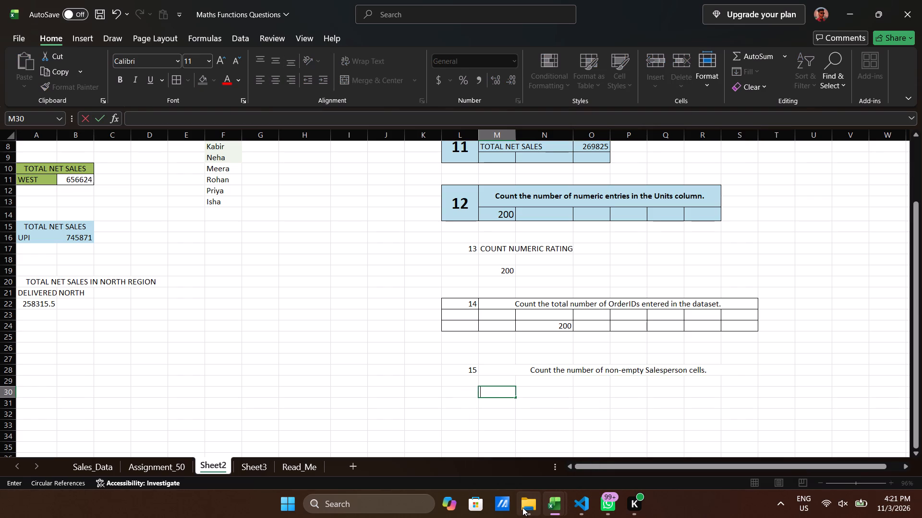
key(Right)
key(Right)
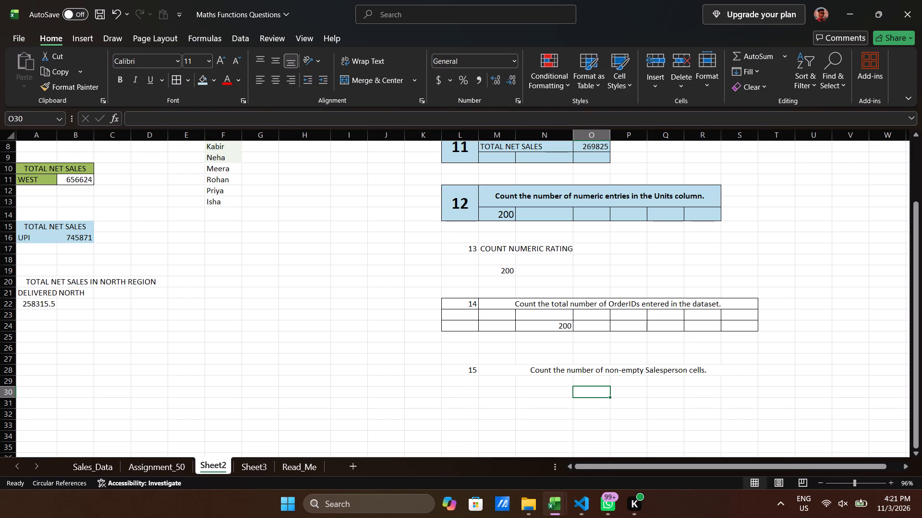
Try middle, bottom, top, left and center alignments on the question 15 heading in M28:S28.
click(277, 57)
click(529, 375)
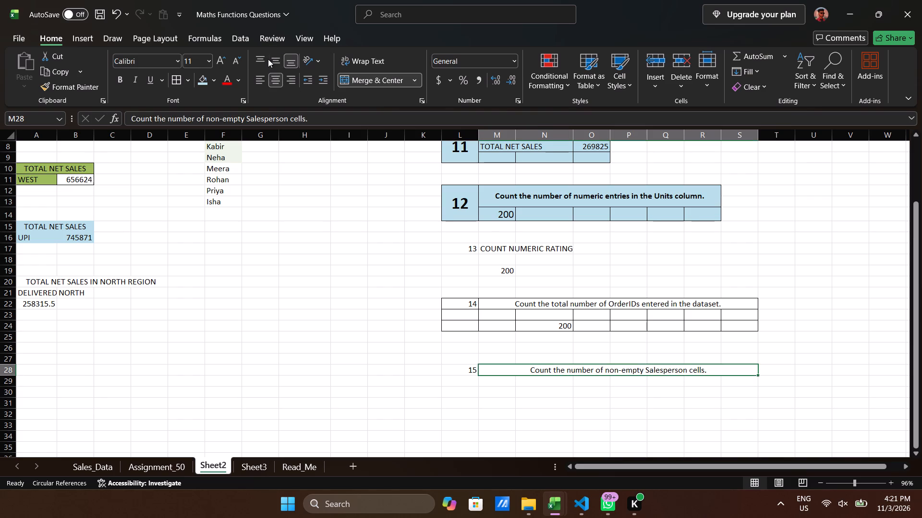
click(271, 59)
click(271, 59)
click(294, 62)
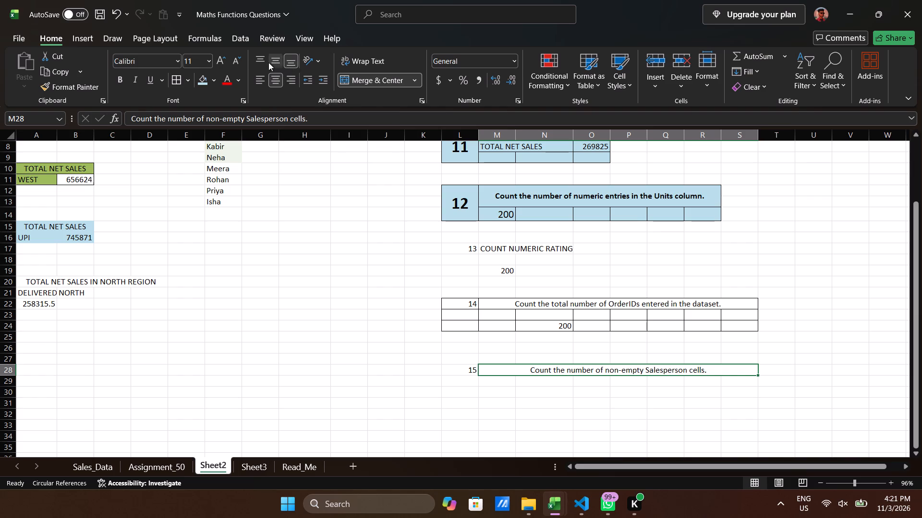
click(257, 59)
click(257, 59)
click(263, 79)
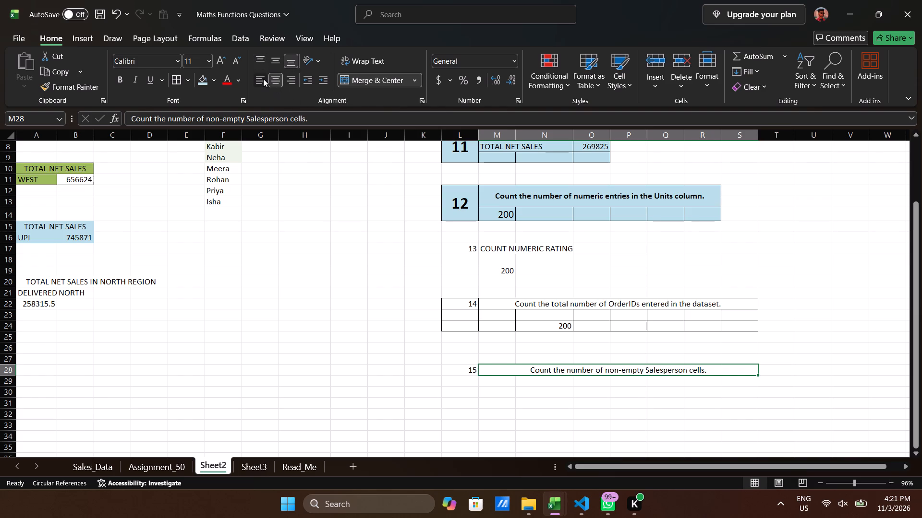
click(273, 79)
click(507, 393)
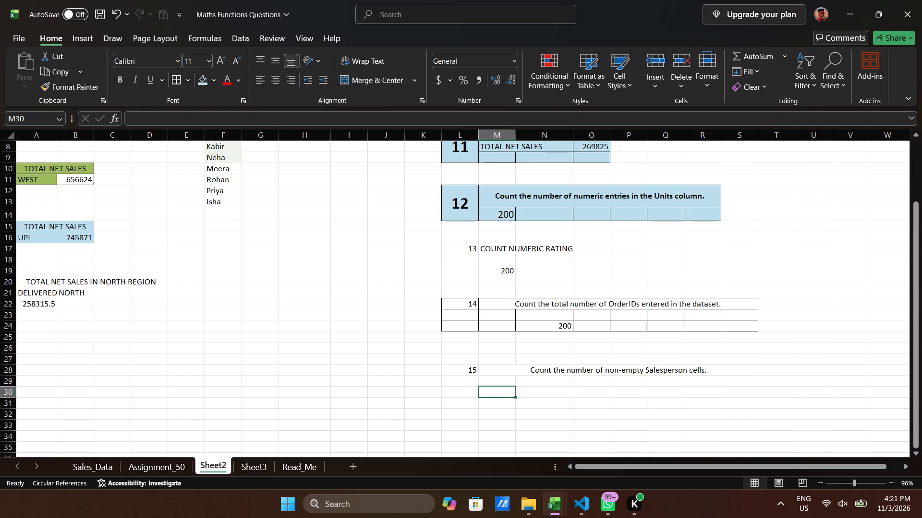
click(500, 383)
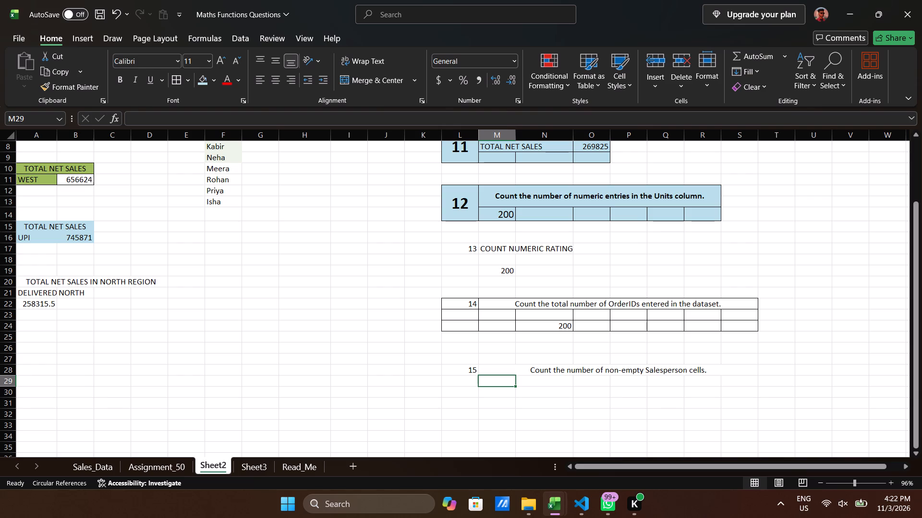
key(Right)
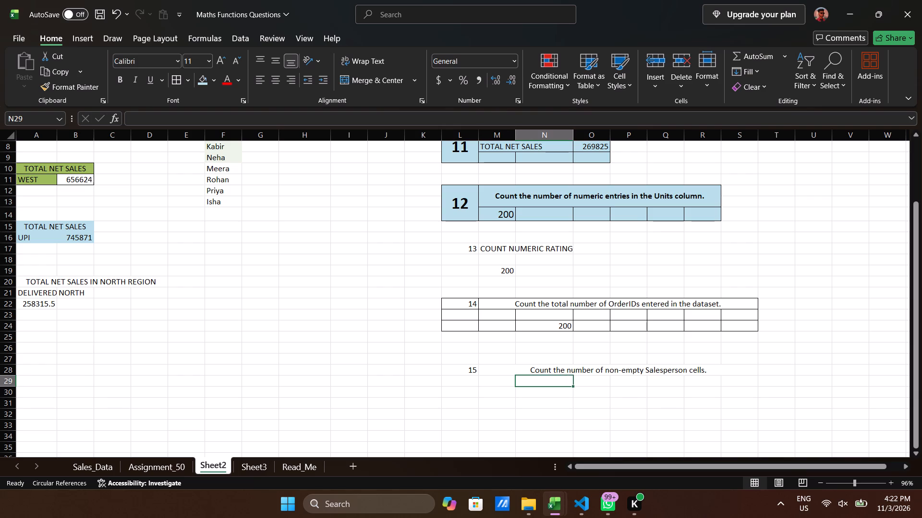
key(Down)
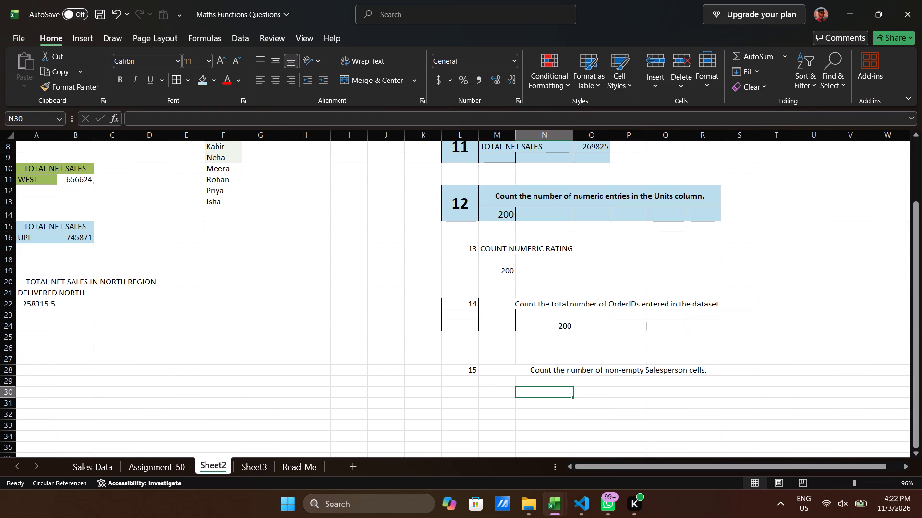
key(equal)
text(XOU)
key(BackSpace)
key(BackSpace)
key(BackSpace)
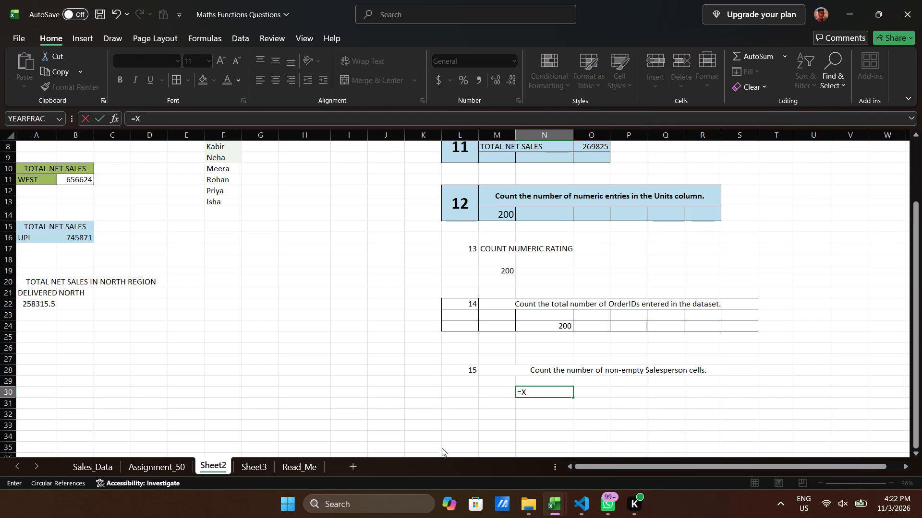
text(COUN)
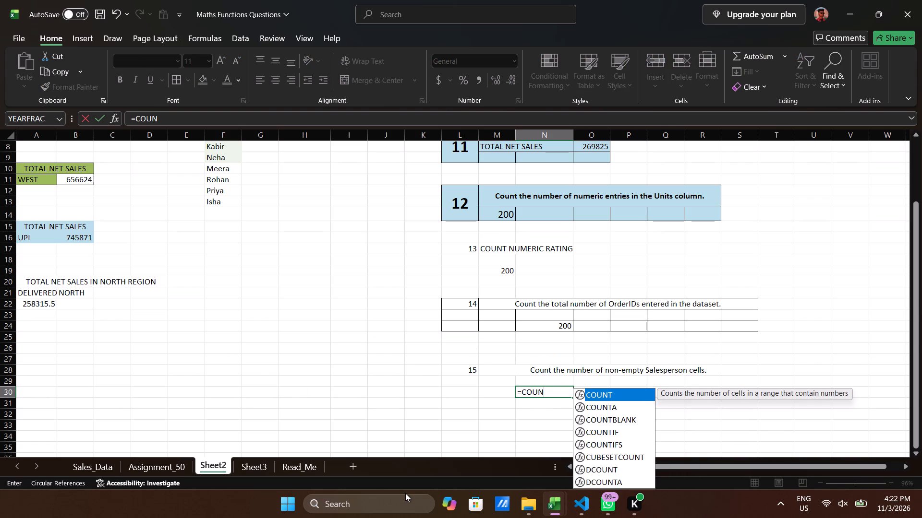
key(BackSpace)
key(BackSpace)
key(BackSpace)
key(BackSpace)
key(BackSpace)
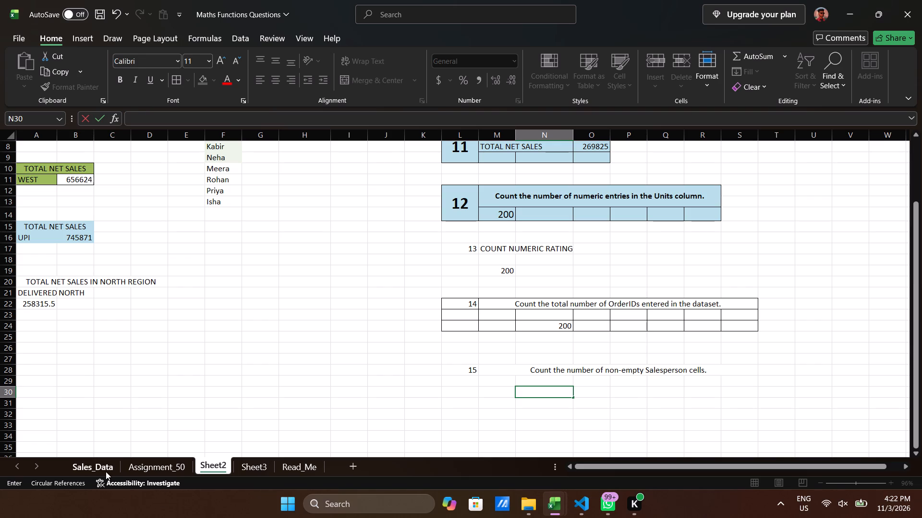
Review question 15 on Assignment_50 in its English and Hinglish wording, with its listed function.
click(142, 463)
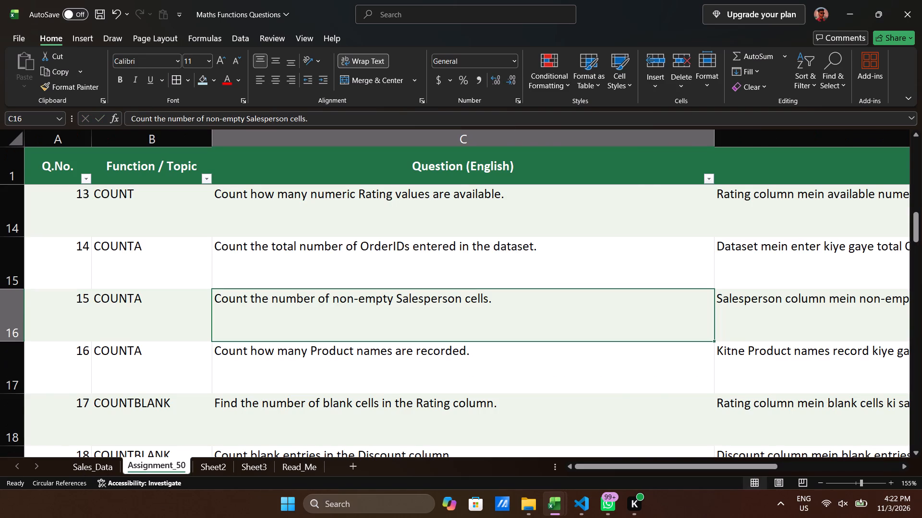
scroll(390, 373, left, 3)
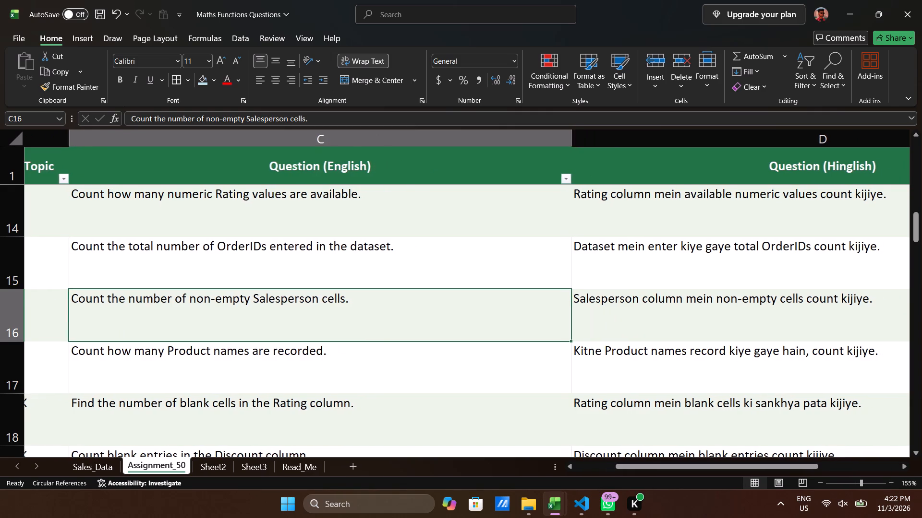
scroll(390, 373, left, 1)
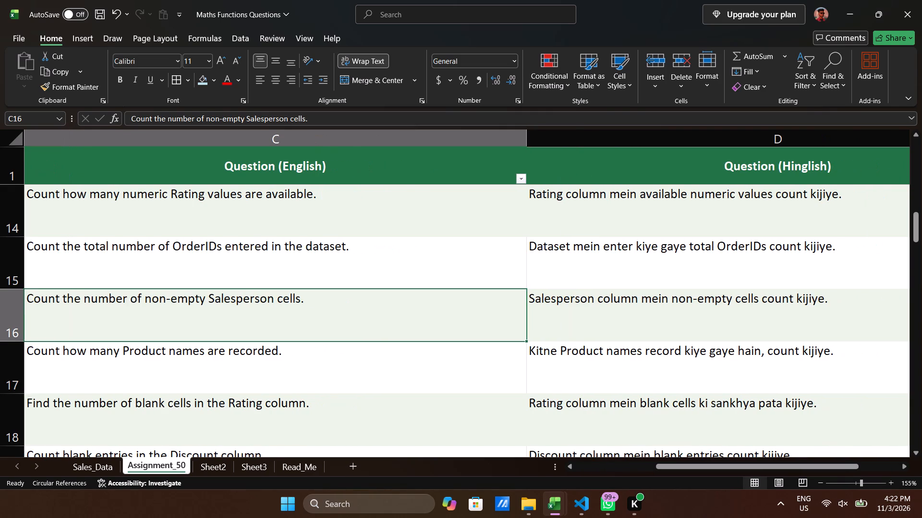
scroll(271, 344, right, 5)
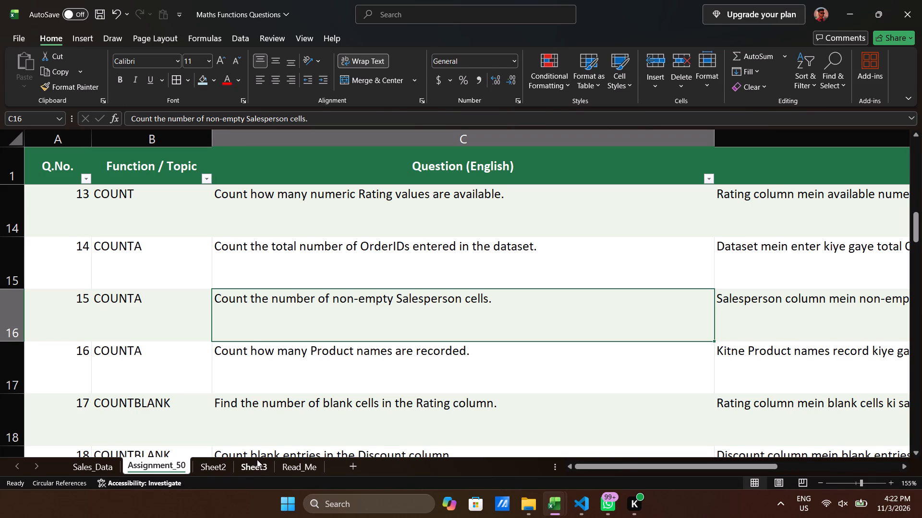
In N30 on Sheet2, enter a COUNTA formula over the Salesperson range D2:D201 on Sales_Data to answer question 15.
click(217, 466)
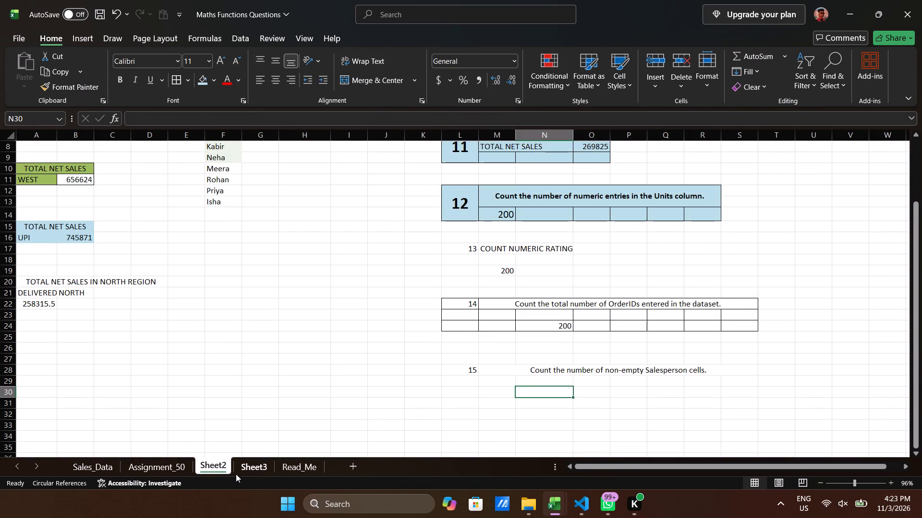
key(equal)
text(COU)
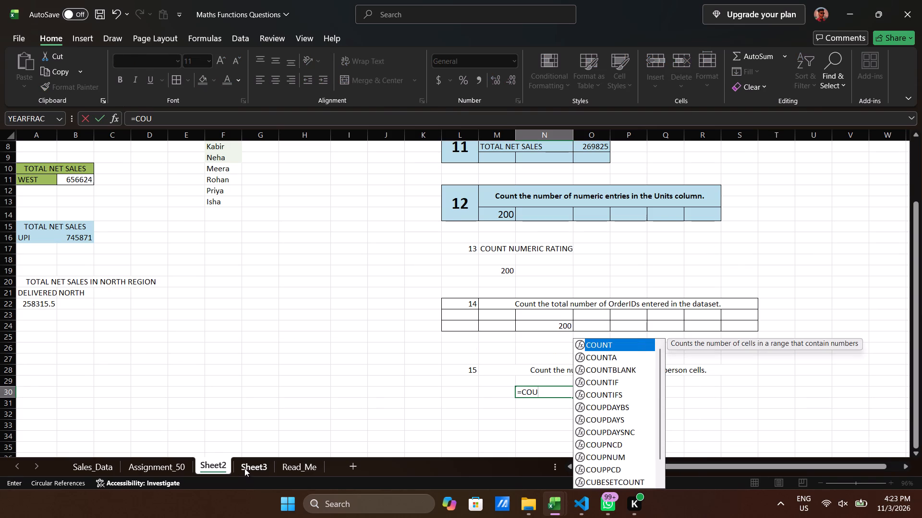
key(Down)
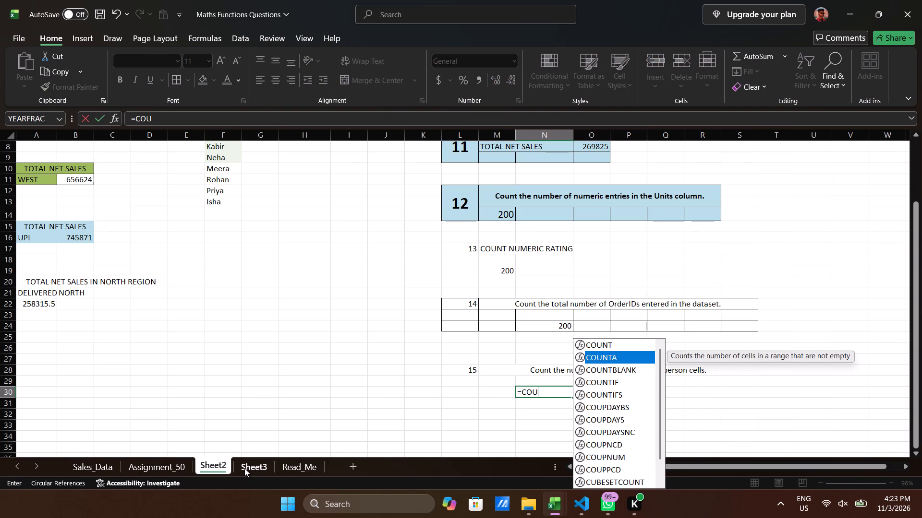
key(Tab)
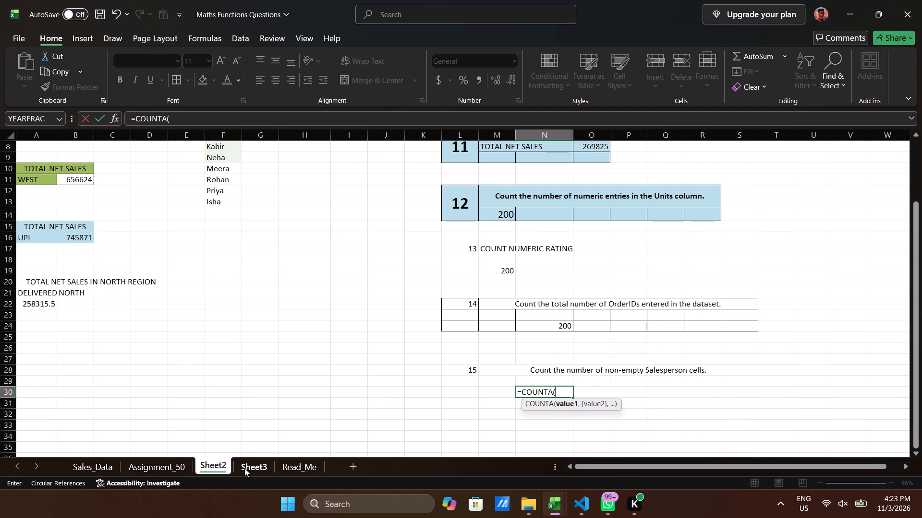
key(BackSpace)
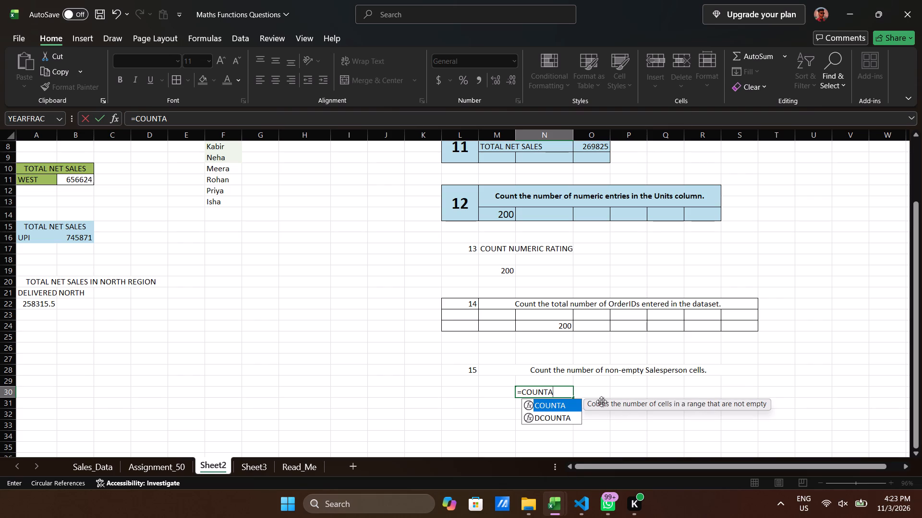
key(BackSpace)
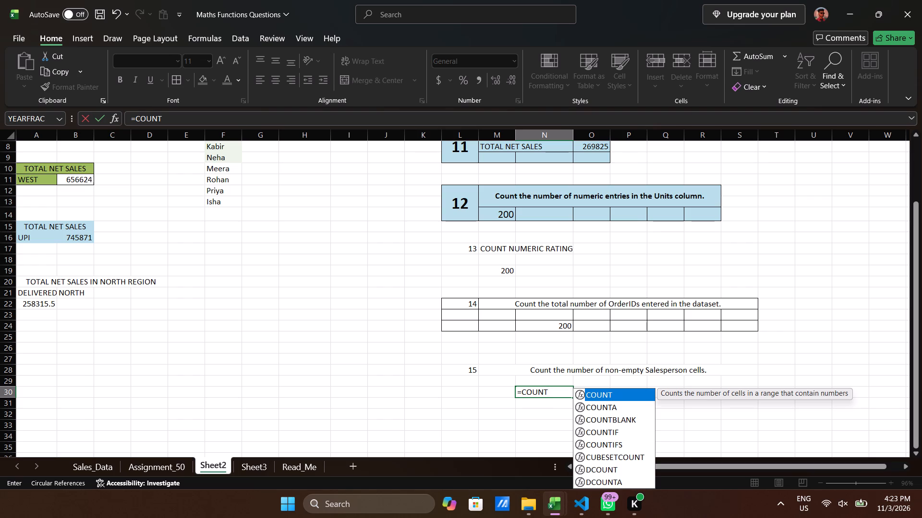
key(a)
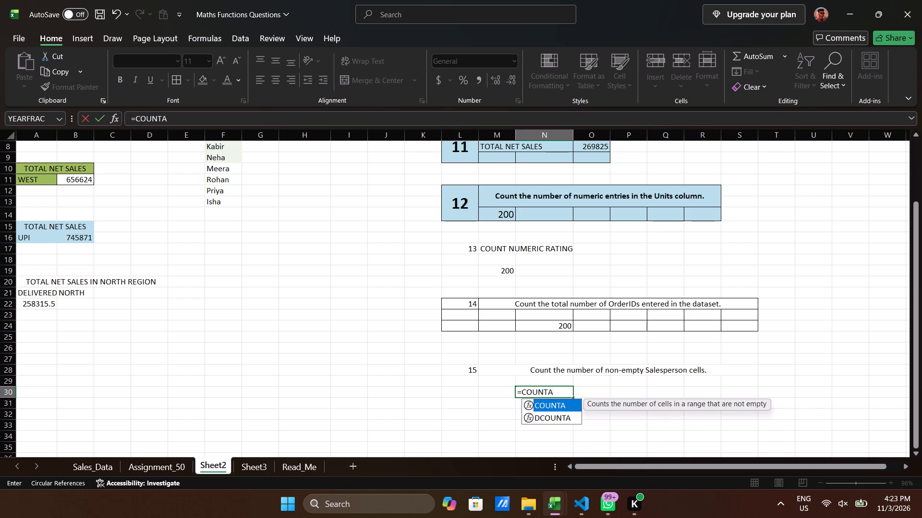
key(Tab)
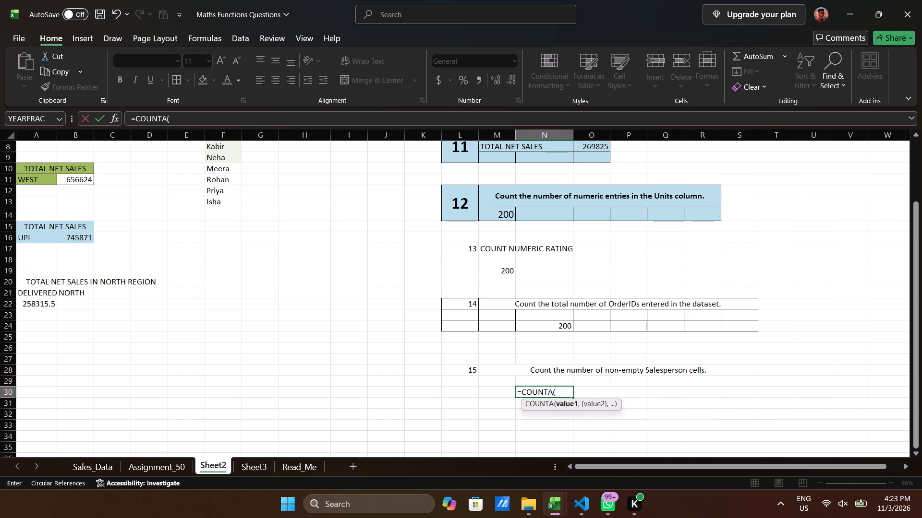
click(114, 463)
click(252, 172)
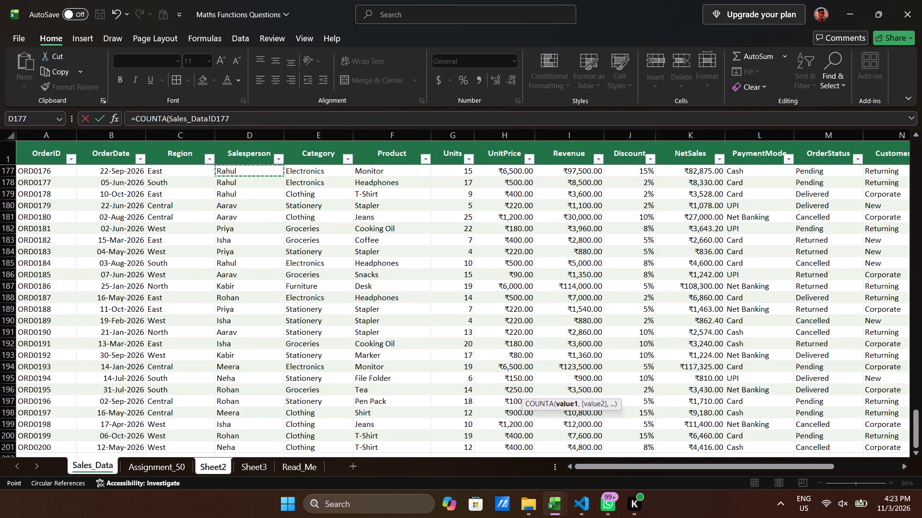
key(ctrl+Up)
key(Down)
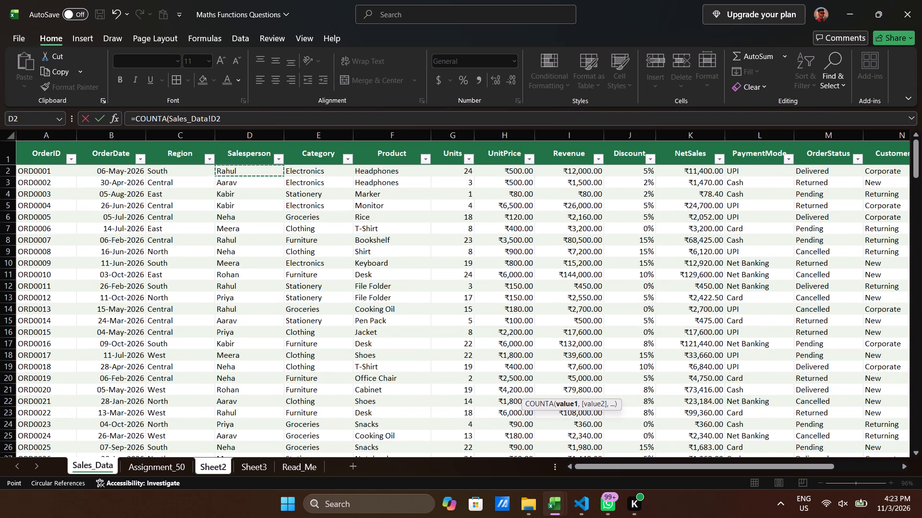
key(ctrl+shift+Down)
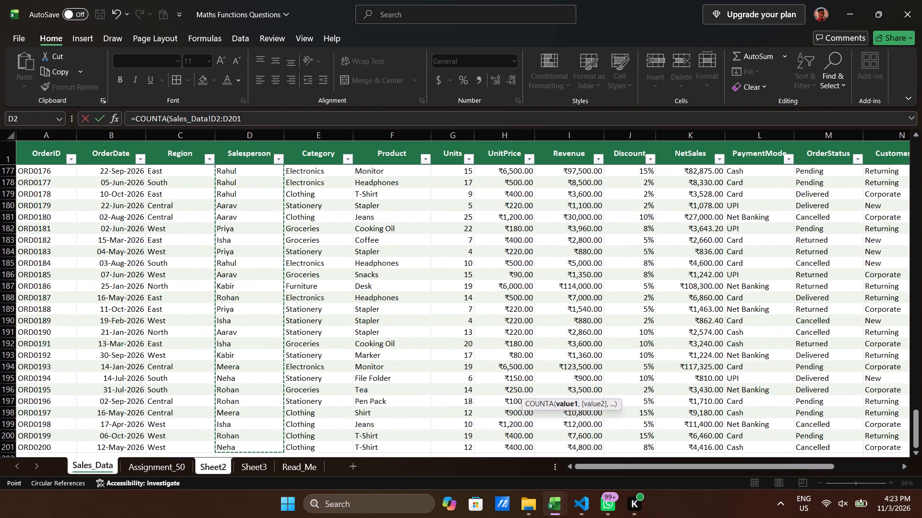
key(shift+parenright)
key(Return)
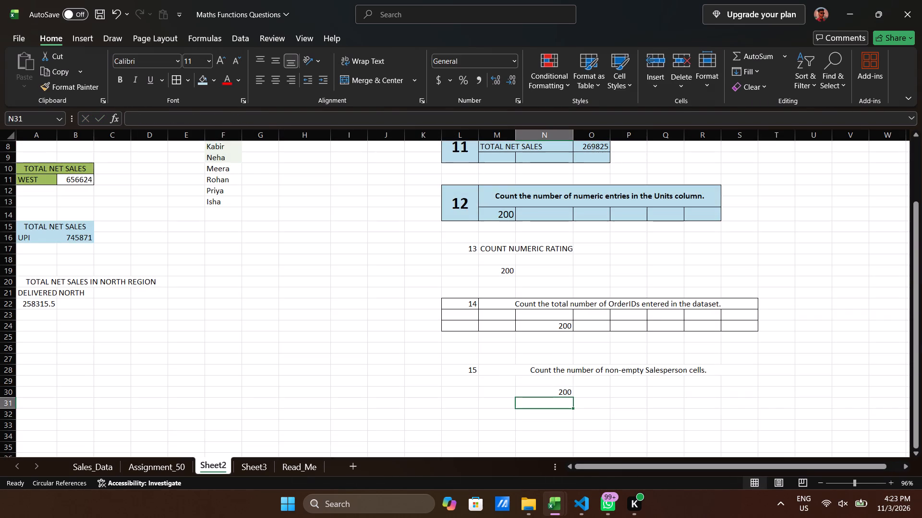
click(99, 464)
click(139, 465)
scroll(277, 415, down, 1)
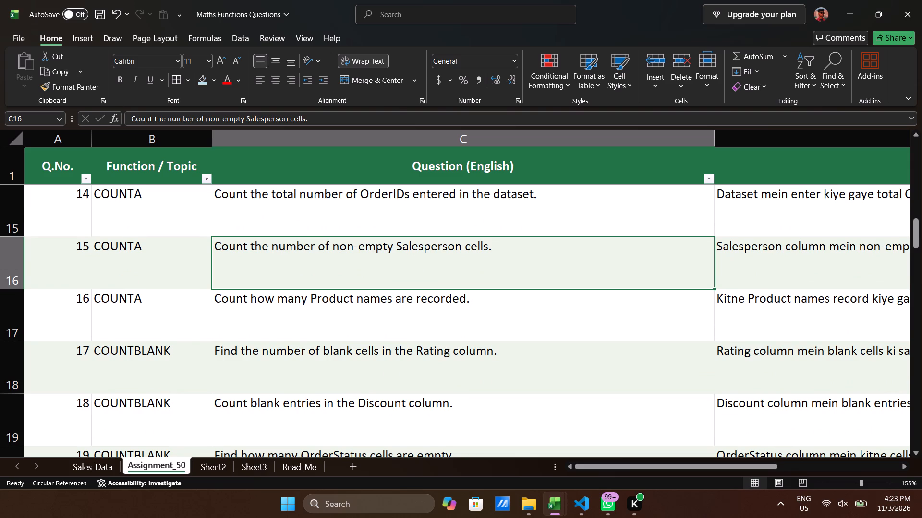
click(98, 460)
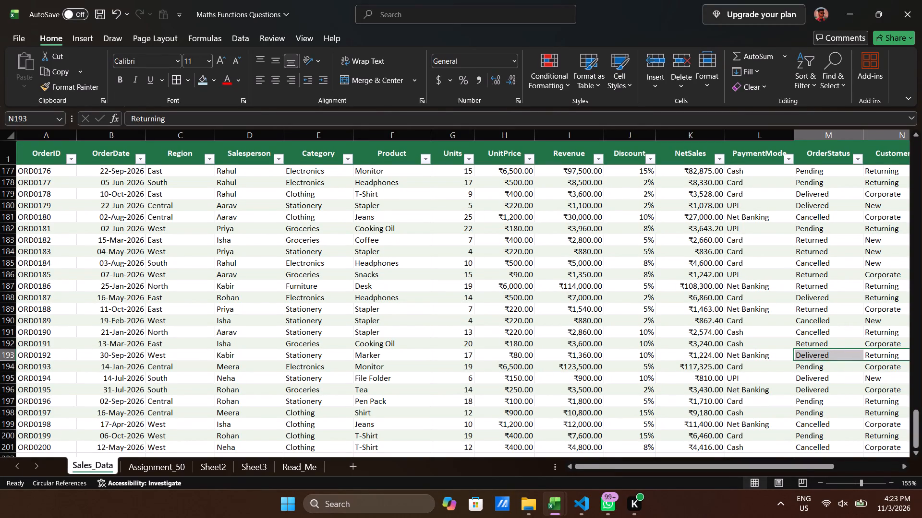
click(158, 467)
Apply outside borders to the question 15 answer block L28:S30 on Sheet2.
click(207, 469)
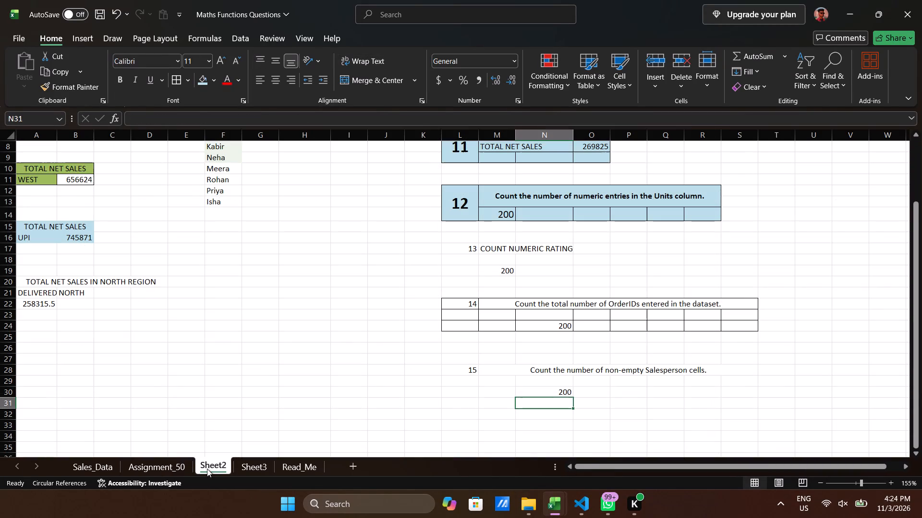
scroll(440, 408, down, 1)
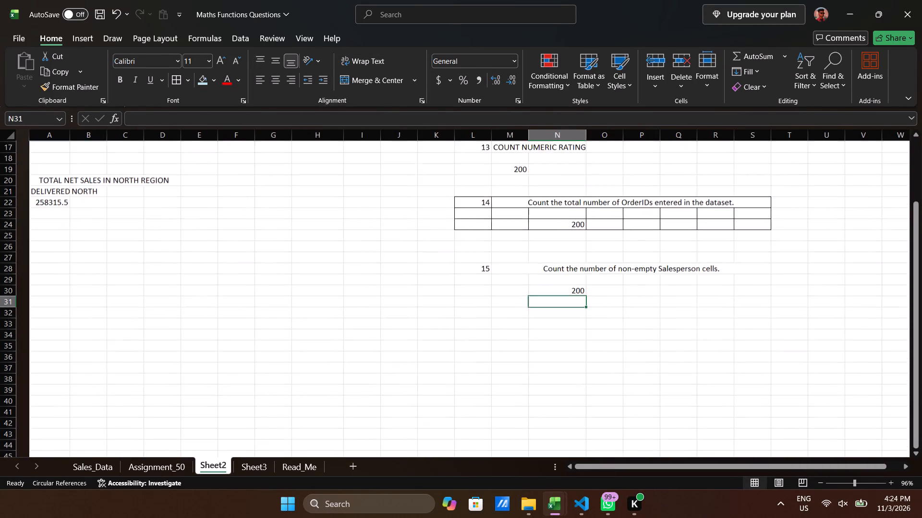
scroll(440, 408, down, 1)
drag(462, 270, 535, 275)
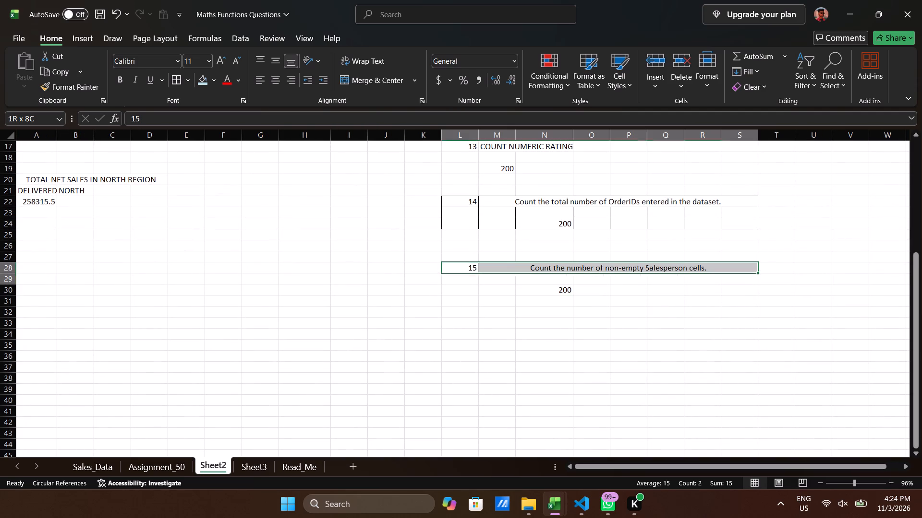
drag(535, 275, 614, 294)
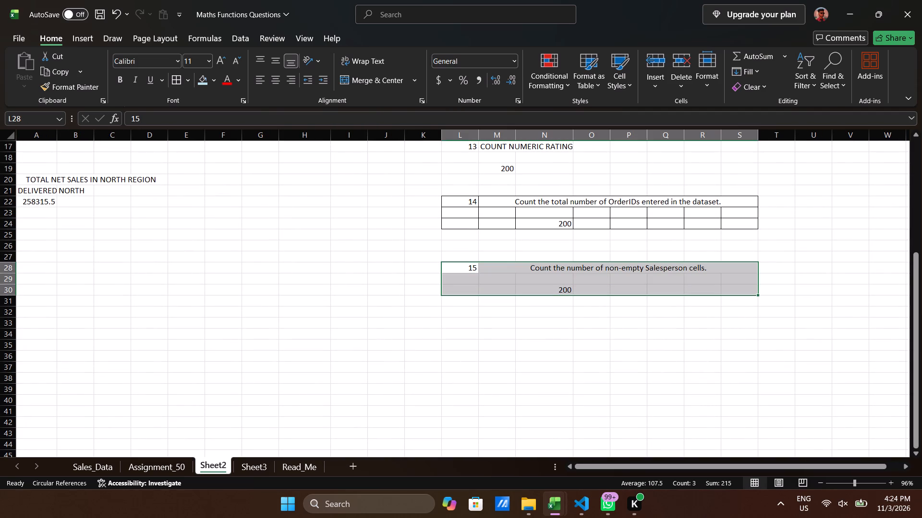
click(190, 76)
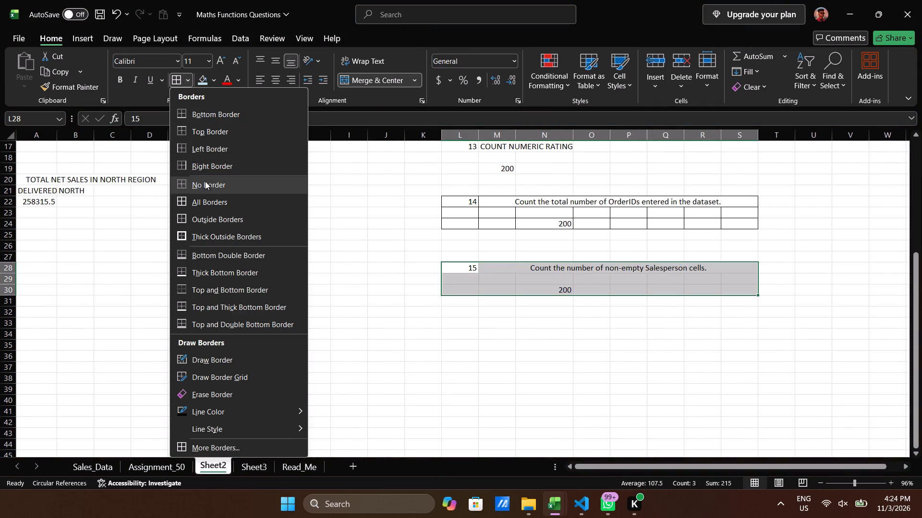
click(205, 220)
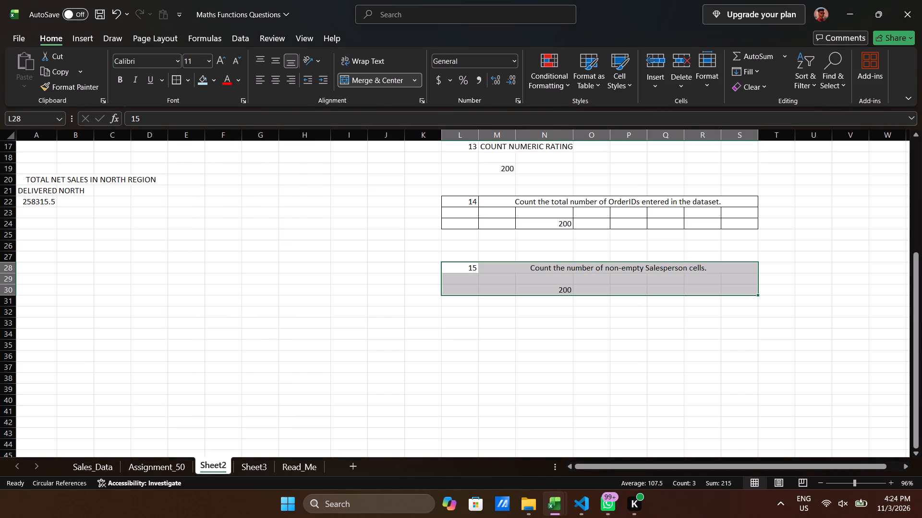
Enter the question number 16 in L34, below the question 15 block.
click(470, 317)
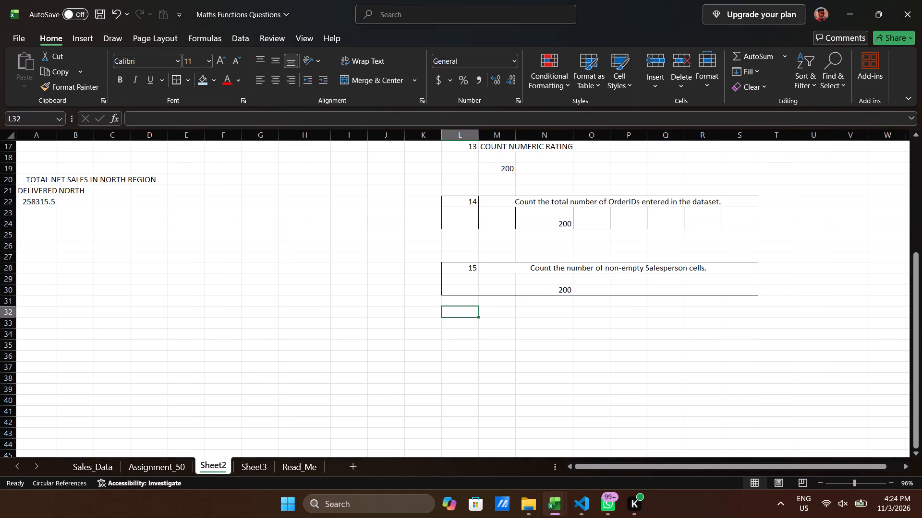
key(Down)
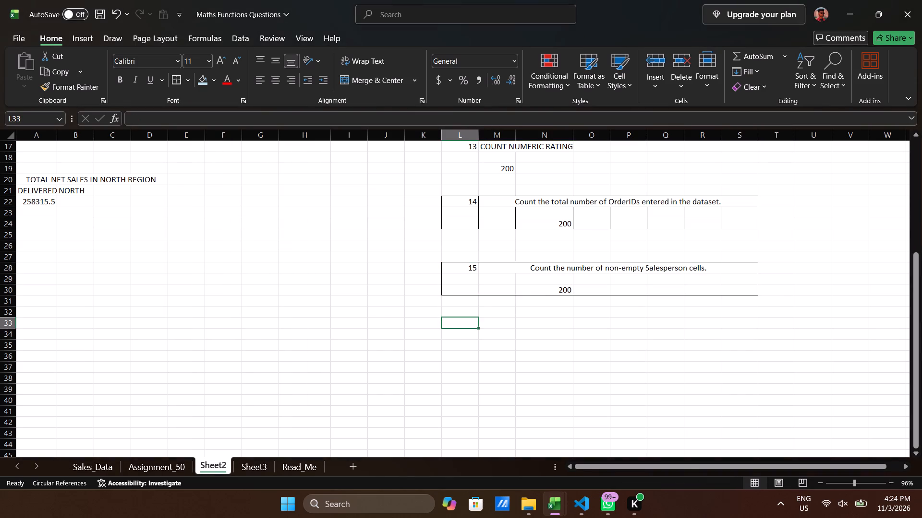
key(Down)
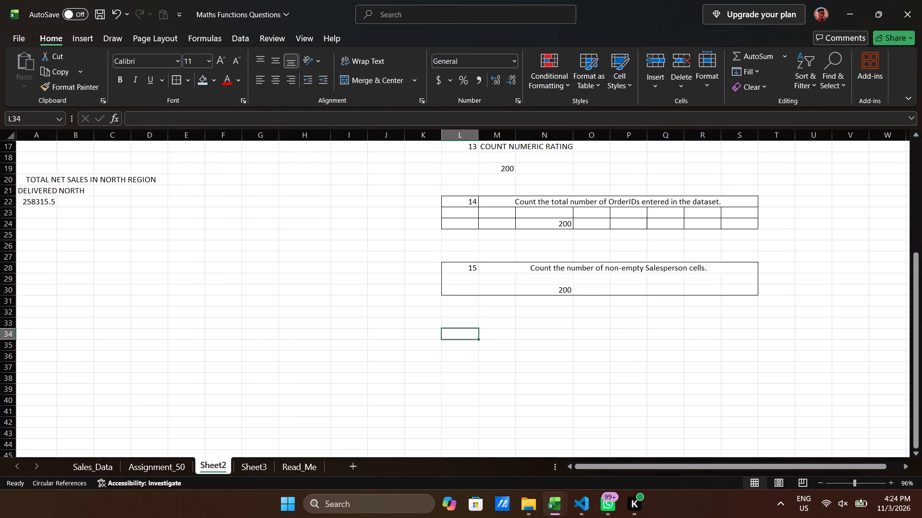
text(16)
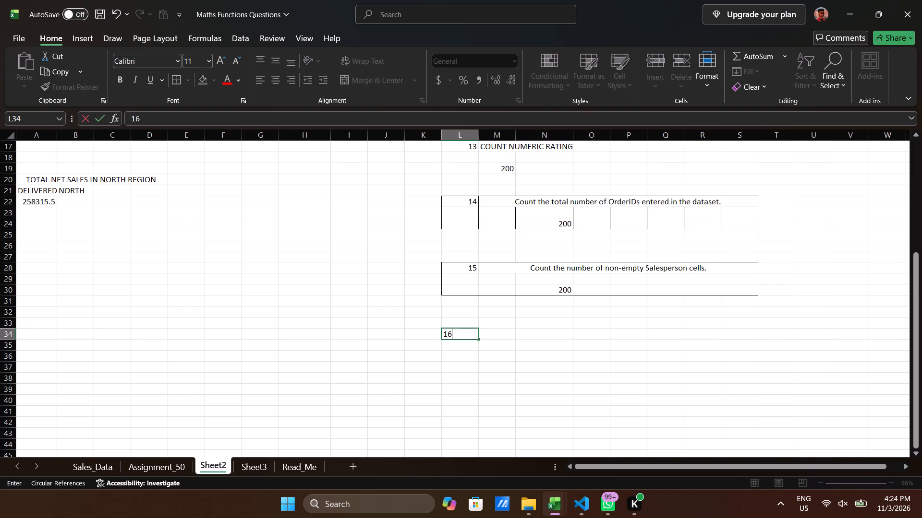
key(Tab)
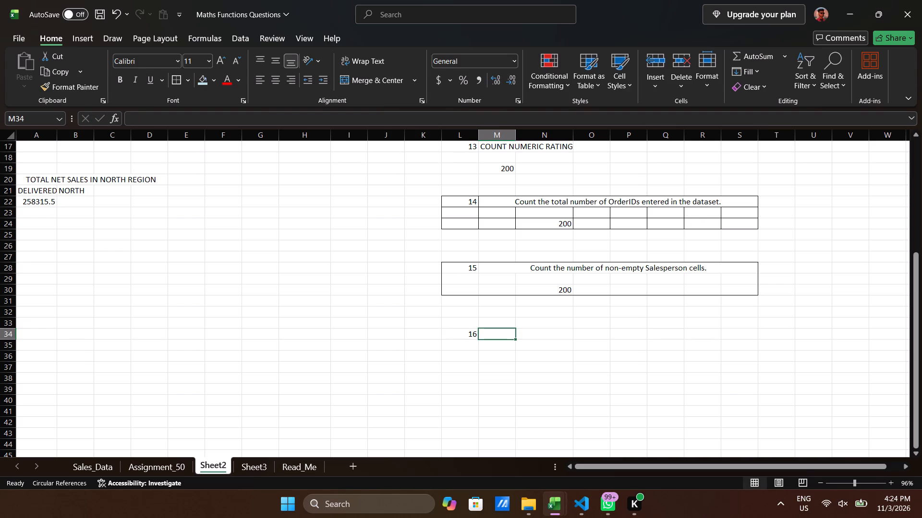
Merge and center cells M34:S34 beside the number 16 for the question heading.
key(shift+Right)
key(shift+Right)
key(shift+Right)
key(shift+Right)
key(shift+Right)
key(shift+Right)
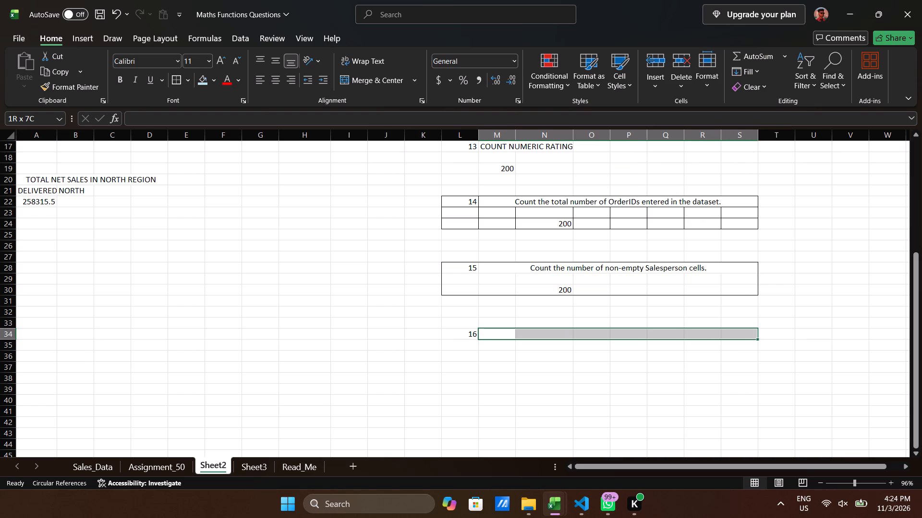
click(353, 83)
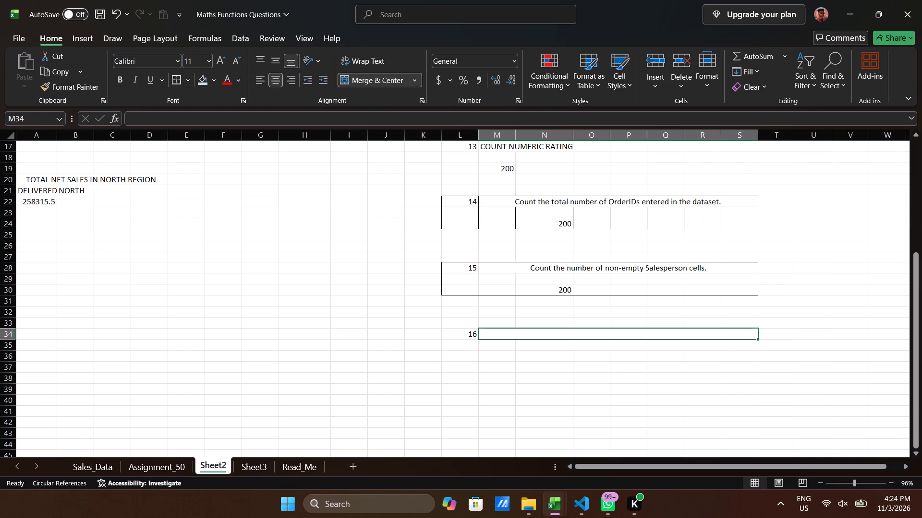
Copy the question 16 text from C17 on Assignment_50 into the merged cell M34:S34 on Sheet2.
click(152, 463)
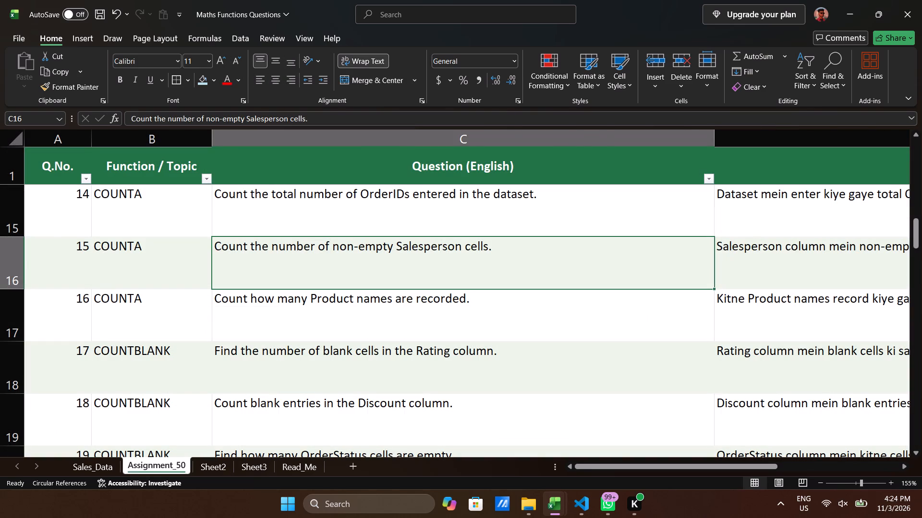
click(295, 313)
key(ctrl+c)
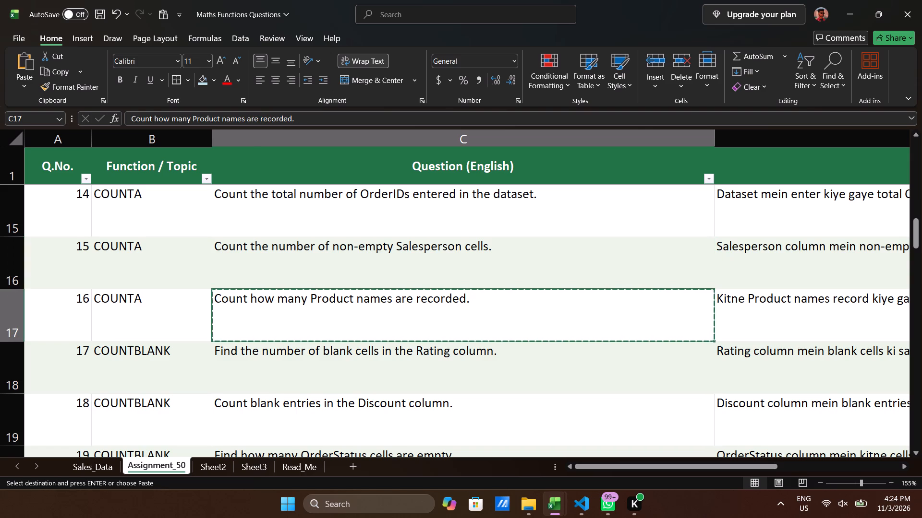
click(208, 464)
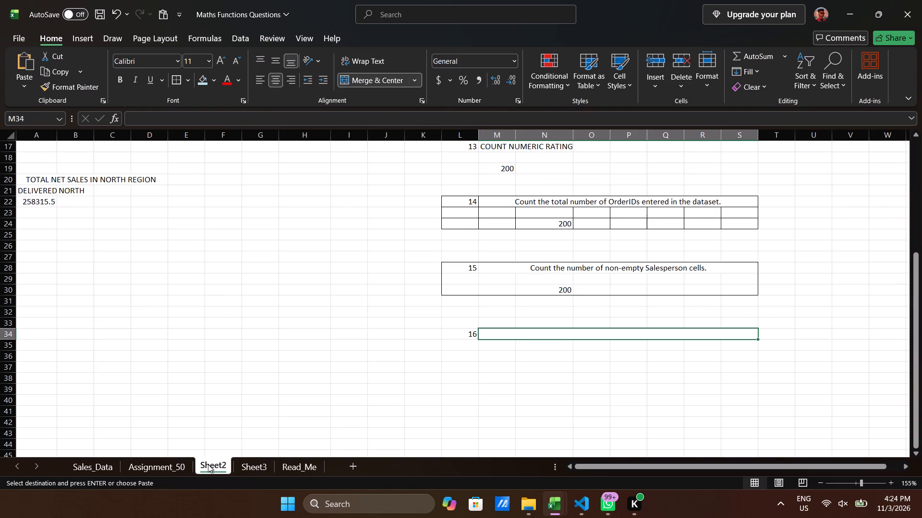
key(ctrl+v)
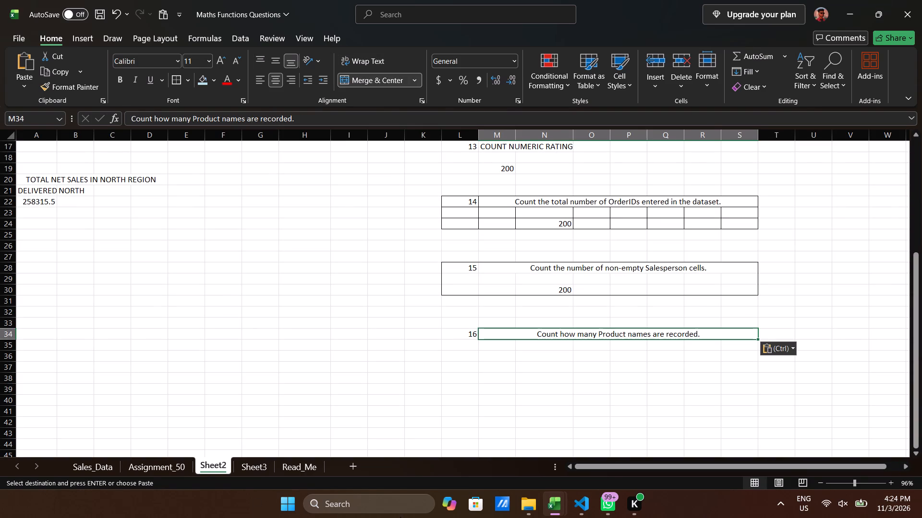
key(Return)
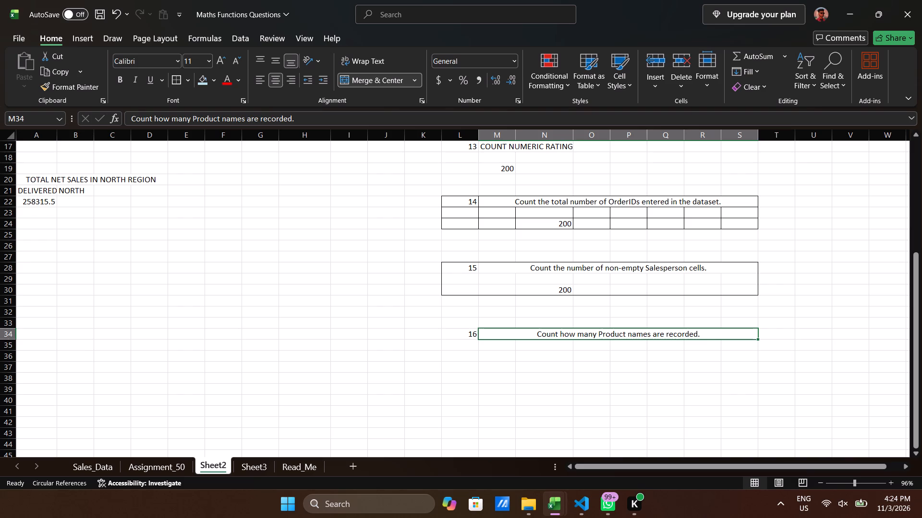
Enter a COUNTA formula in N36, below the question 16 heading, over the Product column F2:F201 on Sales_Data.
key(Return)
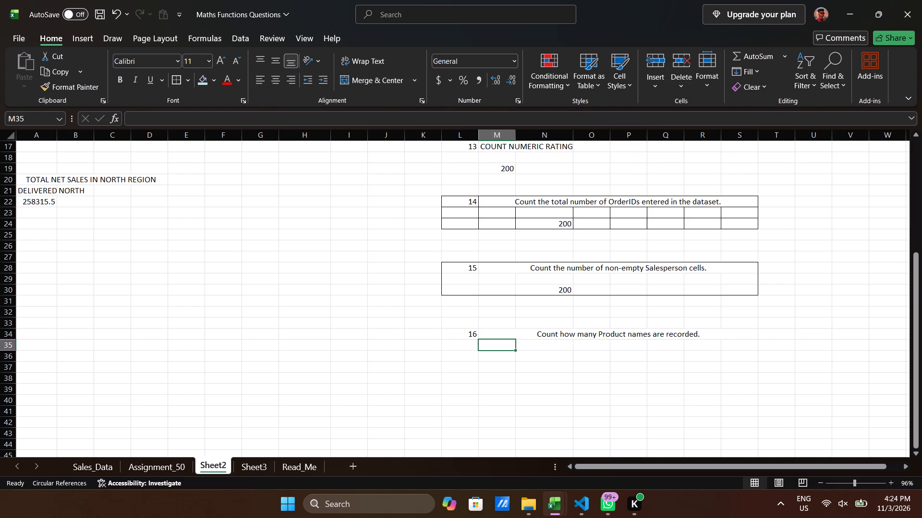
key(Right)
key(Down)
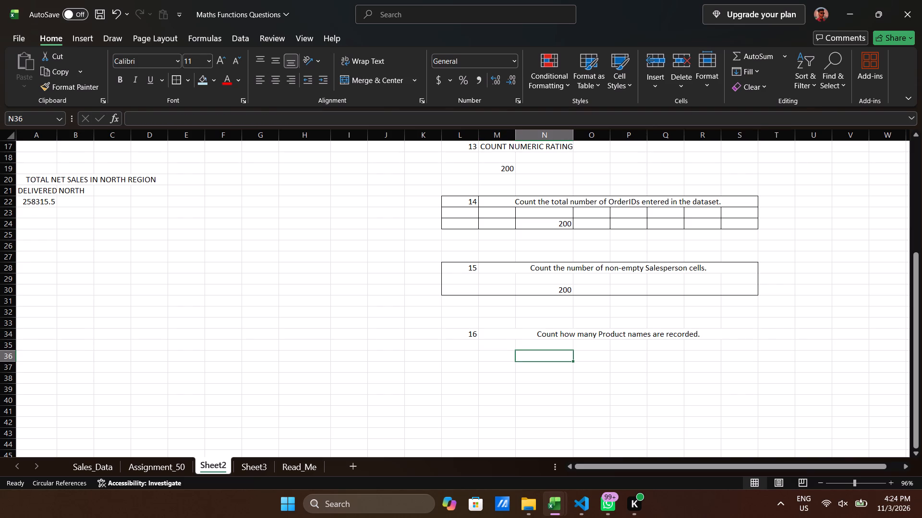
key(equal)
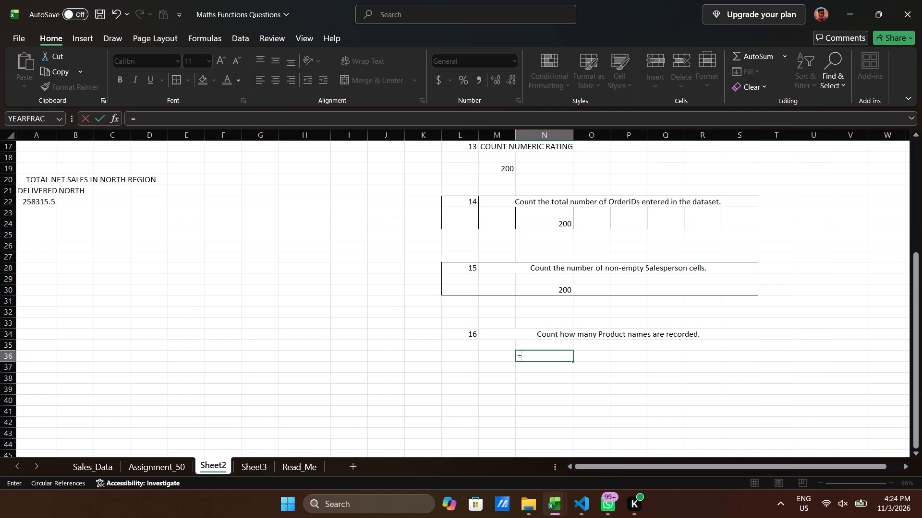
text(COUNTA)
key(Tab)
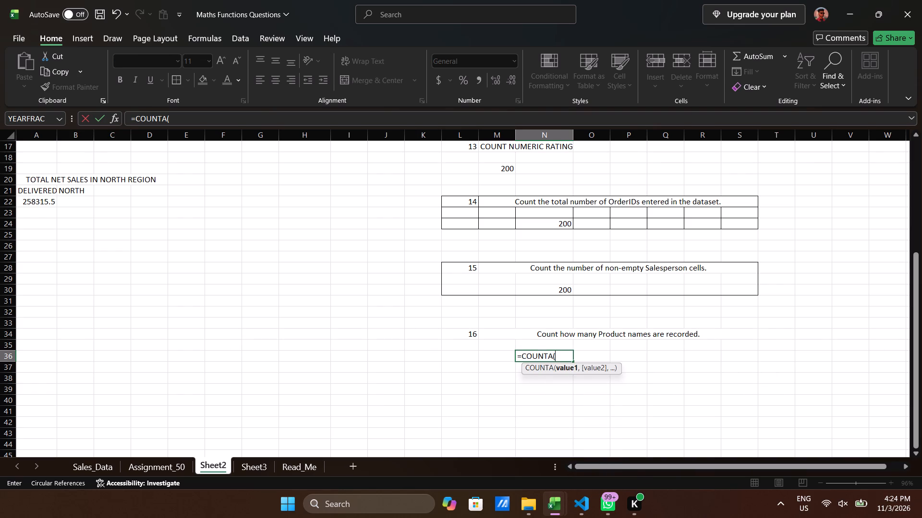
click(95, 465)
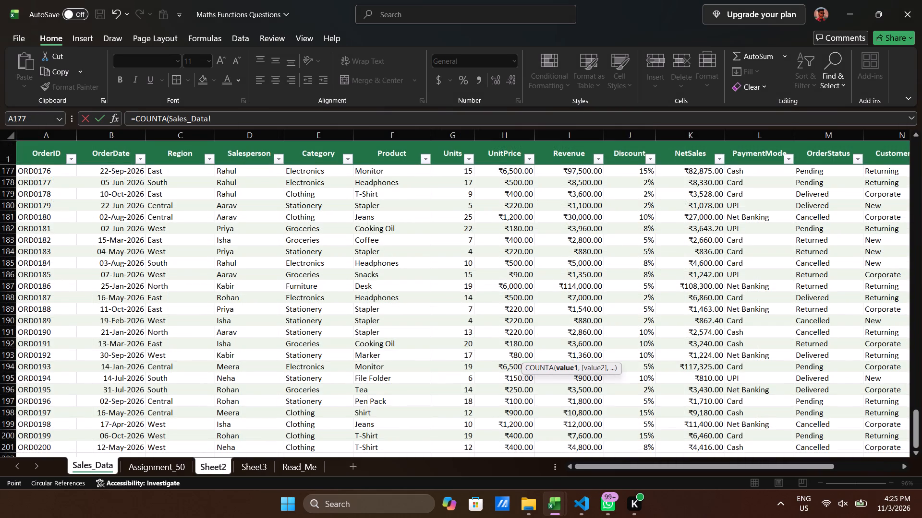
click(361, 171)
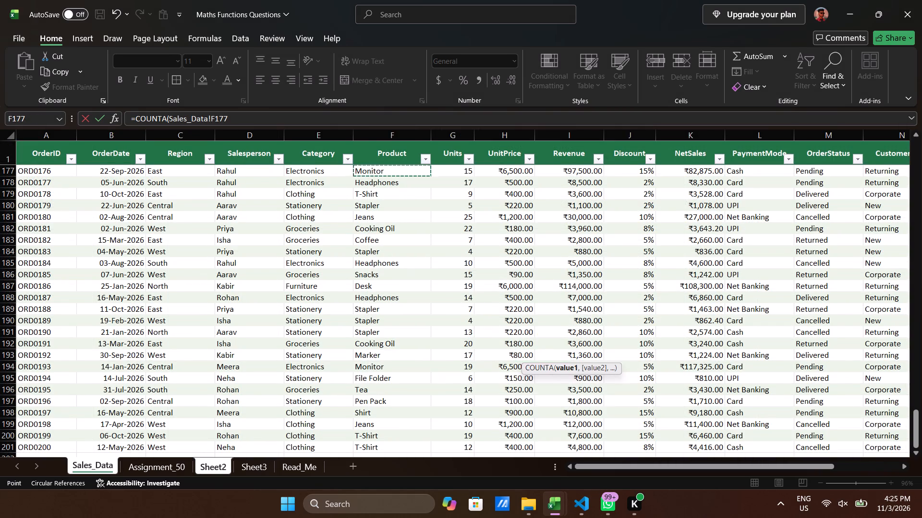
key(ctrl+Up)
key(Down)
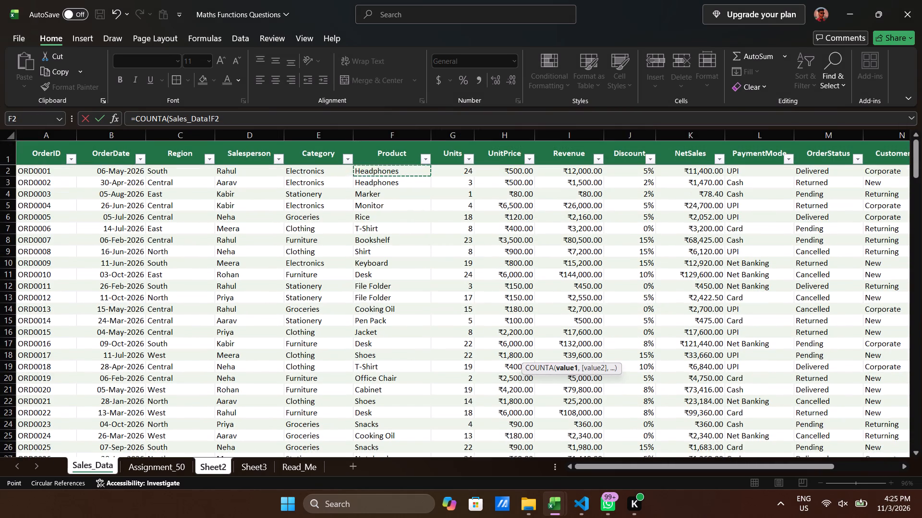
key(ctrl+shift+Down)
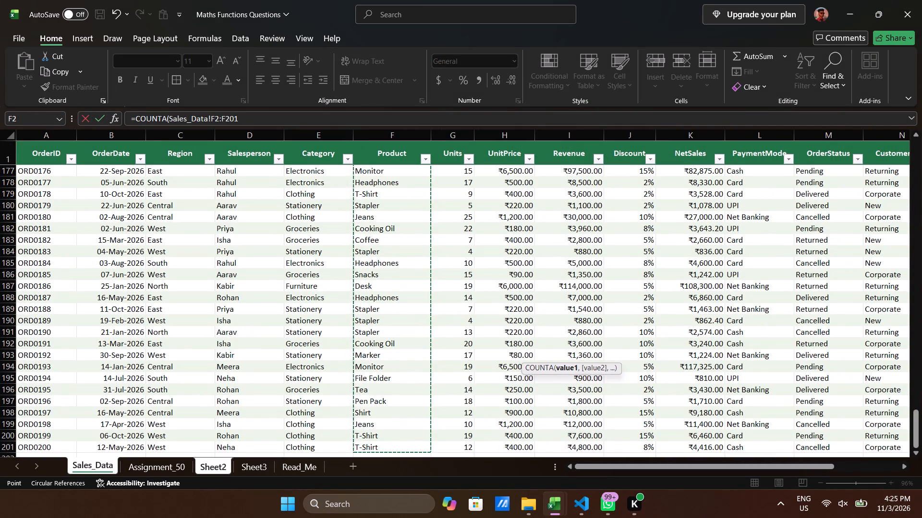
key(shift+parenright)
key(Return)
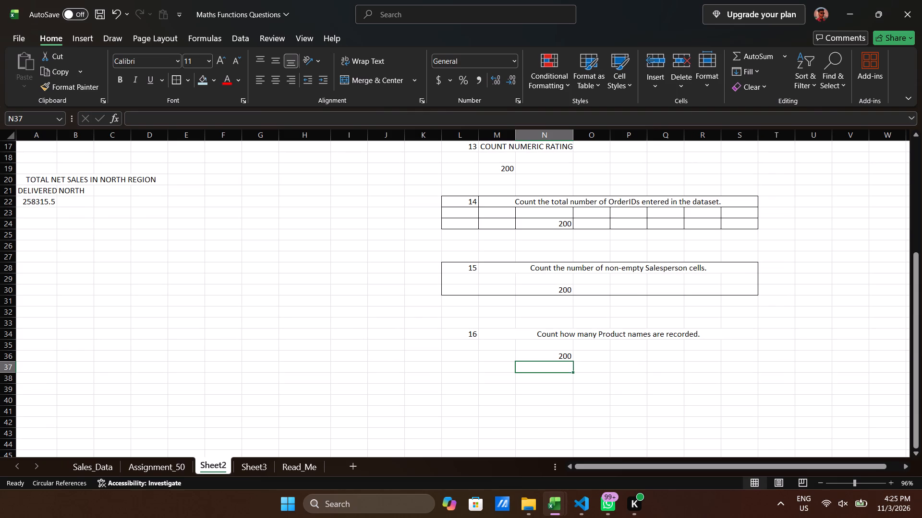
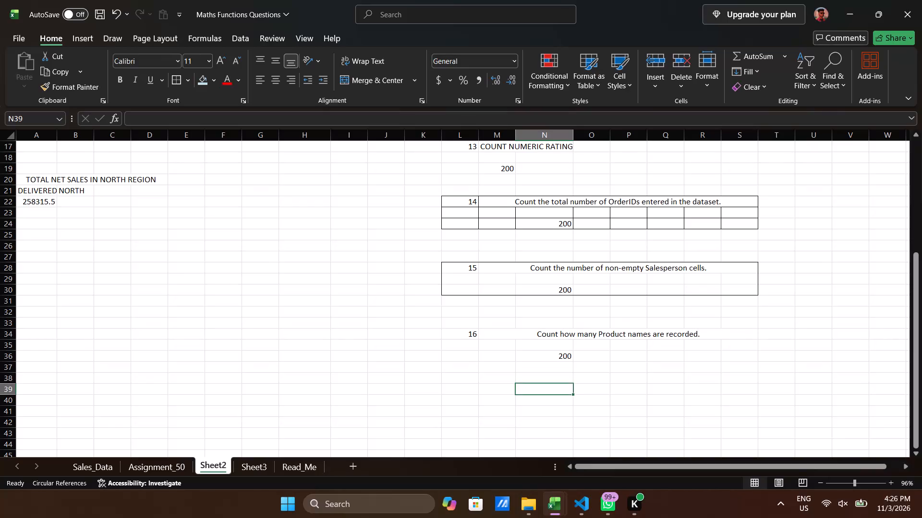
Apply outside borders around the question 16 block L34:S36 on Sheet2.
key(Left)
key(Left)
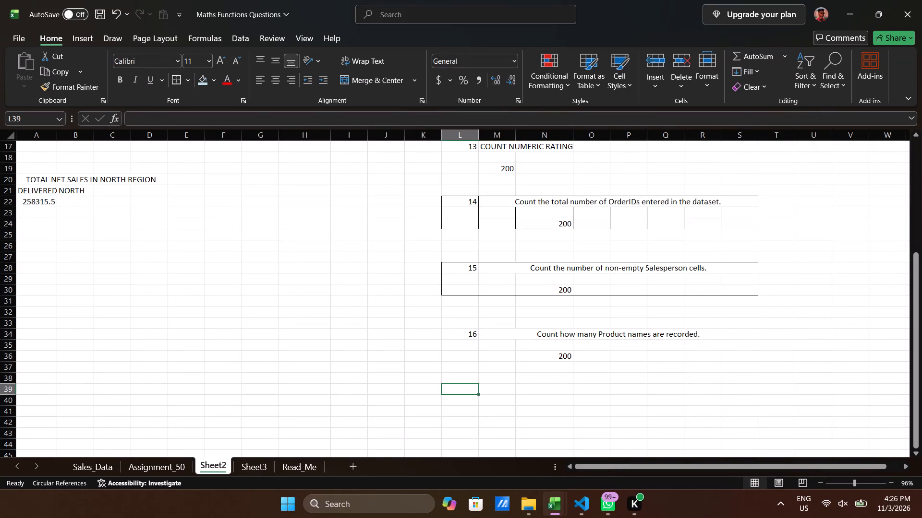
click(471, 332)
key(ctrl+shift+Right)
key(ctrl+shift+Down)
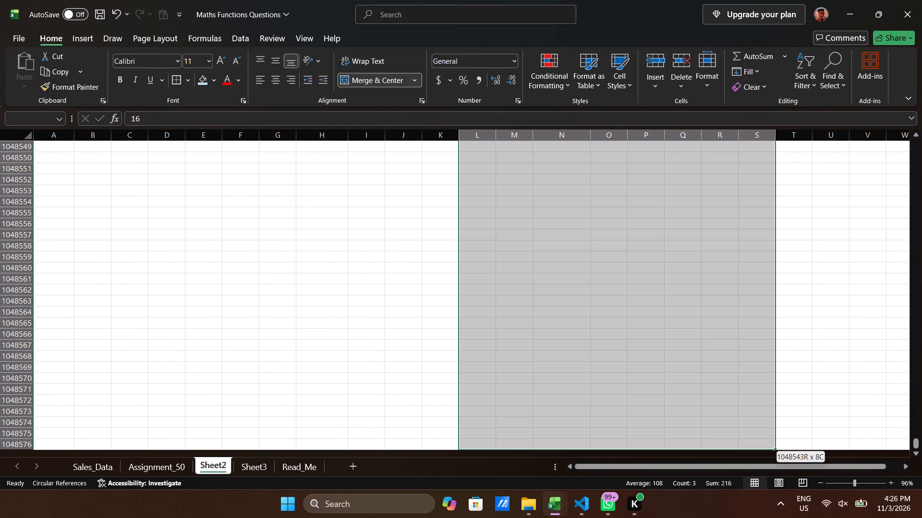
key(ctrl+shift+Up)
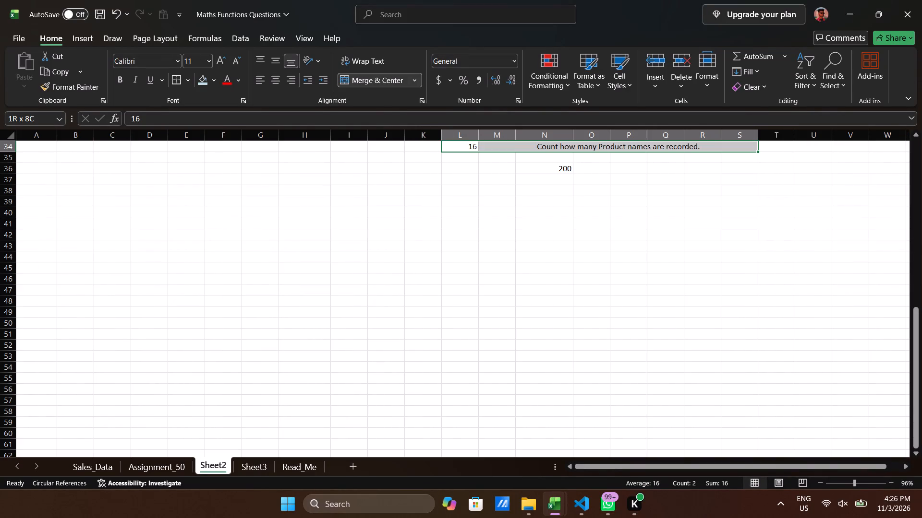
key(shift+Down)
key(shift+Down)
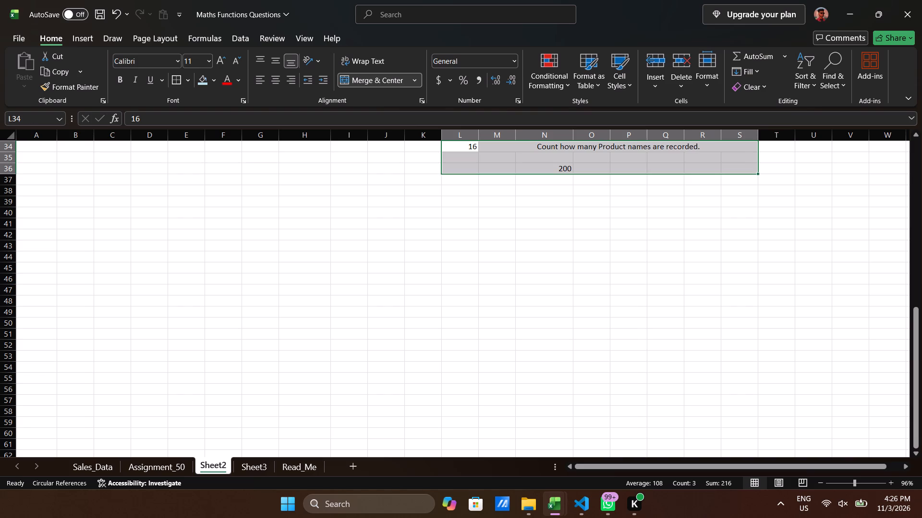
click(179, 81)
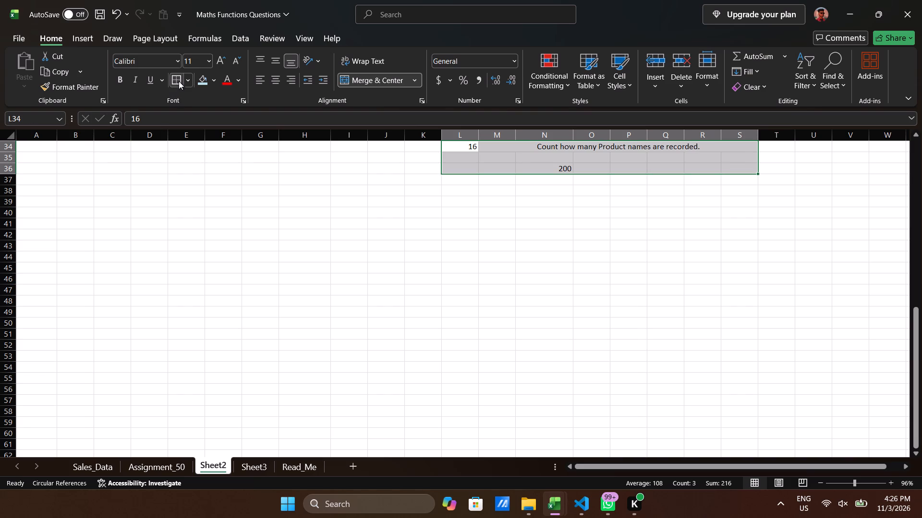
click(179, 81)
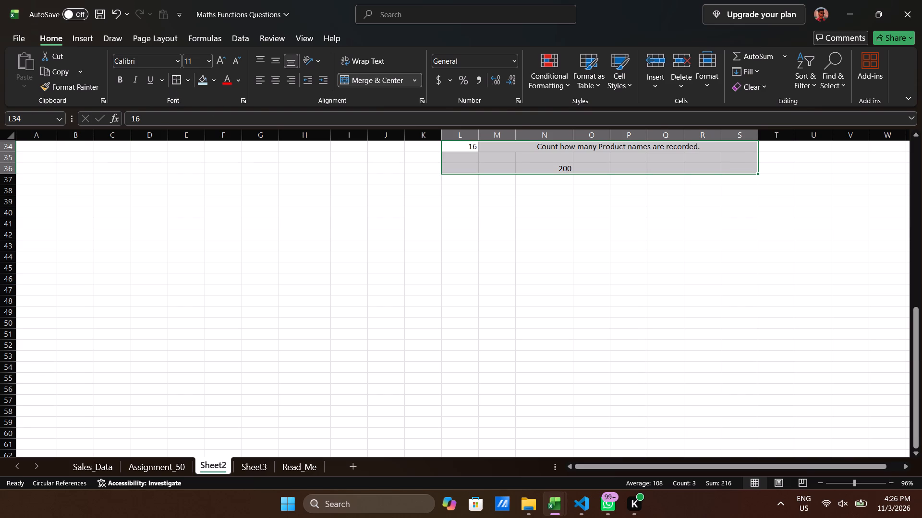
click(314, 179)
scroll(314, 179, up, 5)
scroll(314, 179, down, 1)
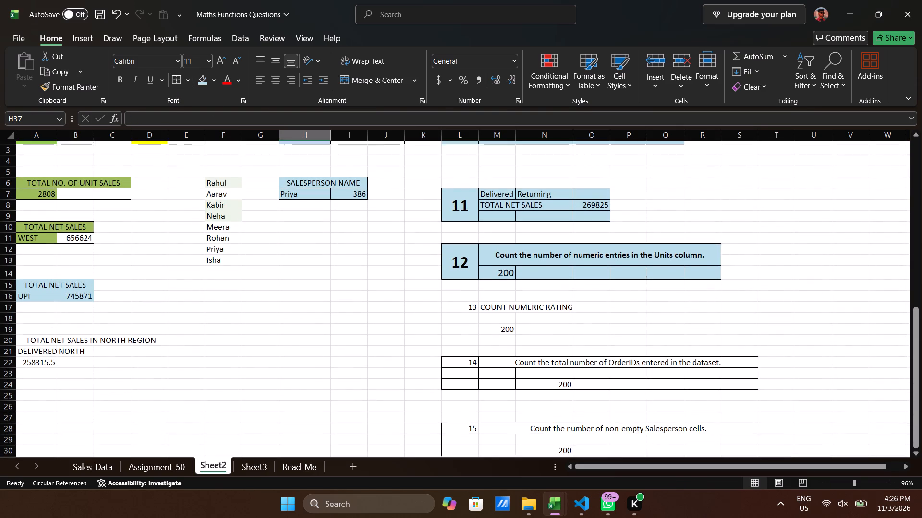
scroll(314, 179, down, 3)
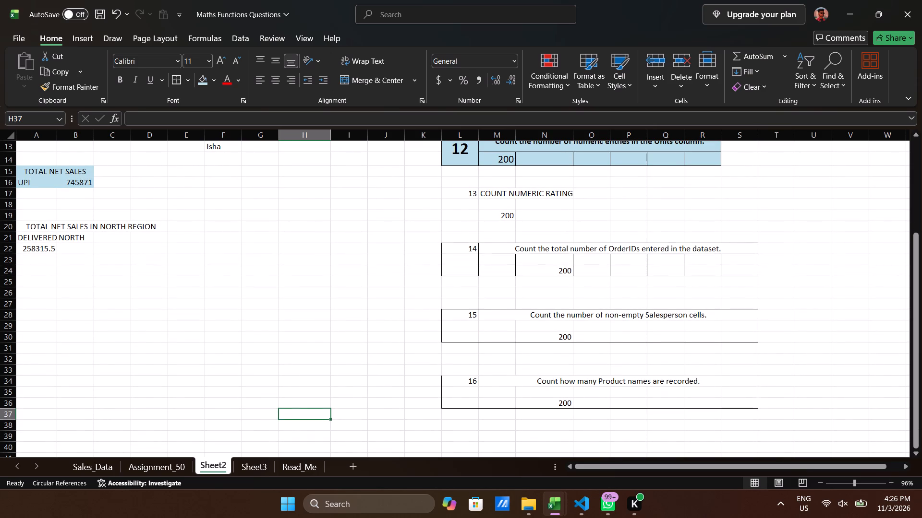
drag(462, 381, 620, 405)
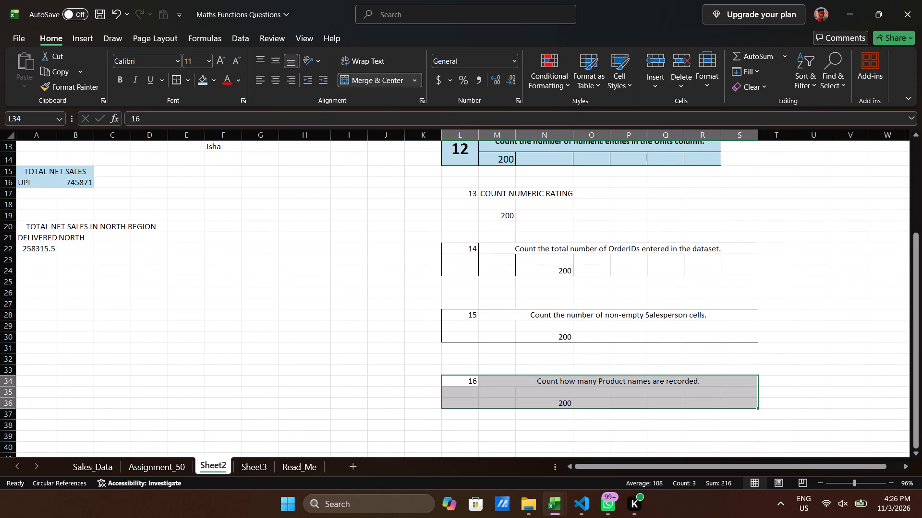
click(171, 80)
click(340, 312)
Clear the inner gridline borders from the question 14 block L22:S24 and give it outside borders only.
scroll(514, 402, down, 1)
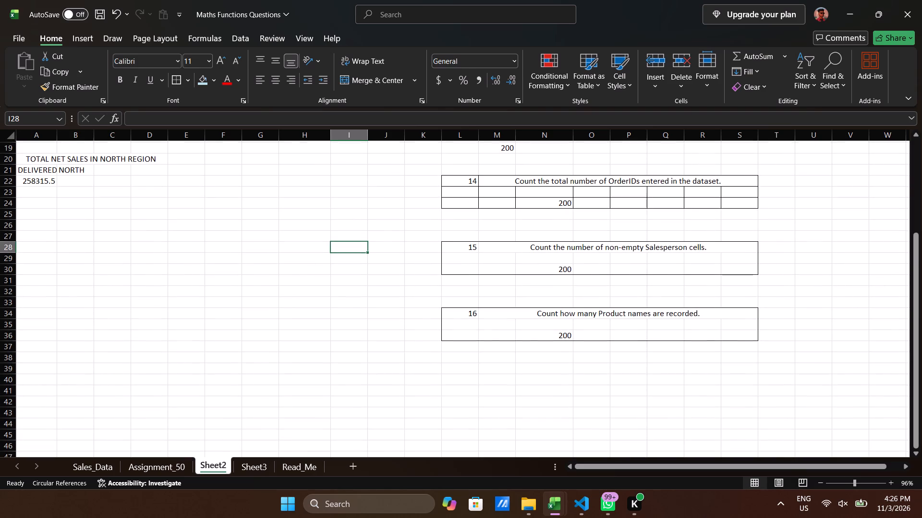
scroll(514, 402, down, 1)
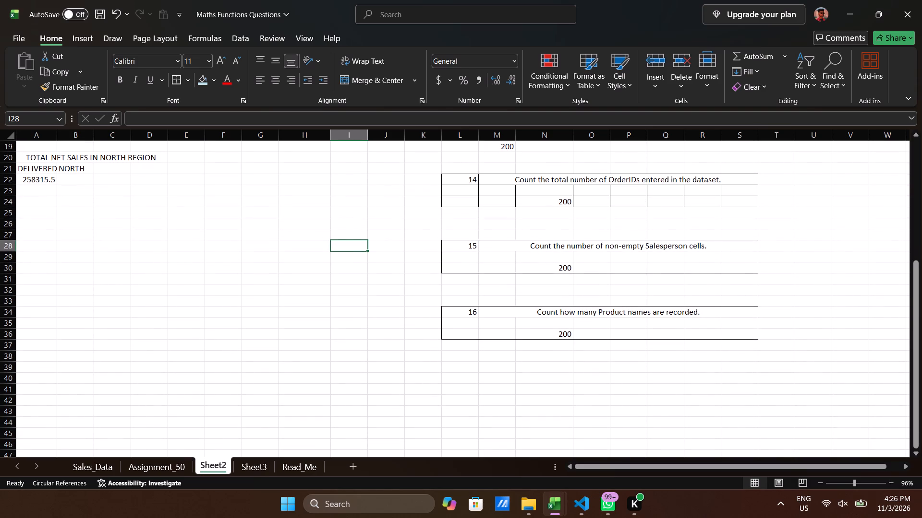
drag(463, 182, 662, 196)
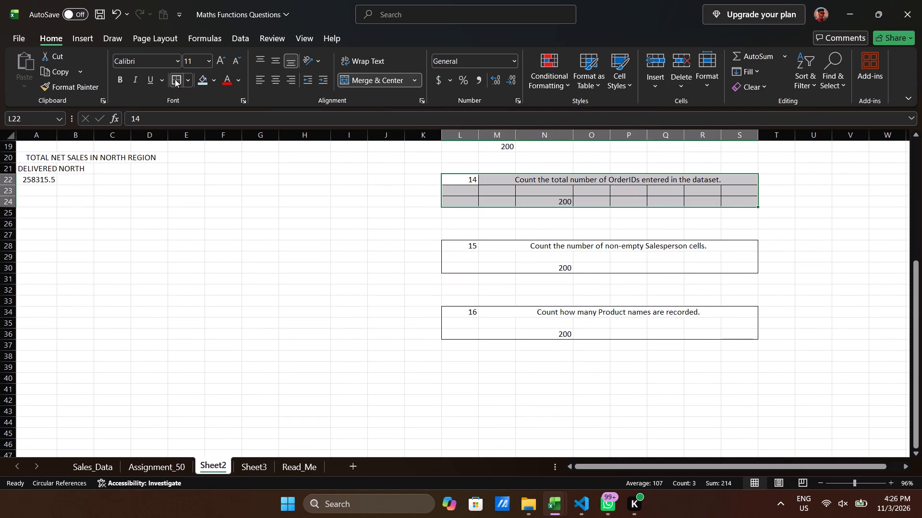
click(175, 79)
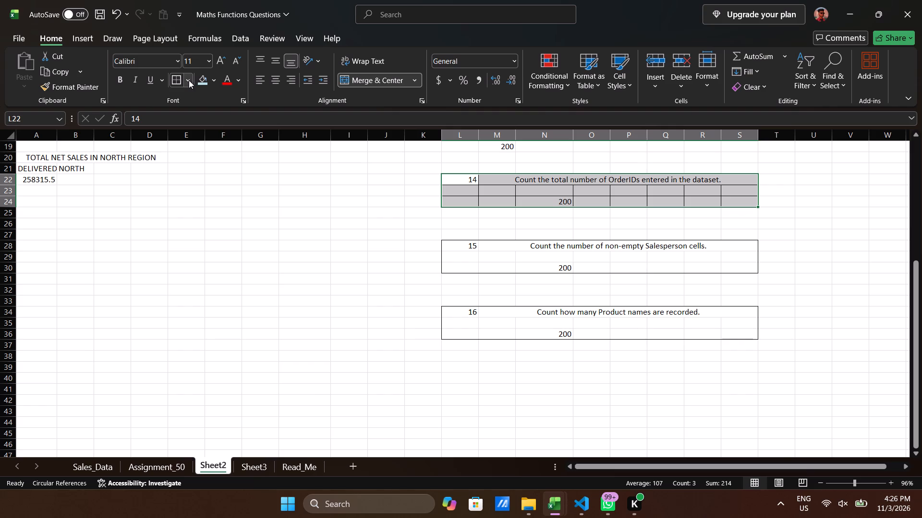
click(188, 80)
click(191, 190)
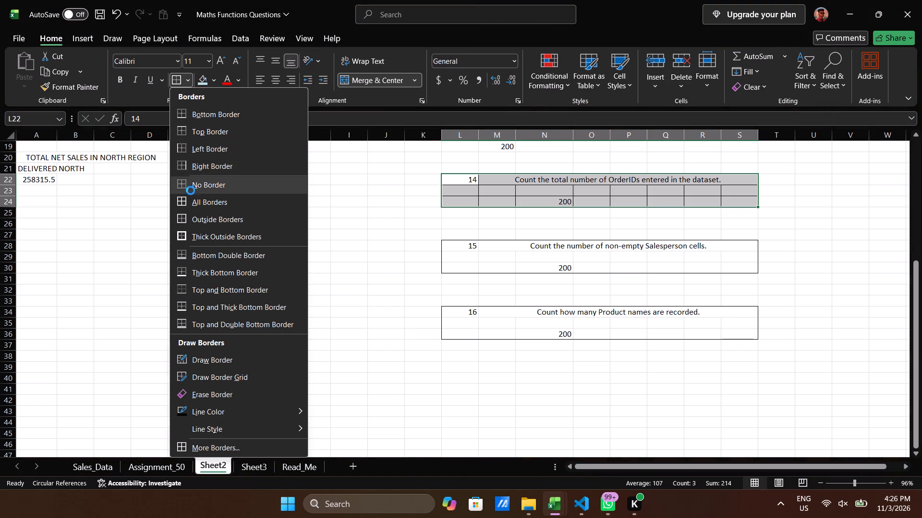
drag(187, 81, 197, 221)
click(187, 77)
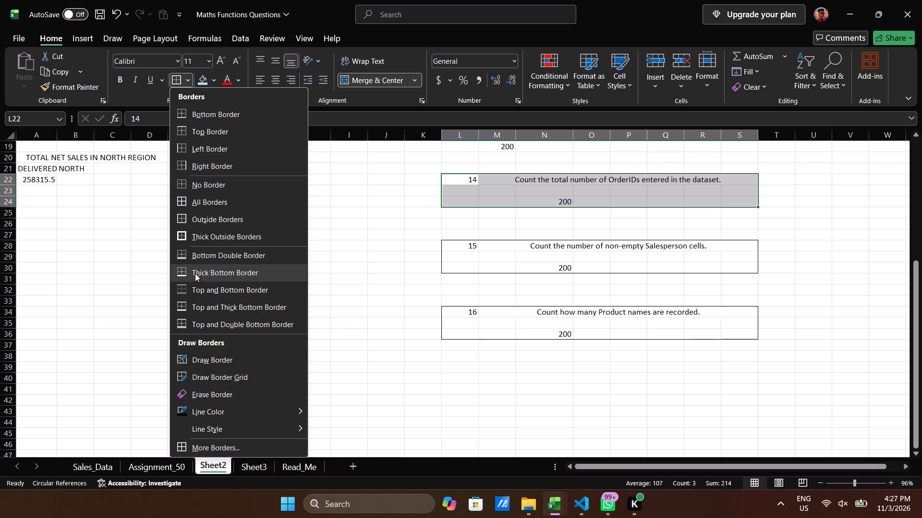
click(191, 223)
click(351, 356)
Enter the question number 17 in A25, below the total net sales in north region block.
scroll(351, 356, up, 1)
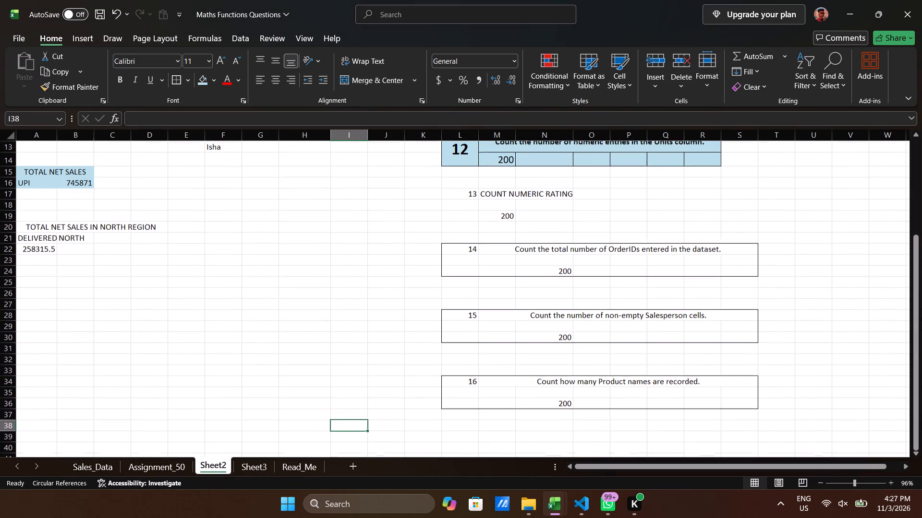
scroll(351, 356, down, 2)
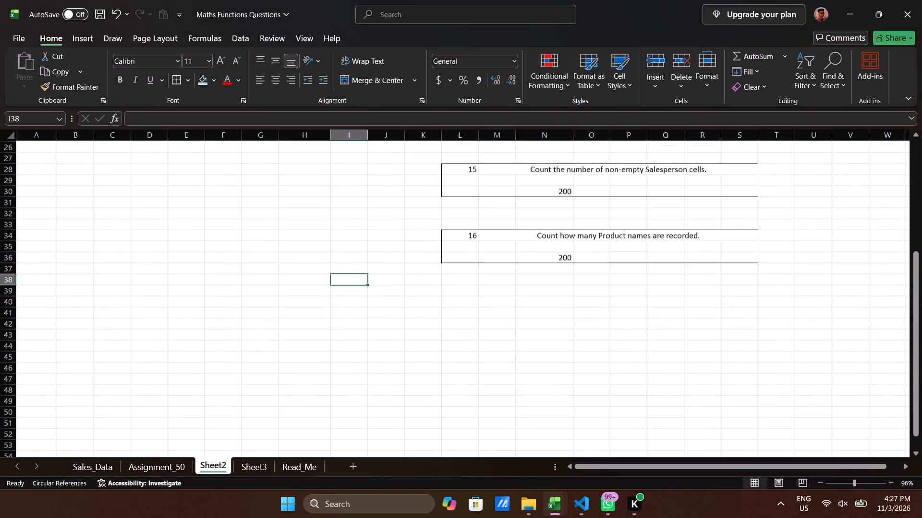
scroll(357, 294, up, 2)
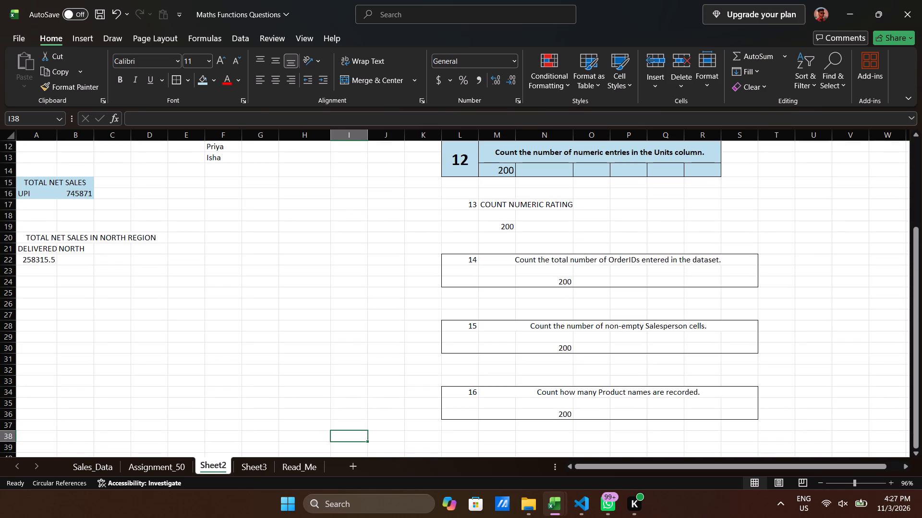
click(32, 295)
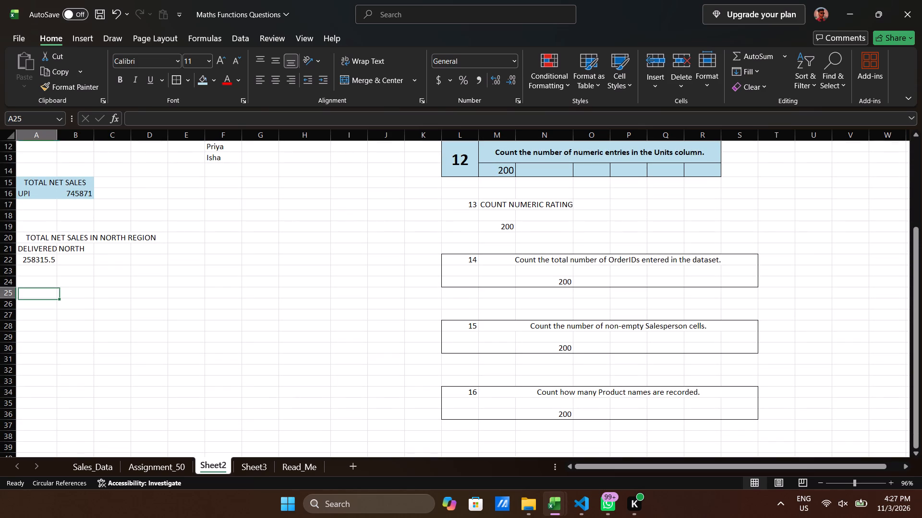
text(17)
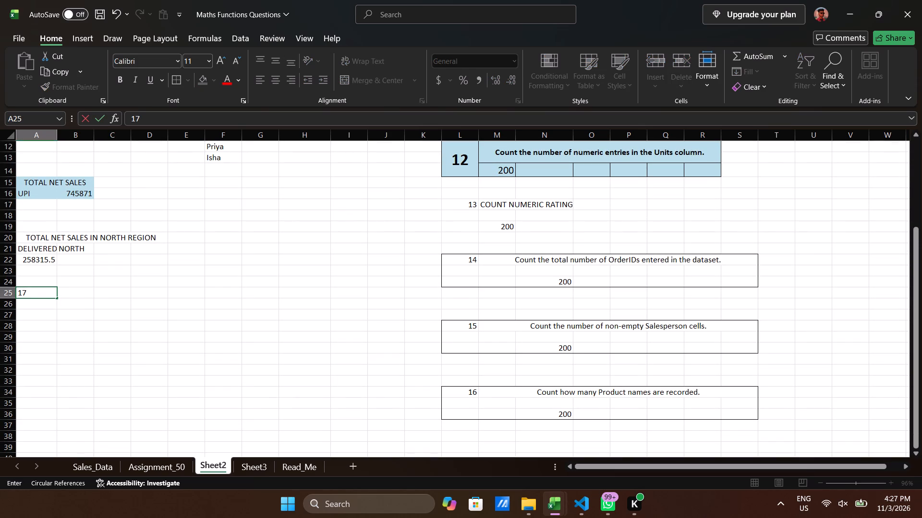
key(Tab)
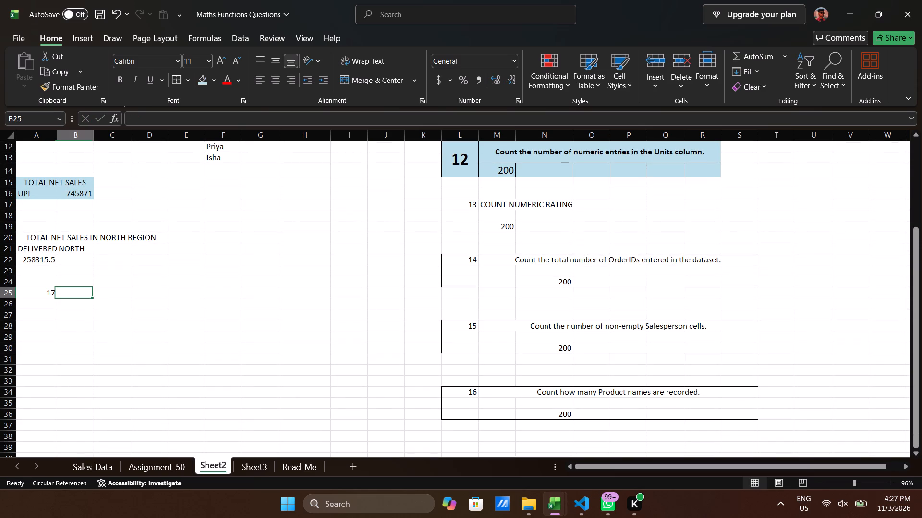
Merge and center cells B25:H25 beside the number 17 for the question heading.
key(shift+Right)
key(shift+Right)
key(shift+Right)
key(shift+Right)
key(shift+Right)
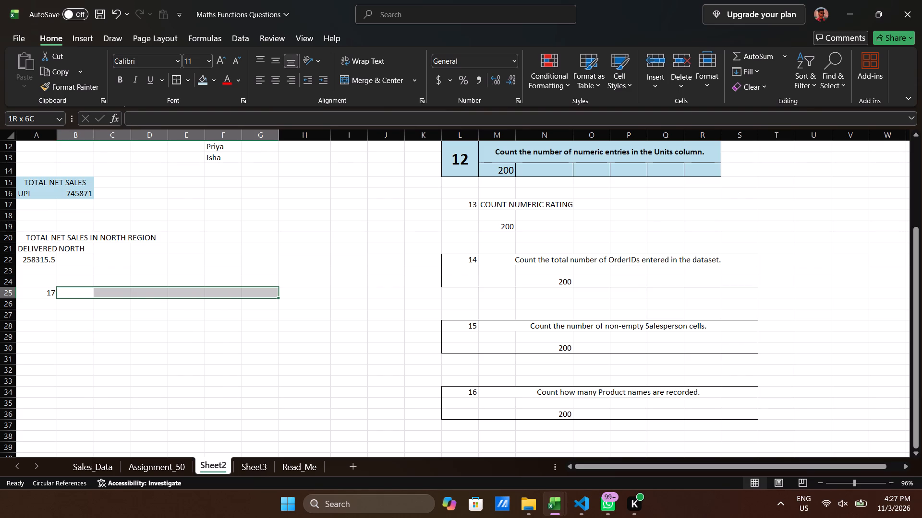
key(shift+Right)
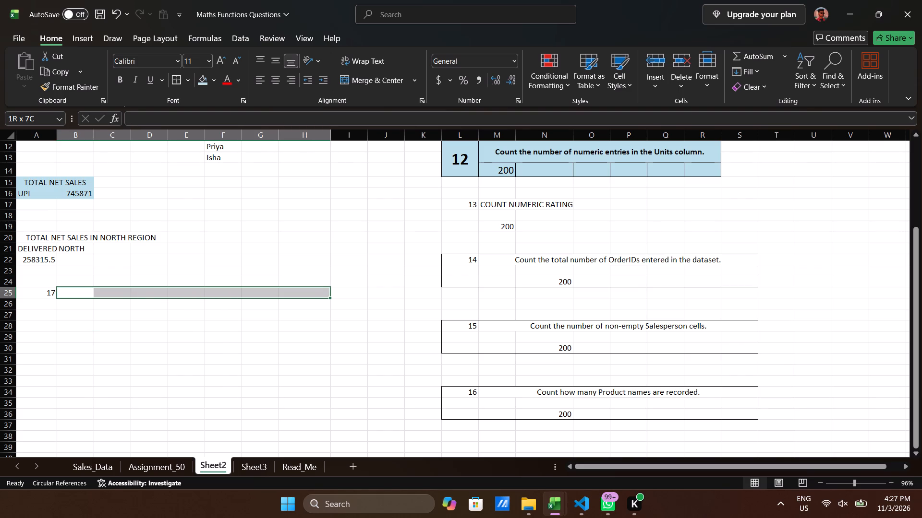
click(368, 83)
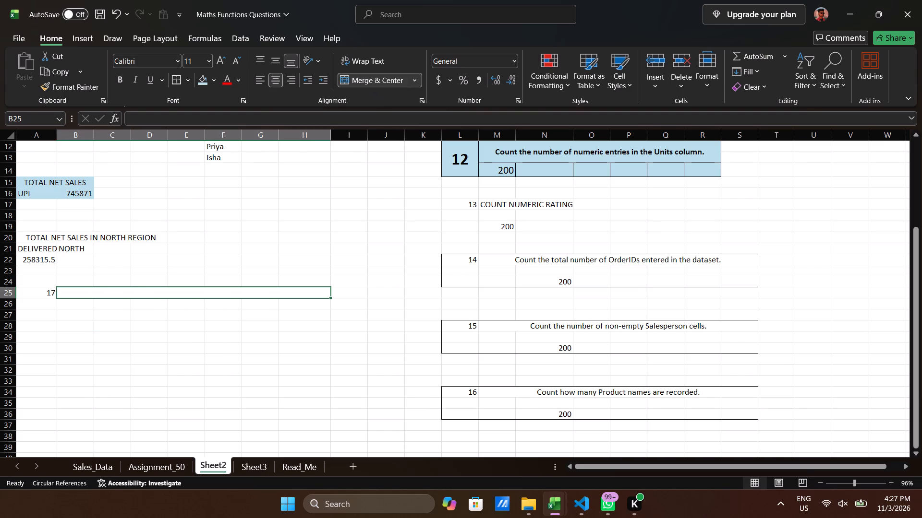
Copy the question 17 text from C18 on Assignment_50 into the merged cell B25:H25 on Sheet2.
click(145, 460)
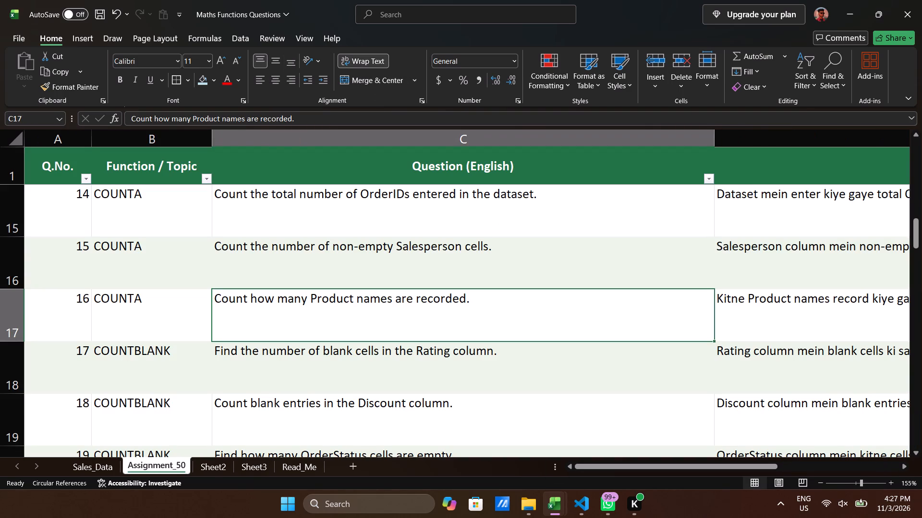
click(259, 367)
key(ctrl+c)
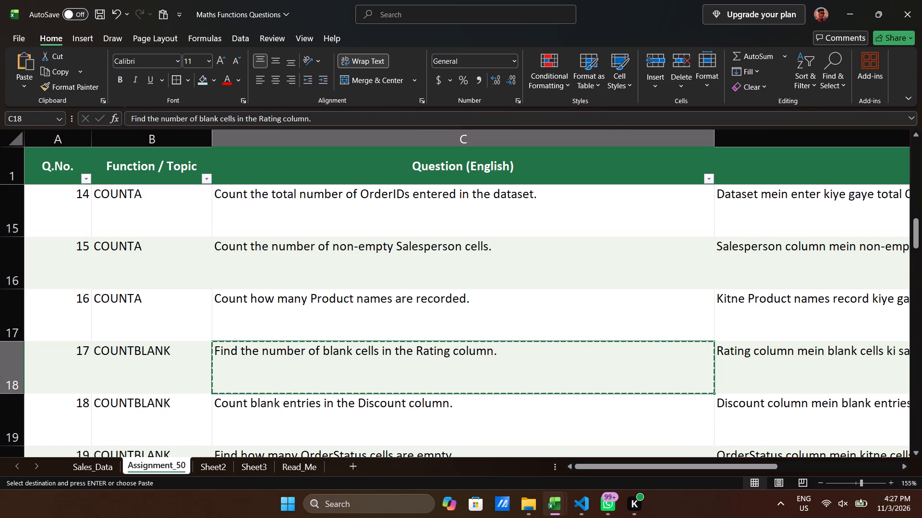
click(222, 465)
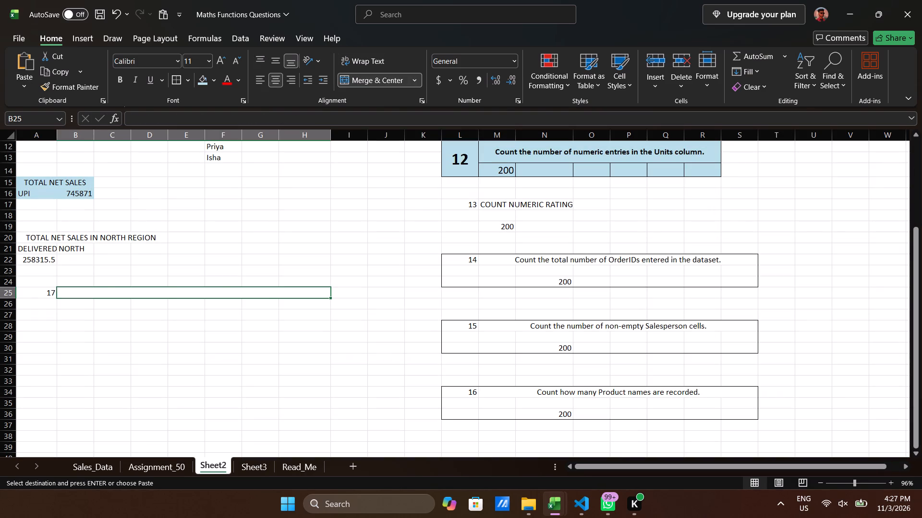
key(ctrl+v)
key(Return)
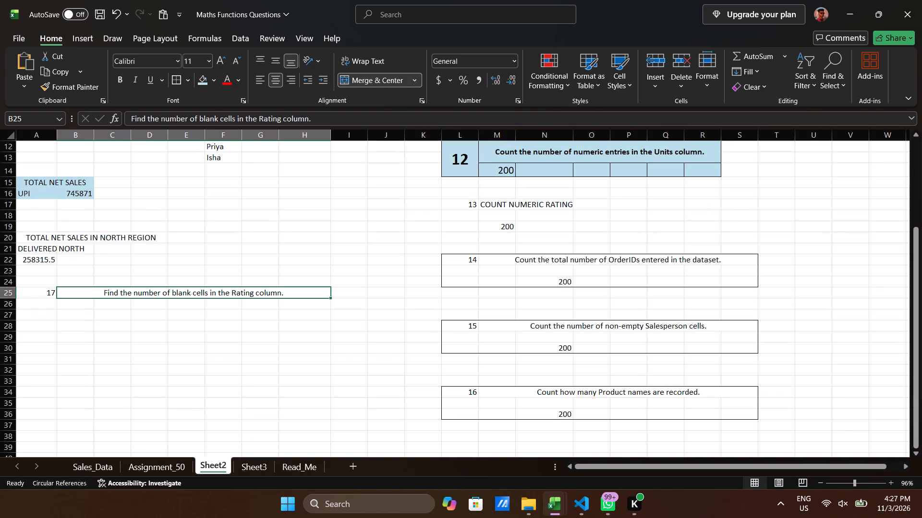
key(Return)
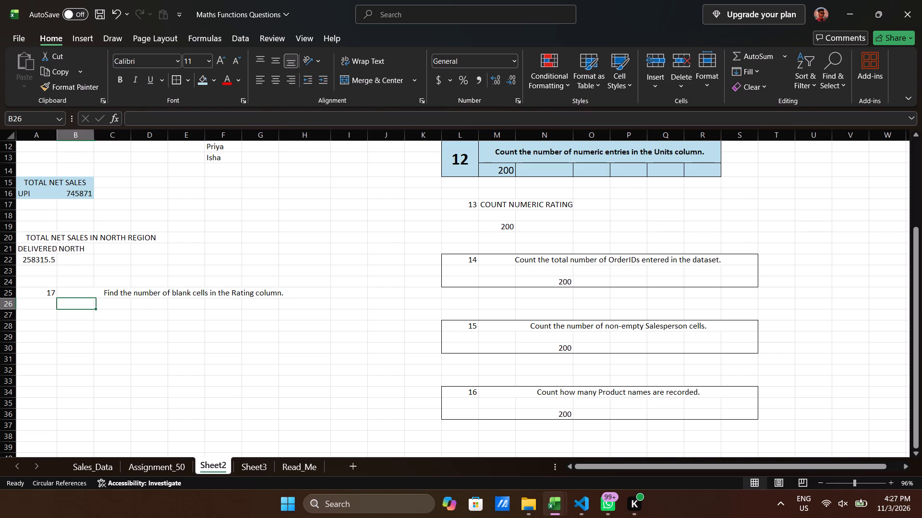
In C27 on Sheet2, enter =COUNTBLANK(Sales_Data!O2:O201) to count the blank Rating cells for question 17.
key(Right)
key(Down)
key(equal)
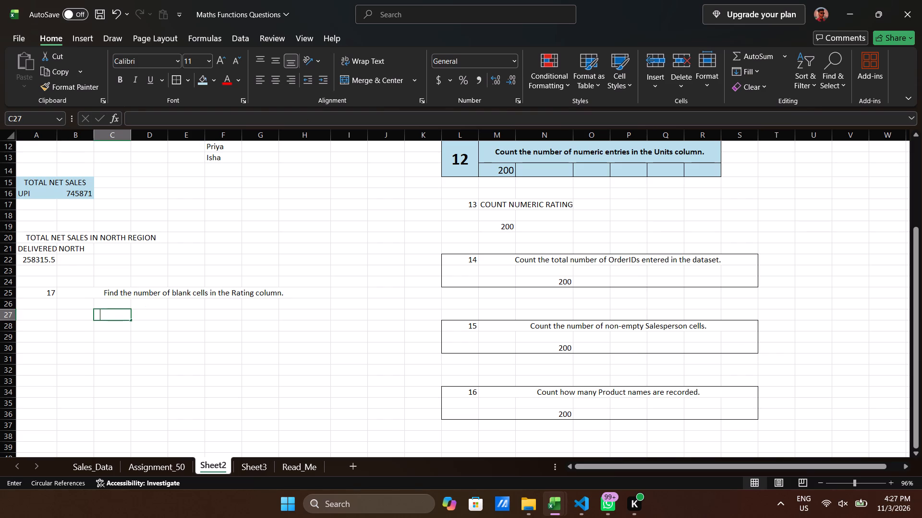
text(CU)
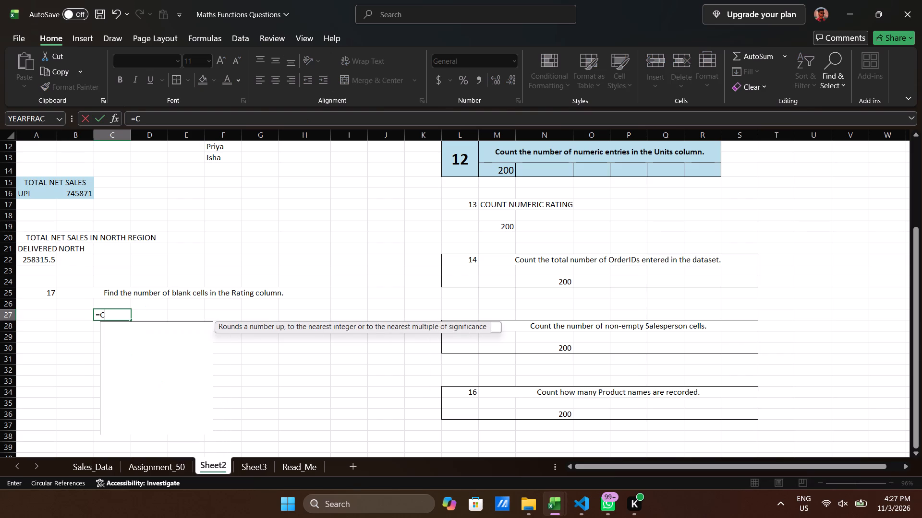
key(BackSpace)
text(OU)
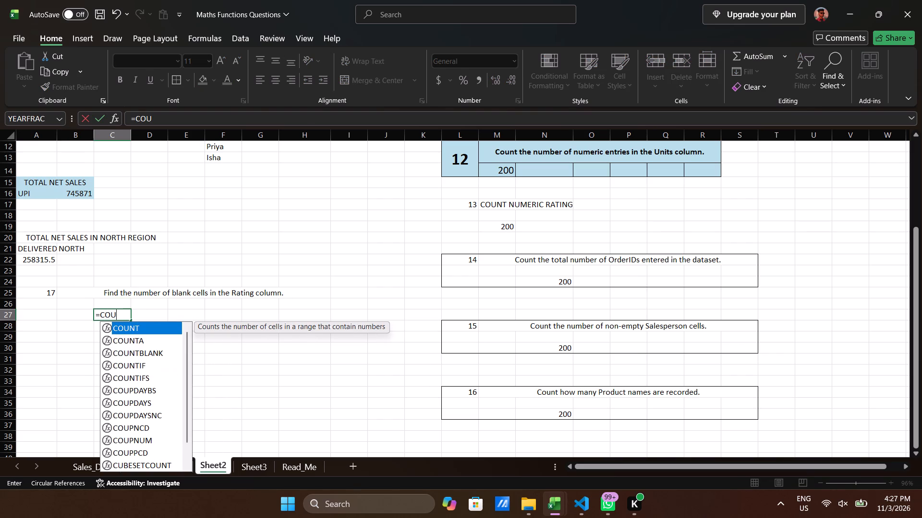
text(NT)
key(Down)
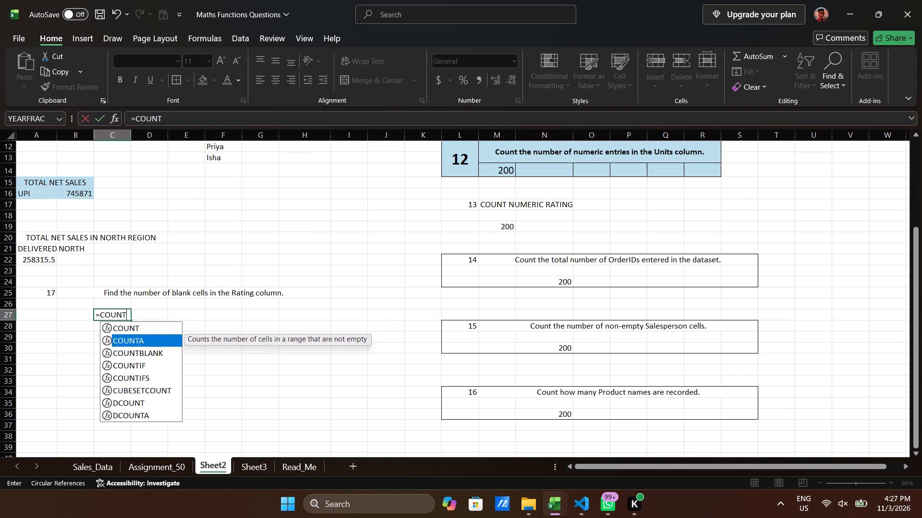
key(Down)
key(Tab)
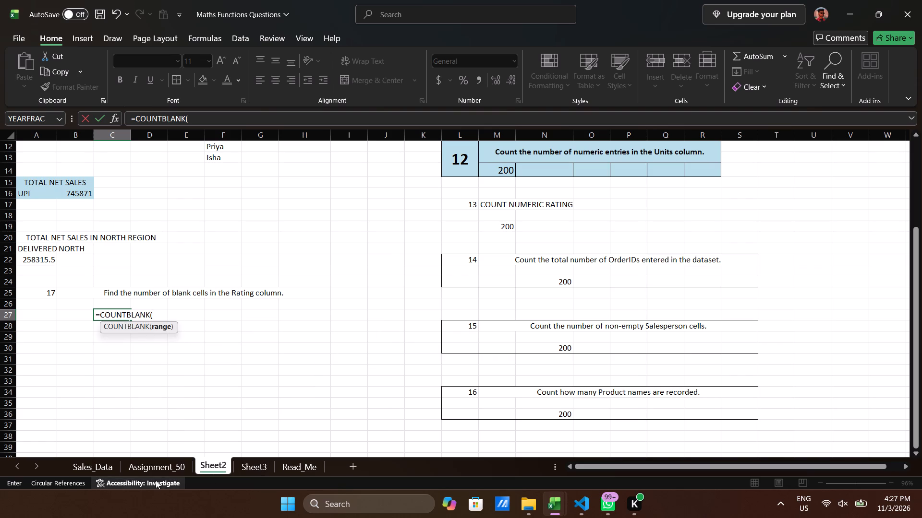
click(100, 466)
scroll(921, 218, left, 2)
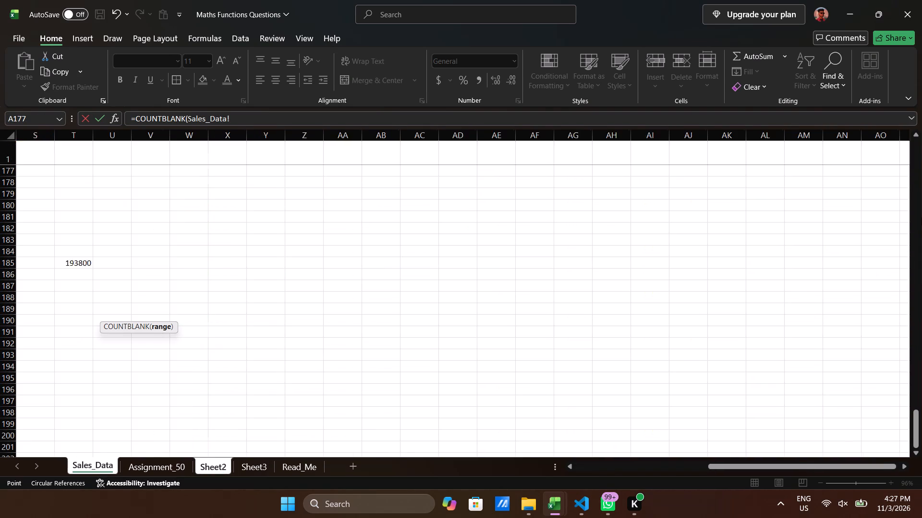
scroll(921, 218, left, 3)
scroll(921, 218, right, 6)
scroll(921, 218, up, 1)
scroll(921, 218, left, 4)
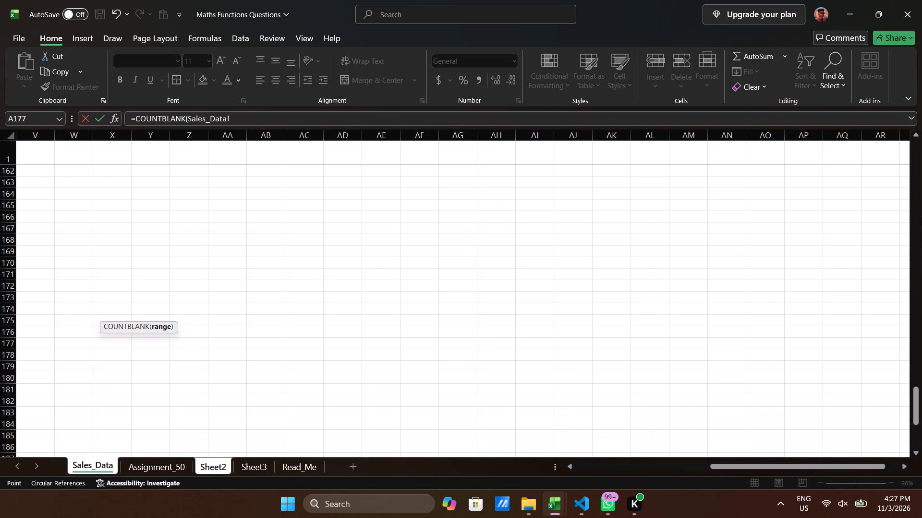
scroll(921, 218, right, 6)
scroll(921, 218, right, 17)
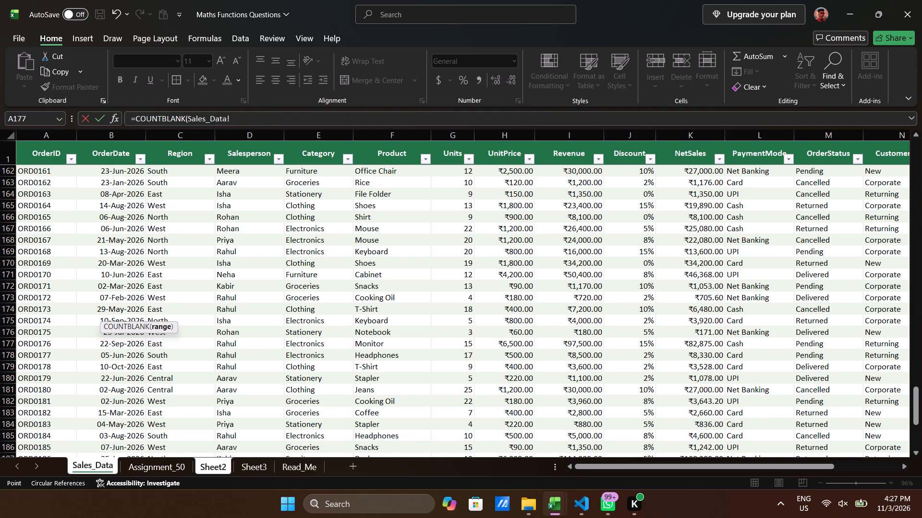
scroll(610, 239, up, 8)
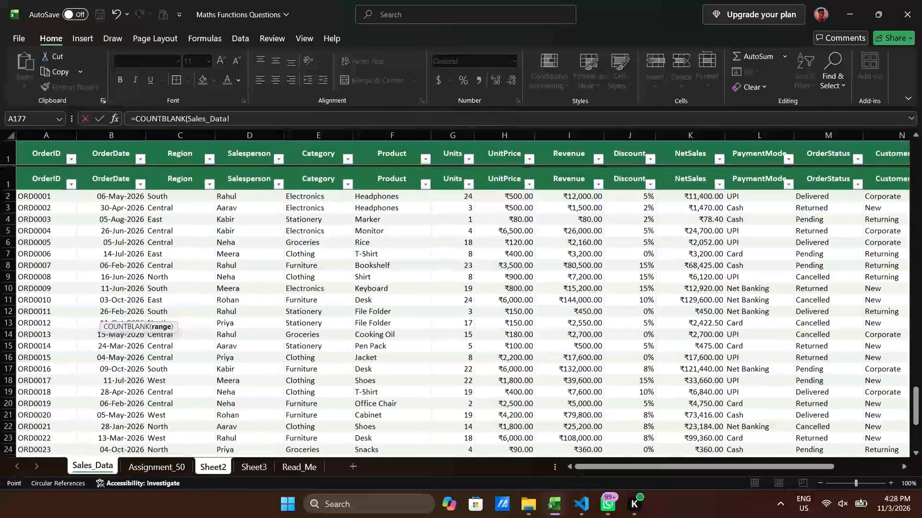
scroll(610, 239, left, 5)
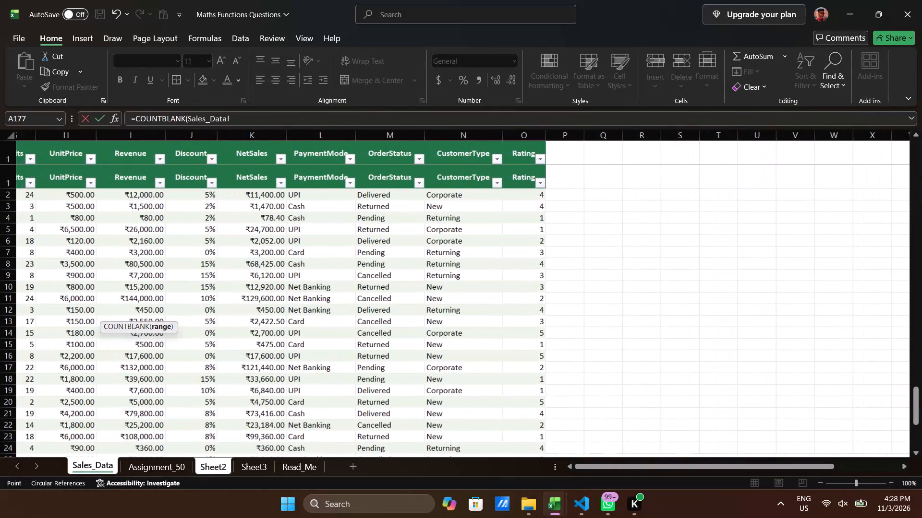
click(514, 173)
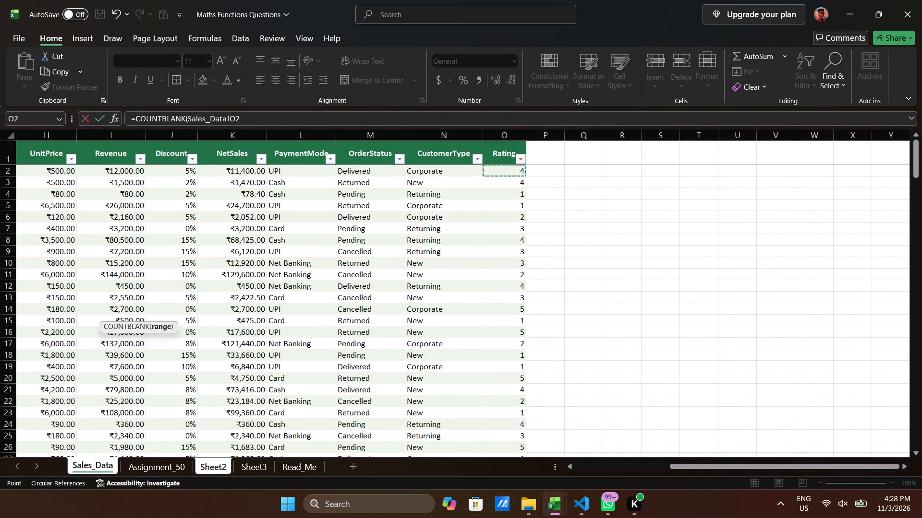
key(ctrl+shift+Down)
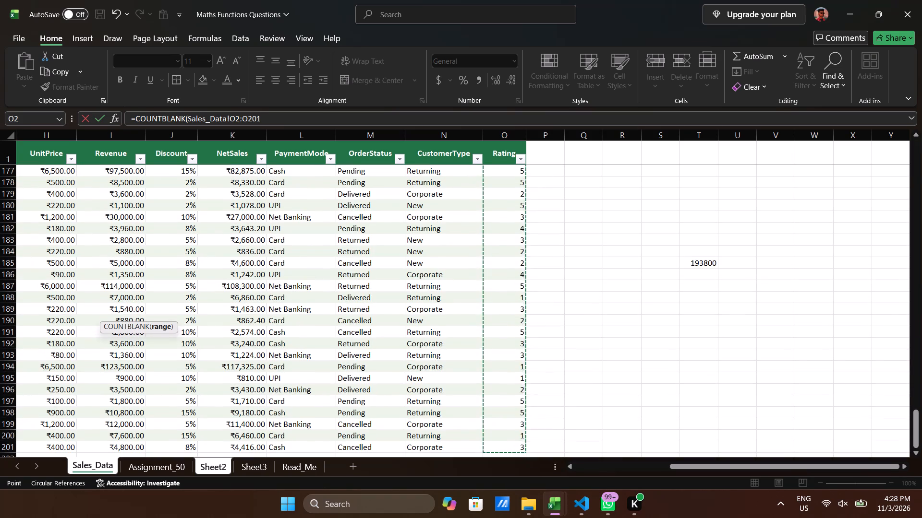
key(shift+parenright)
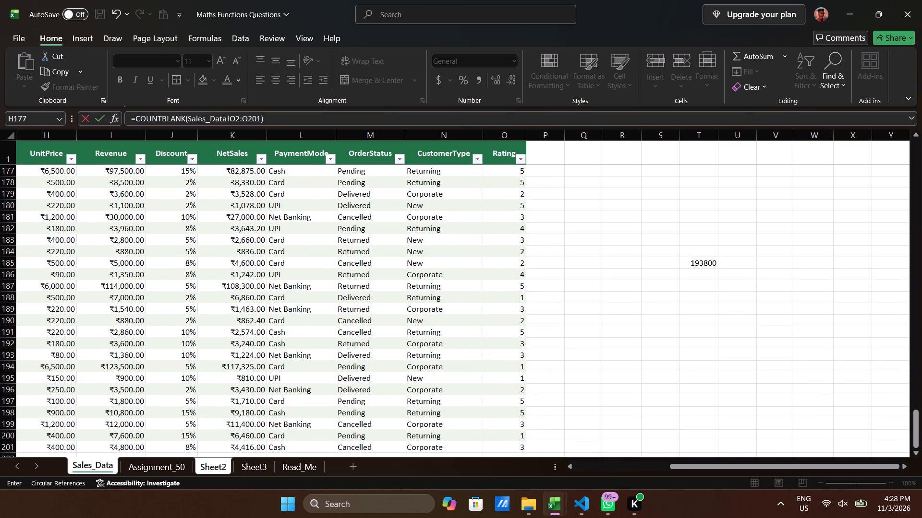
key(Return)
Apply outside borders around the question 17 block A25:H27.
scroll(284, 325, right, 1)
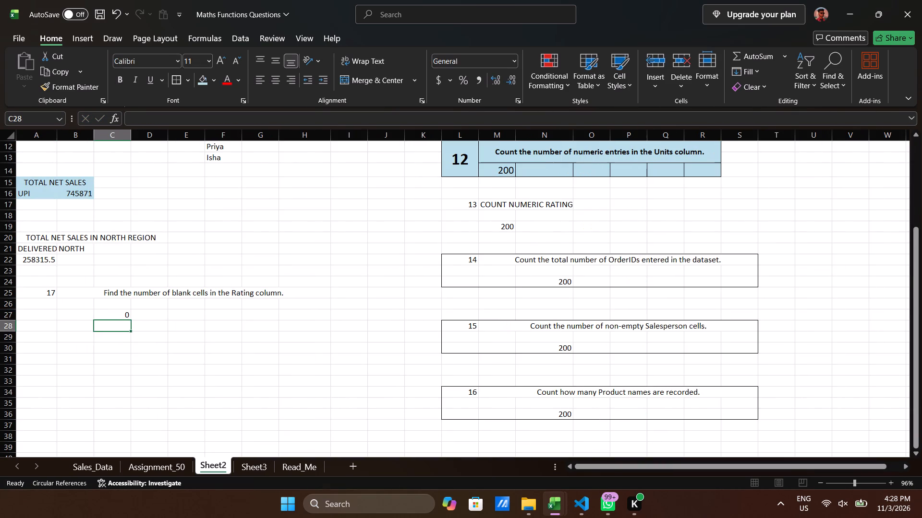
click(39, 293)
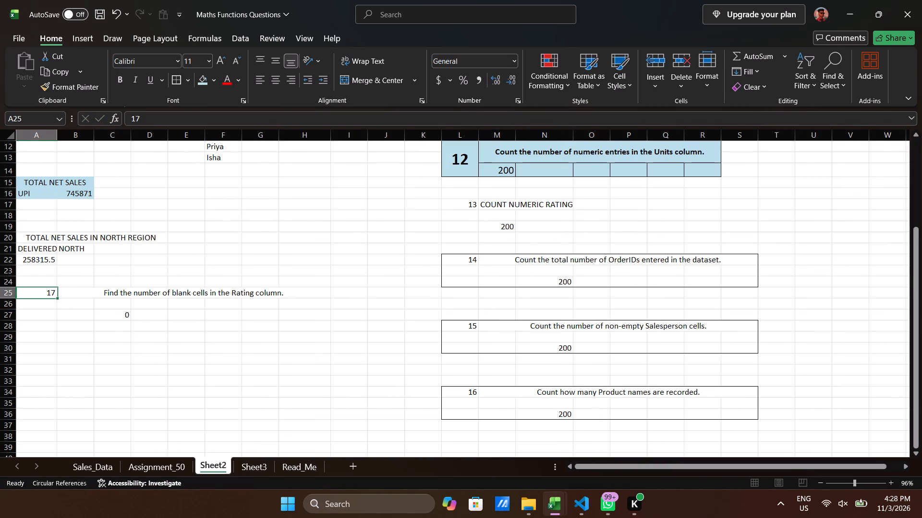
key(shift+Right)
key(shift+Down)
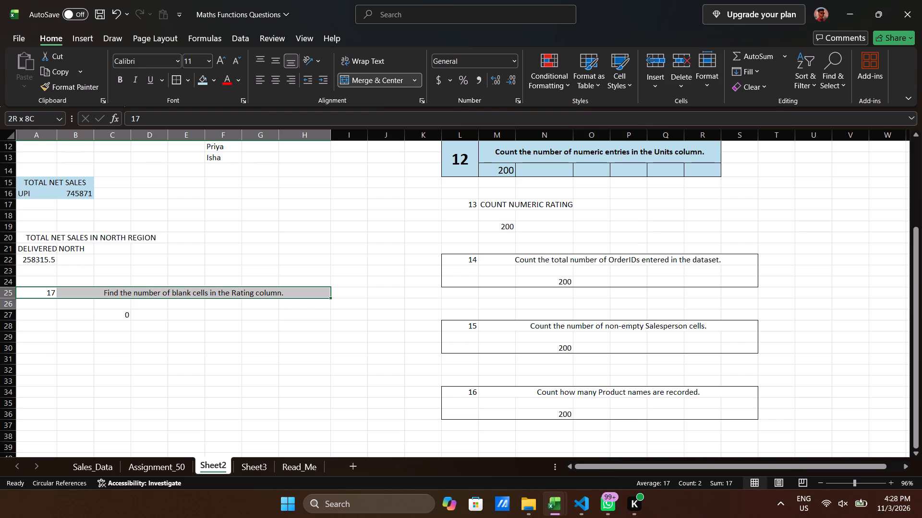
key(shift+Down)
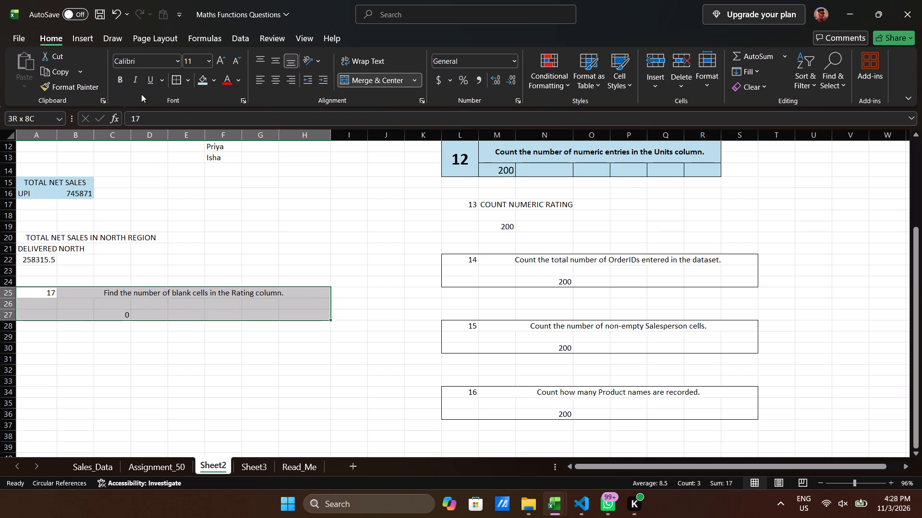
click(177, 78)
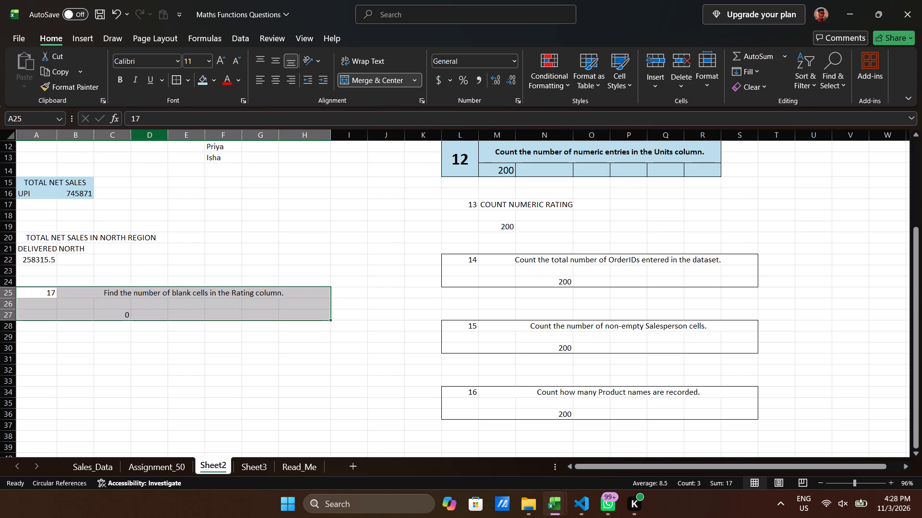
click(61, 334)
click(61, 334)
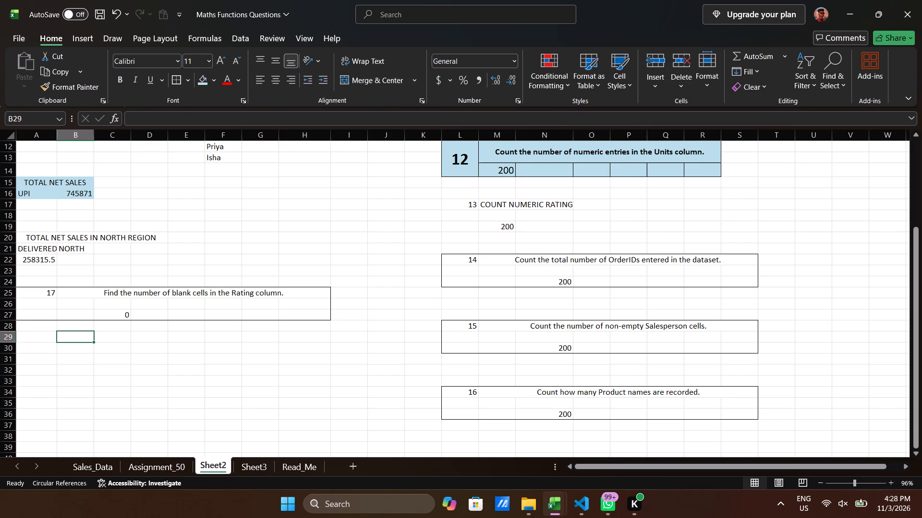
Apply outside borders around A25:A27 to separate the question 17 number from its heading and answer.
drag(40, 294, 42, 316)
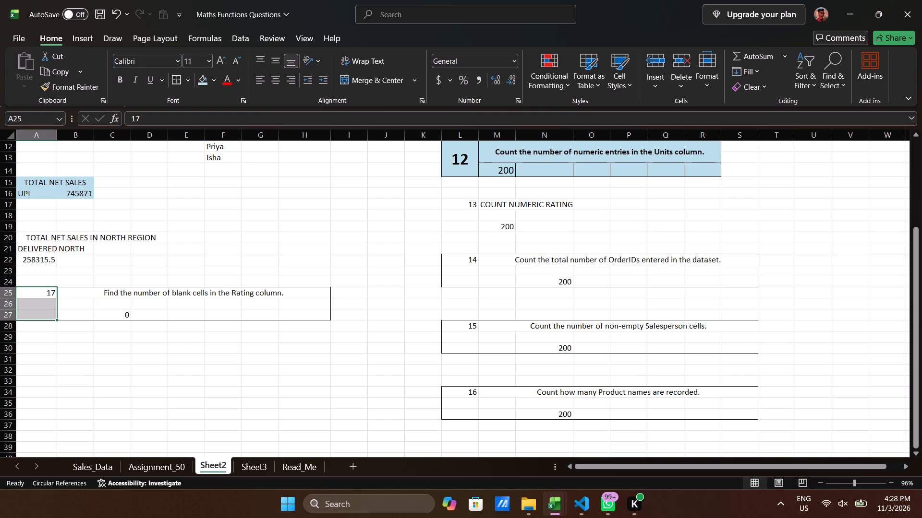
click(173, 80)
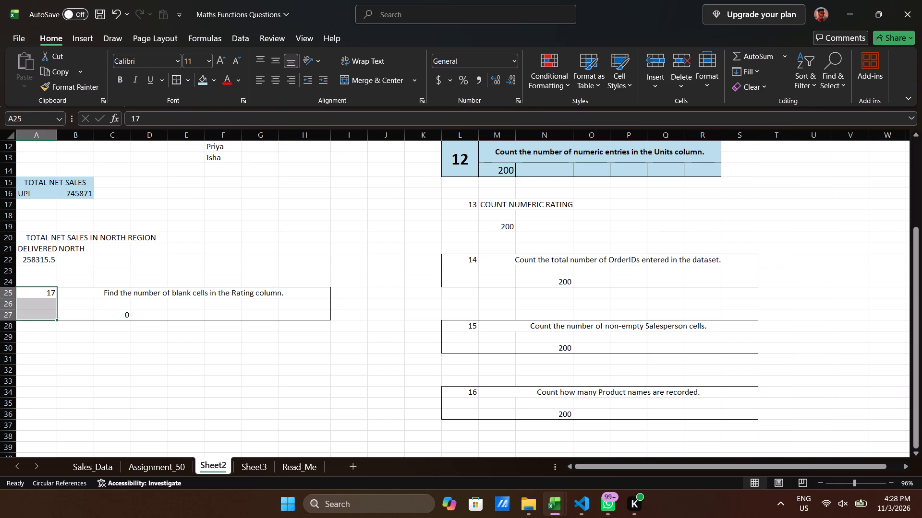
click(74, 351)
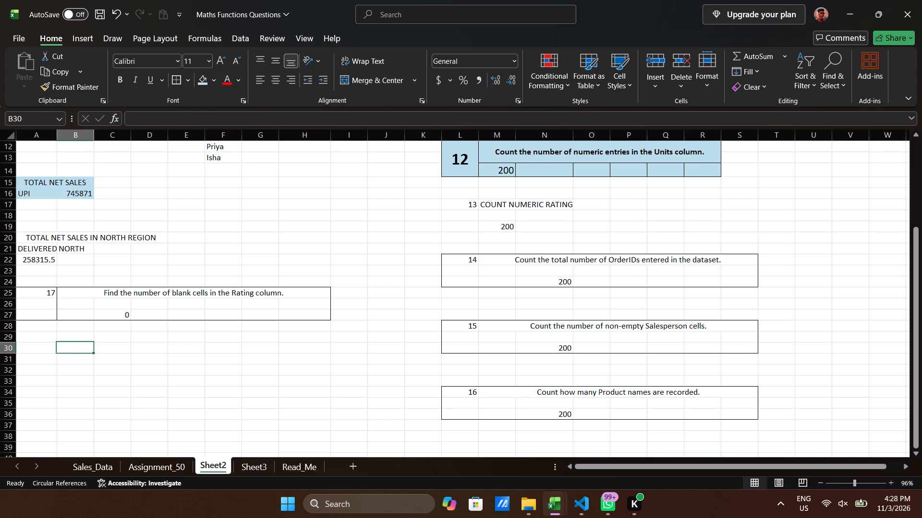
Enter the question number 18 in A30, below the question 17 block.
click(39, 364)
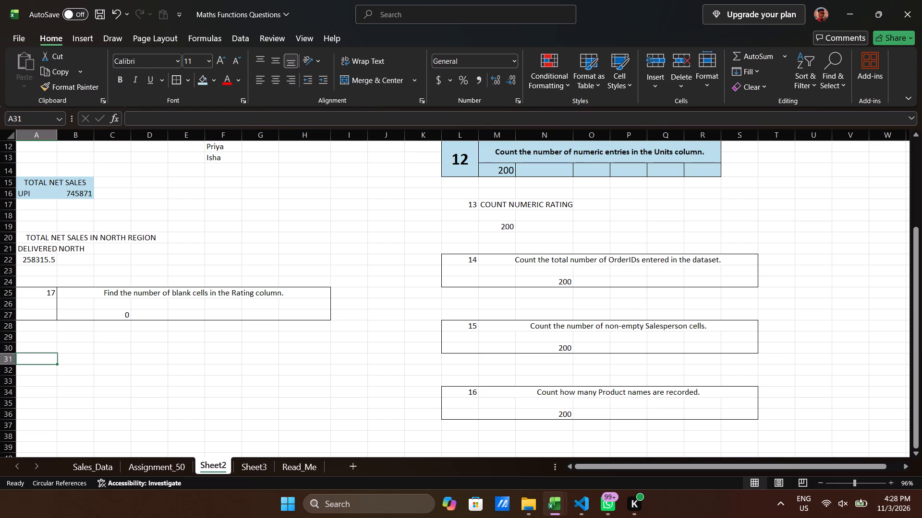
key(Up)
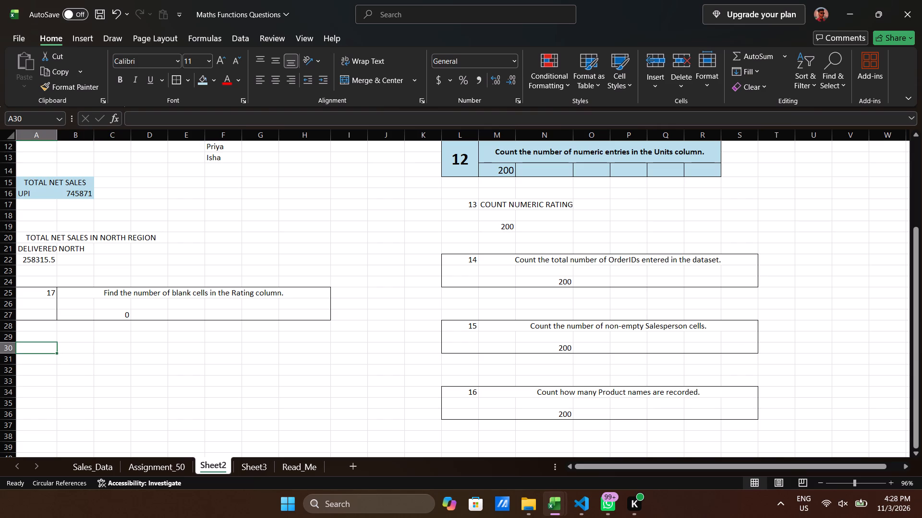
text(18)
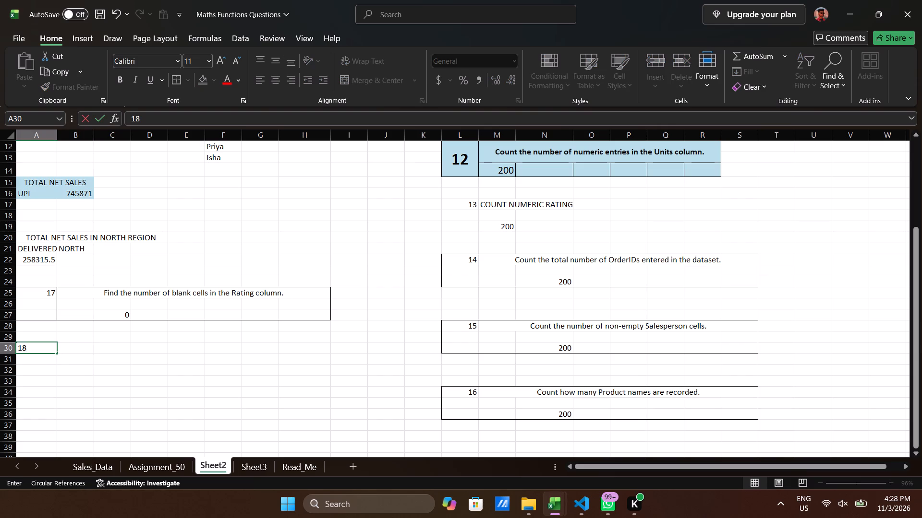
key(Tab)
Merge cells B30:H30 beside the number 18 for the question heading, using plain Merge Cells without centering.
key(shift+Right)
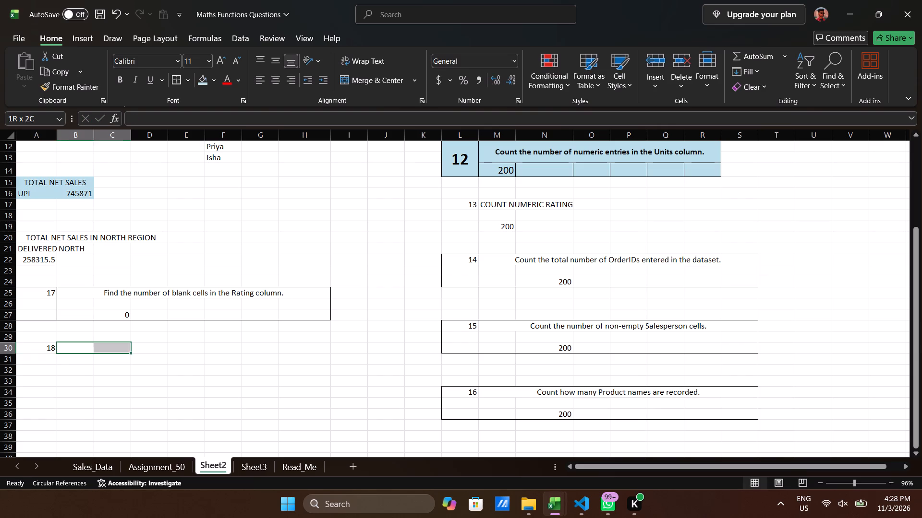
key(shift+Right)
key(shift+Right)
key(shift+Right)
key(shift+Right)
key(shift+Right)
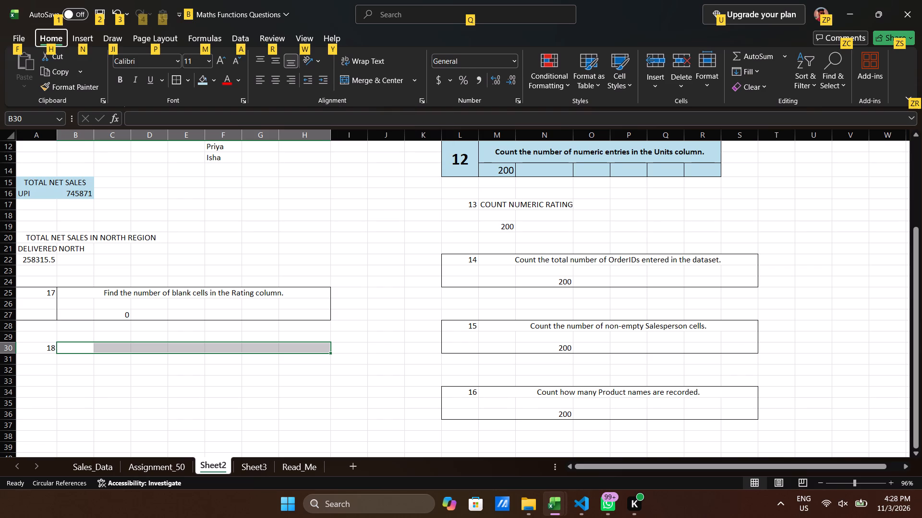
text(HH)
key(Escape)
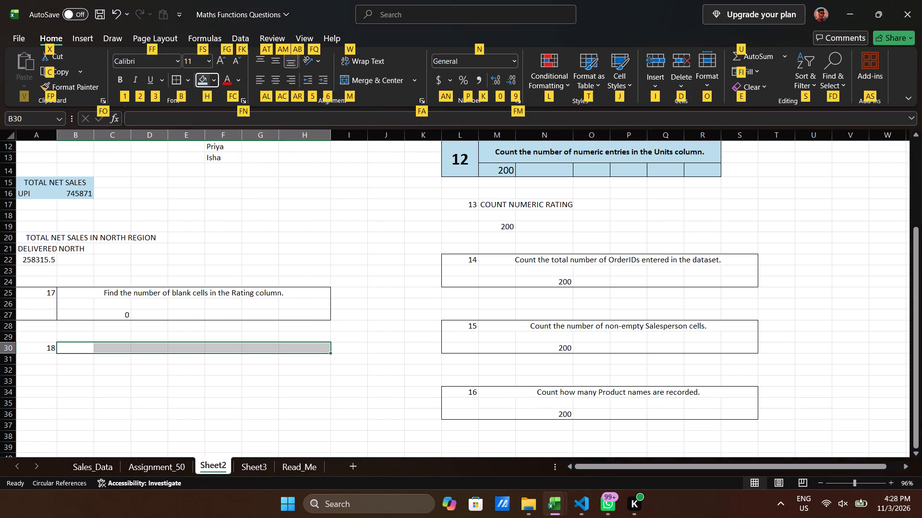
key(m)
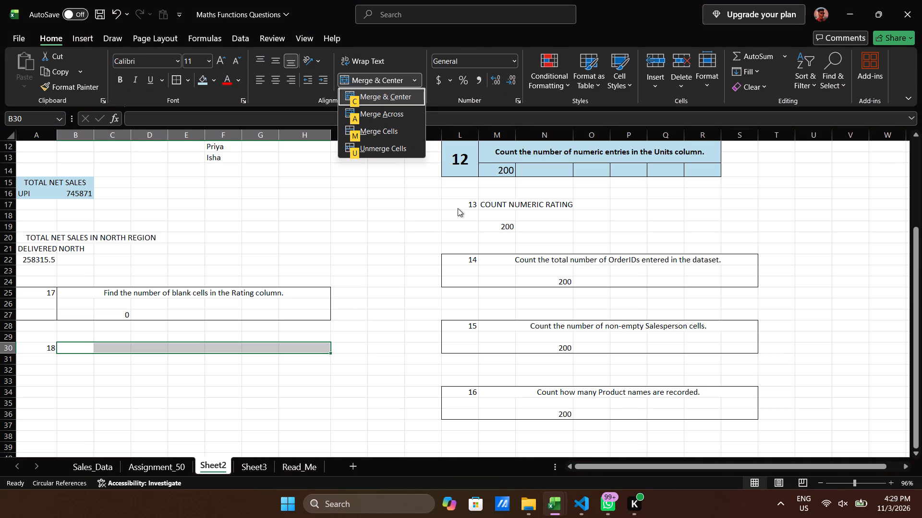
key(m)
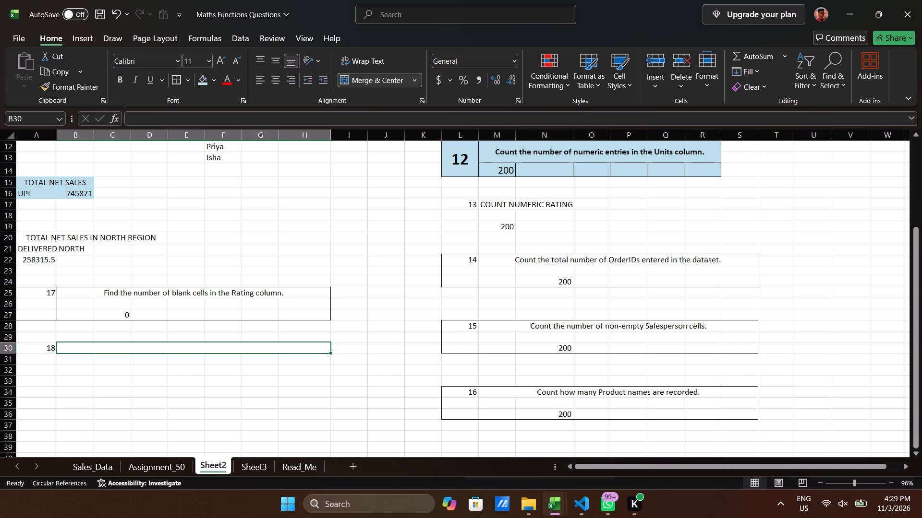
Copy the question 18 text from C19 on Assignment_50 into the merged cell B30:H30 on Sheet2.
click(149, 470)
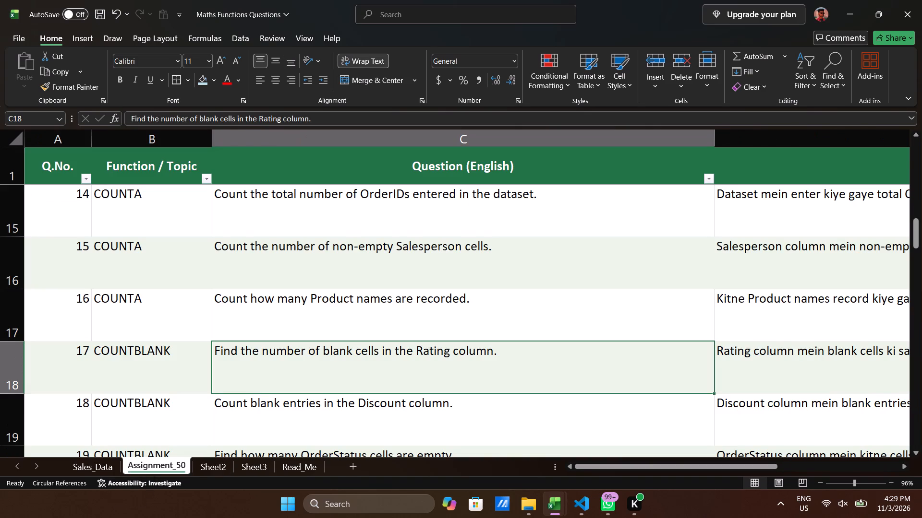
key(Down)
key(ctrl+c)
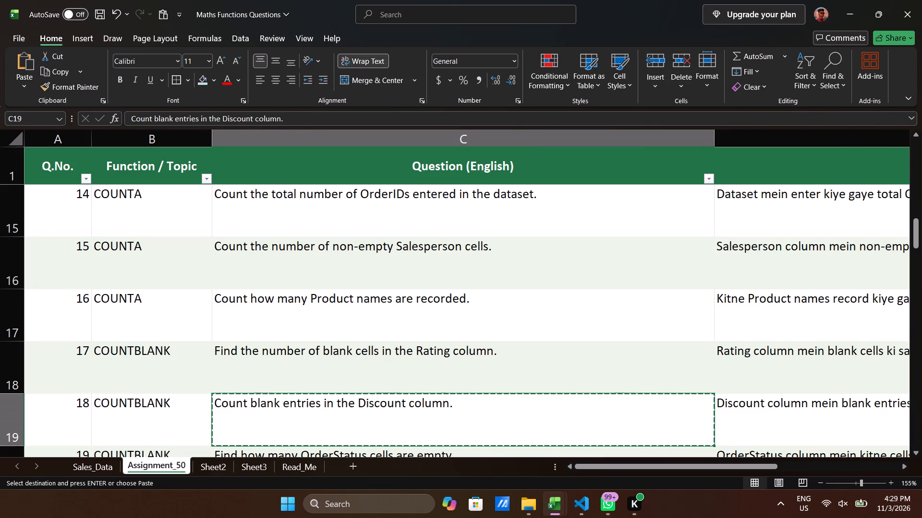
click(217, 459)
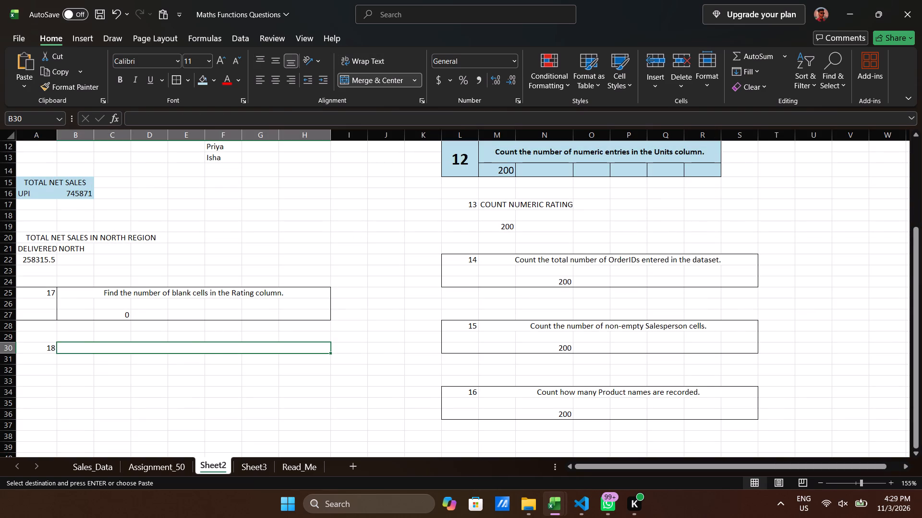
key(ctrl+v)
key(Return)
key(Return)
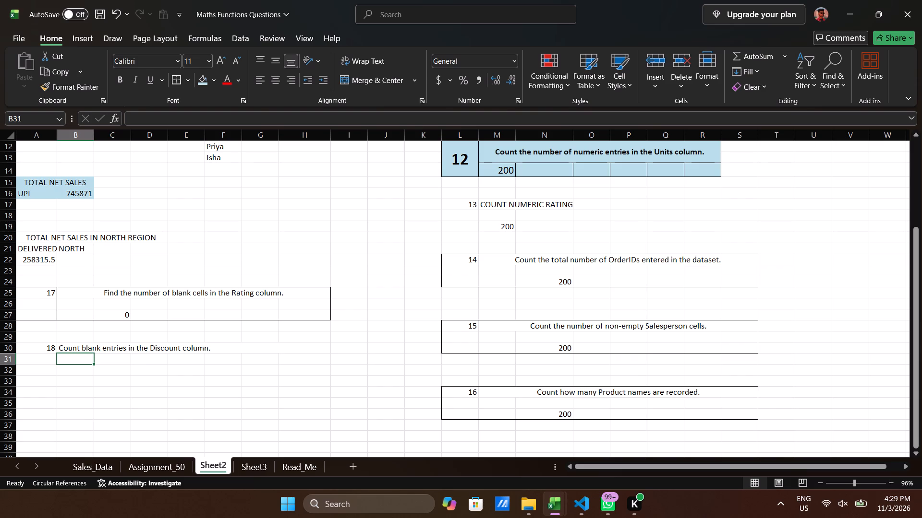
key(Return)
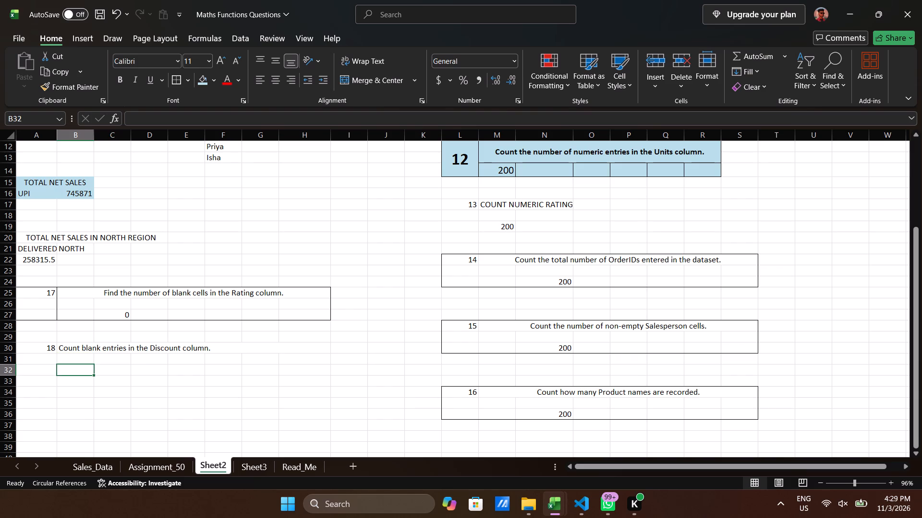
Enter =COUNTBLANK(Sales_Data!O2:O201) in C32 on Sheet2 as the answer below the question 18 heading.
key(Right)
key(equal)
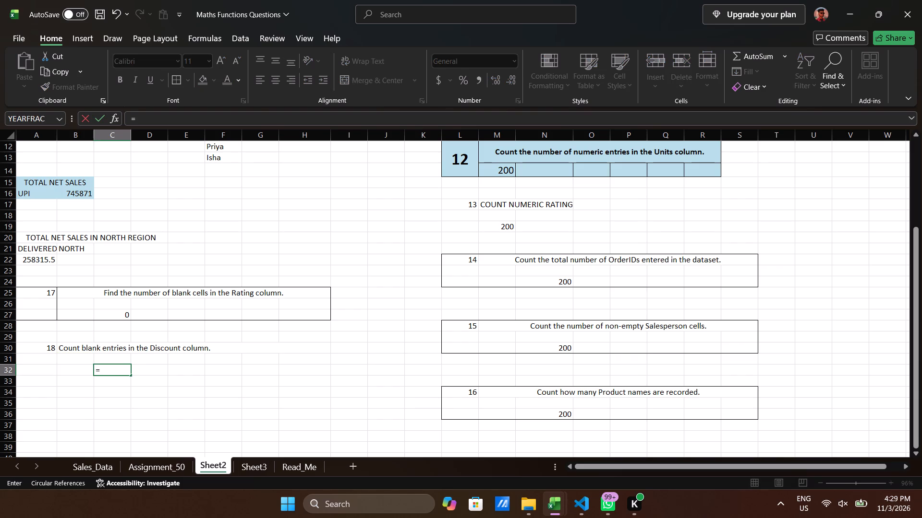
text(XOU)
key(BackSpace)
key(BackSpace)
key(BackSpace)
text(COUN)
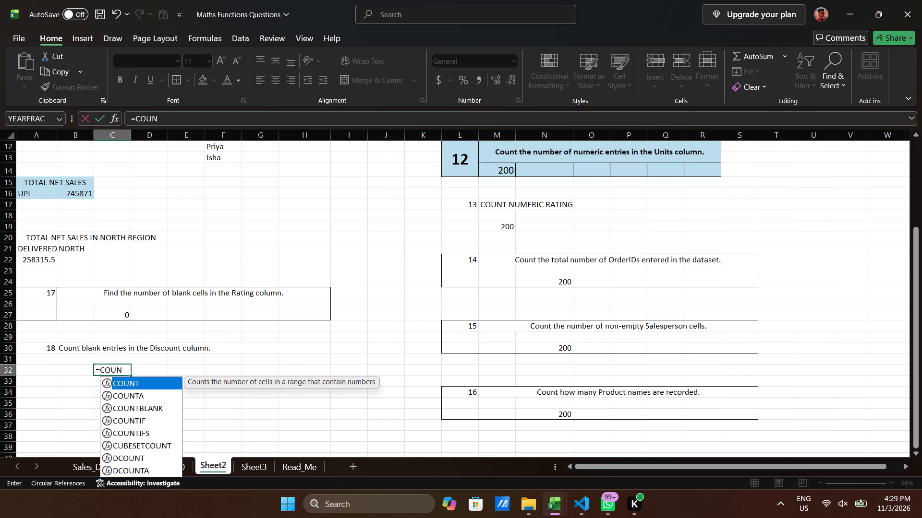
key(Down)
key(Down)
key(Tab)
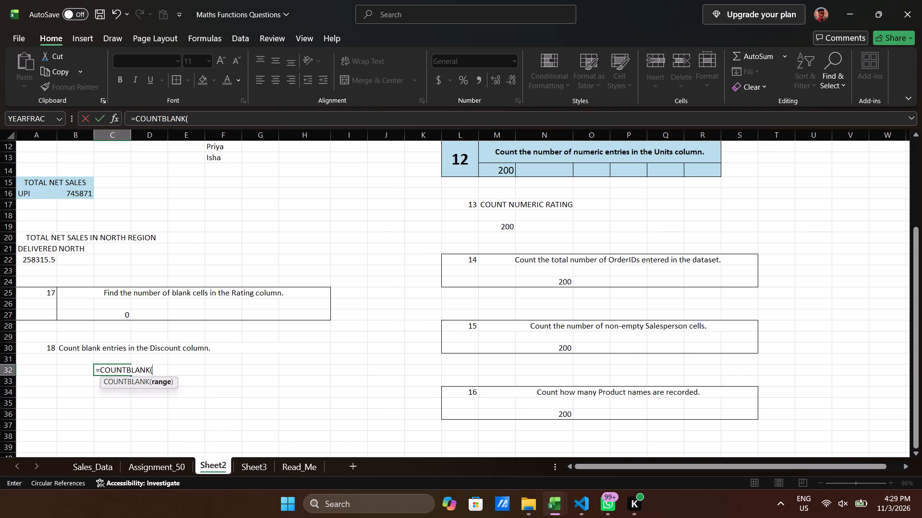
click(83, 470)
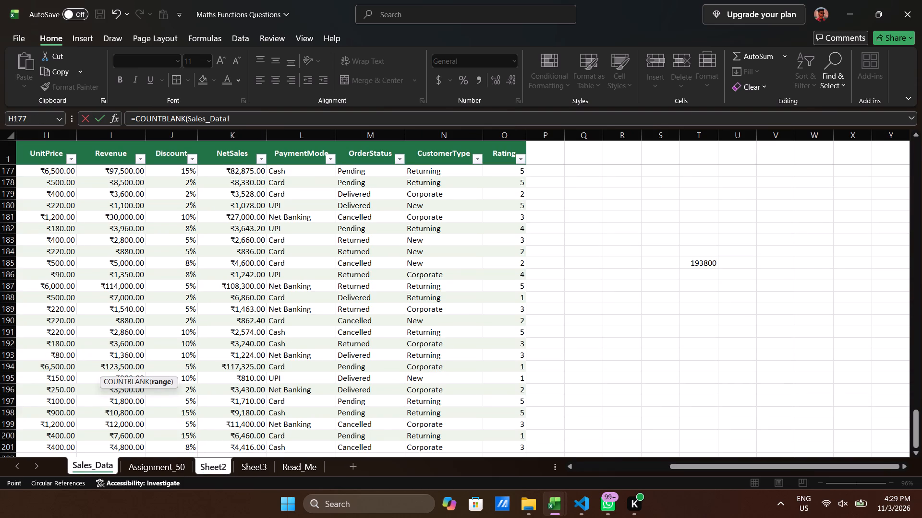
click(502, 169)
key(ctrl+Up)
key(Down)
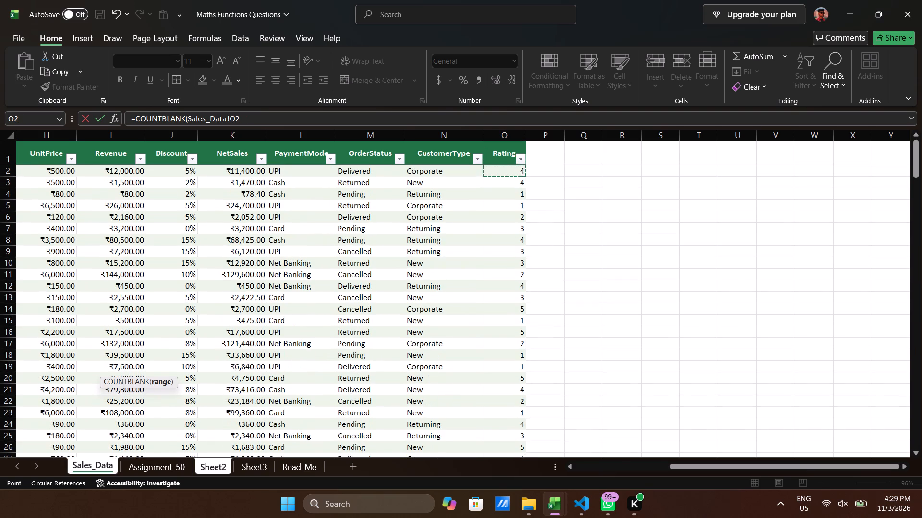
key(ctrl+shift+Down)
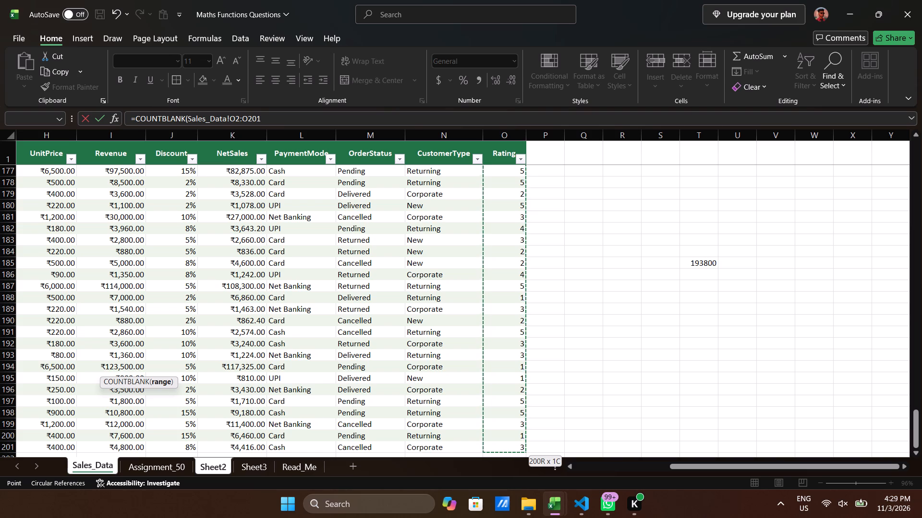
key(shift+parenright)
key(Return)
Review the Assignment_50 questions from number 18 onward and look over the columns on Sales_Data.
scroll(329, 333, right, 1)
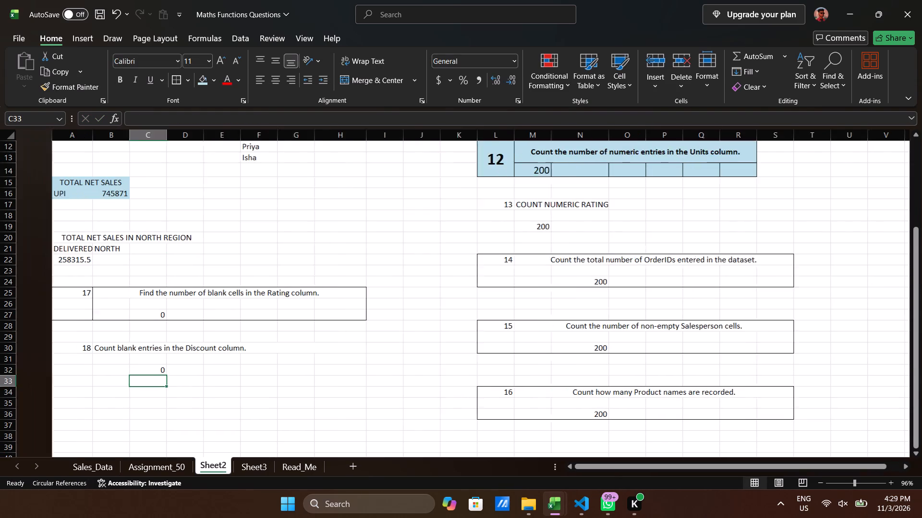
scroll(329, 333, right, 1)
click(144, 466)
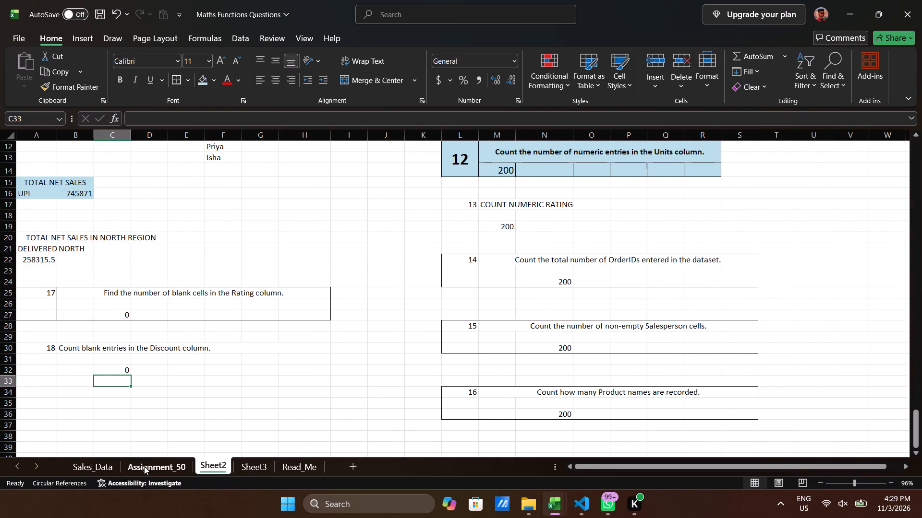
scroll(358, 436, down, 2)
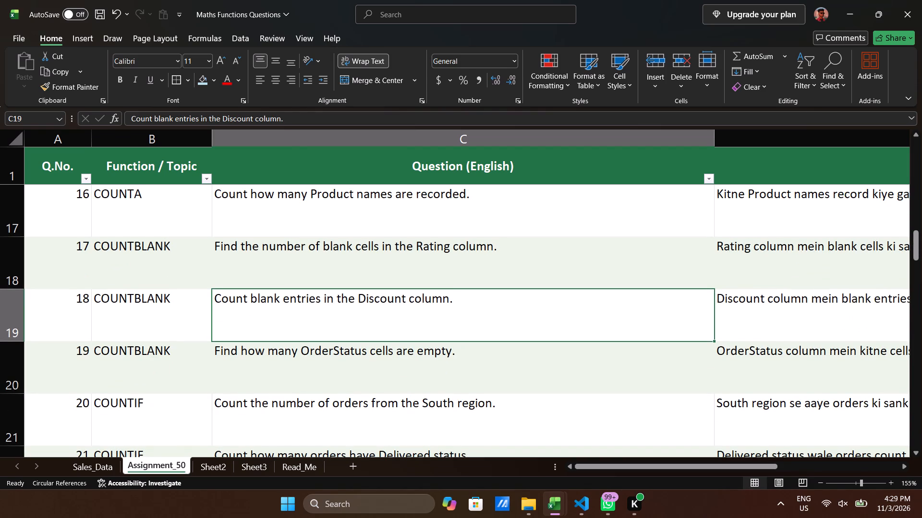
click(110, 466)
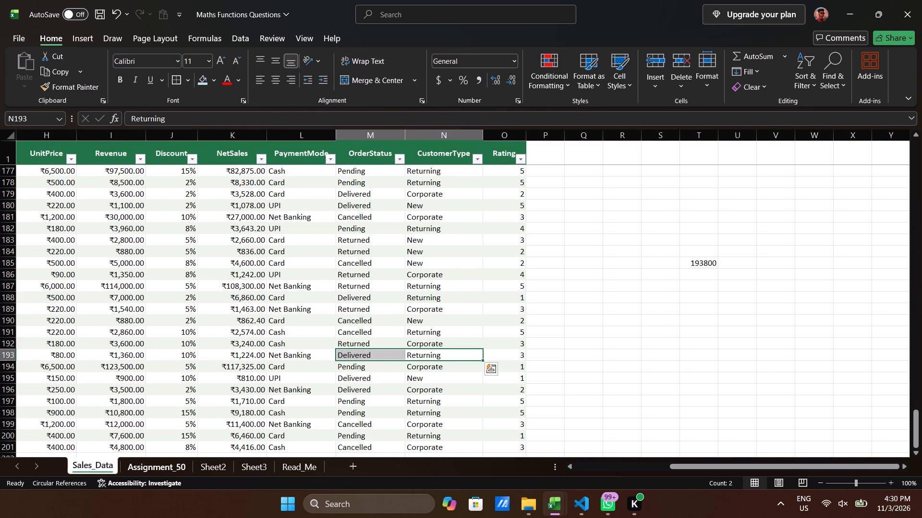
scroll(240, 320, right, 3)
scroll(288, 330, down, 1)
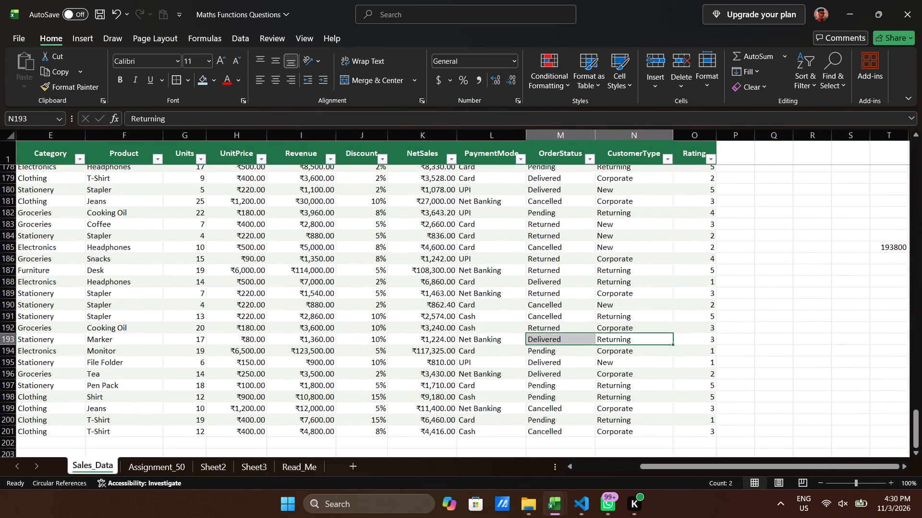
click(159, 465)
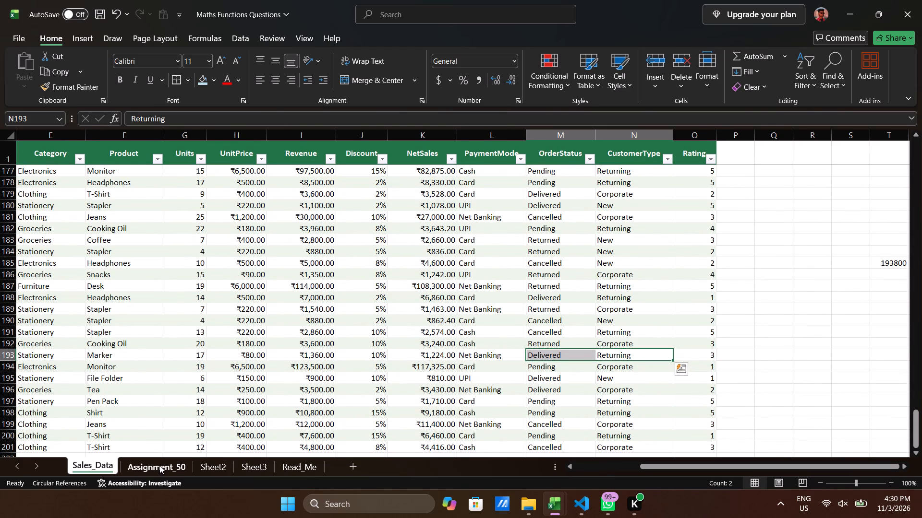
scroll(248, 389, down, 1)
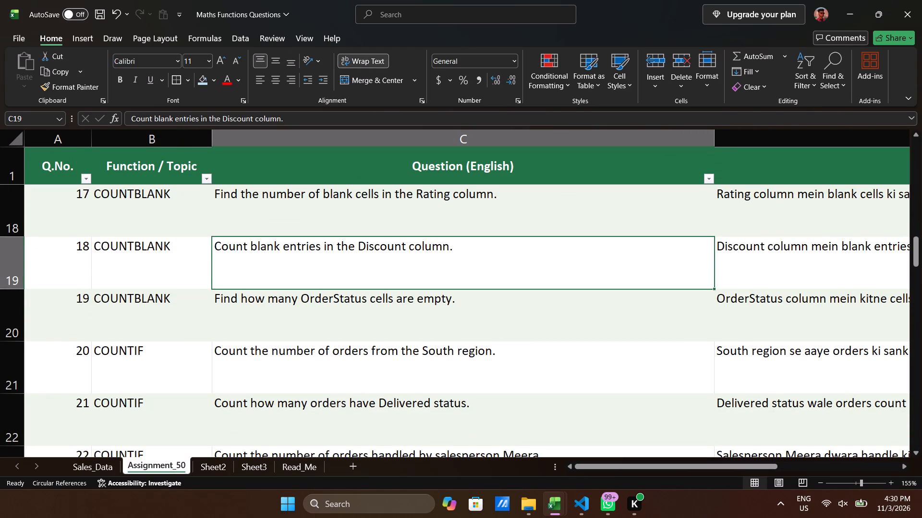
scroll(267, 369, down, 2)
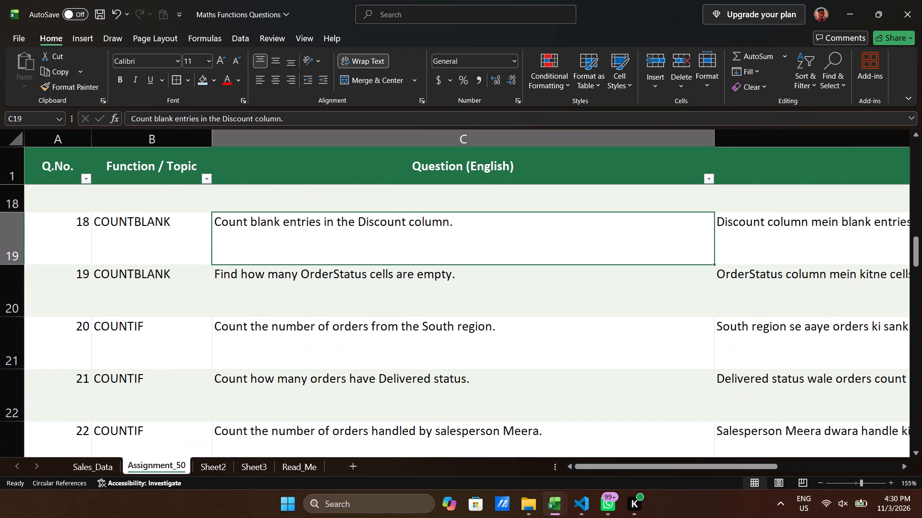
scroll(267, 369, down, 1)
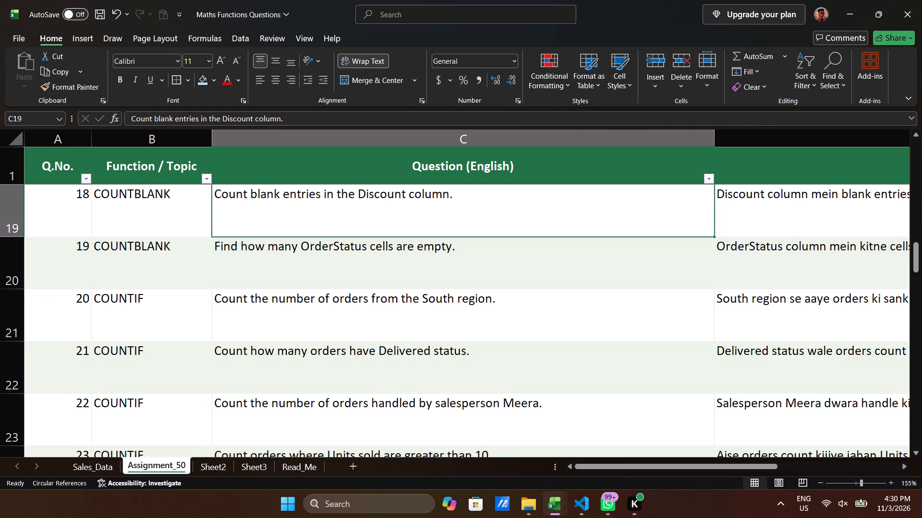
scroll(302, 356, down, 2)
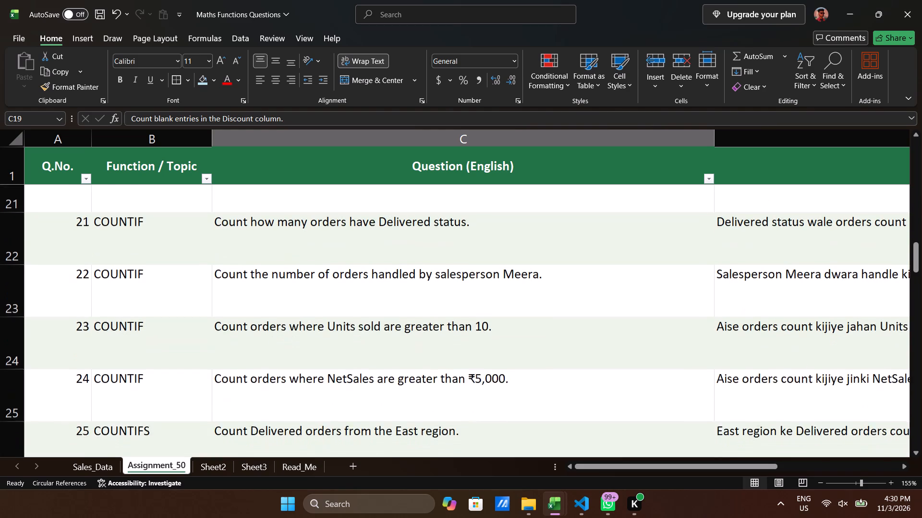
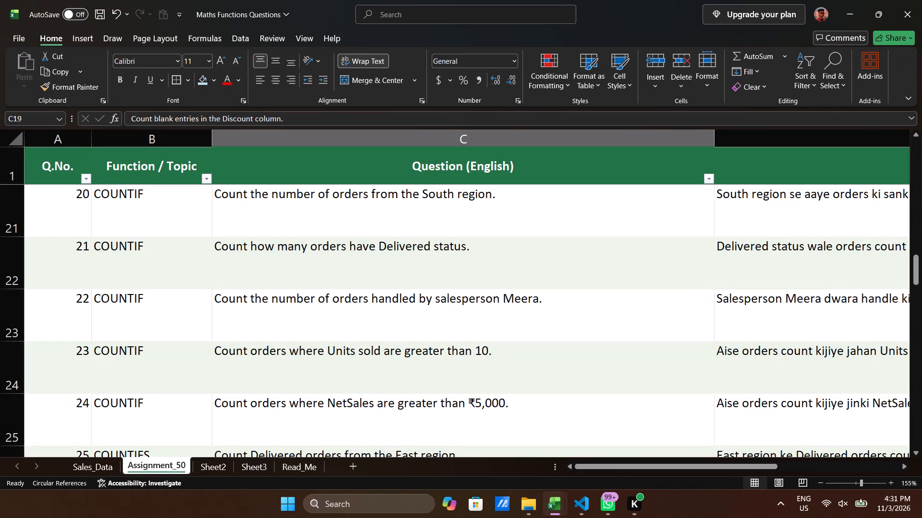
Select the question 20 cell on the Assignment_50 sheet, about counting orders from the South region, to read the task.
scroll(317, 308, up, 1)
click(296, 270)
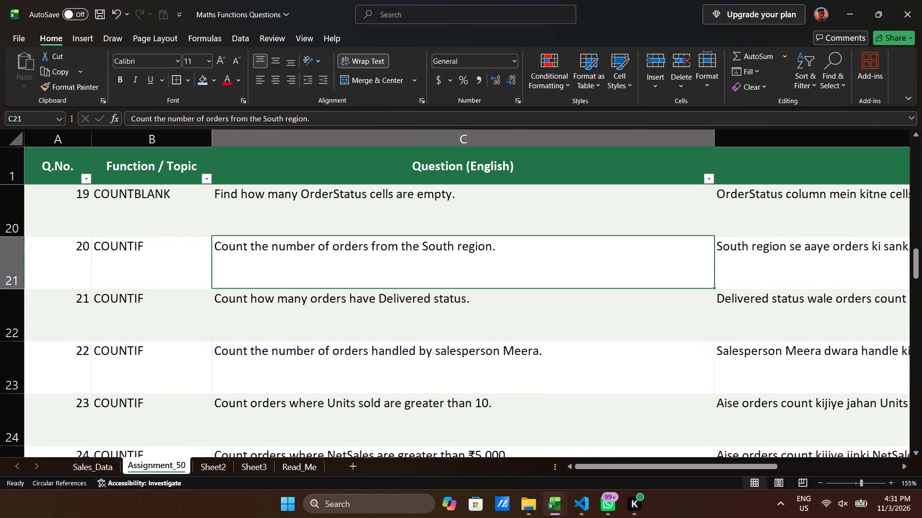
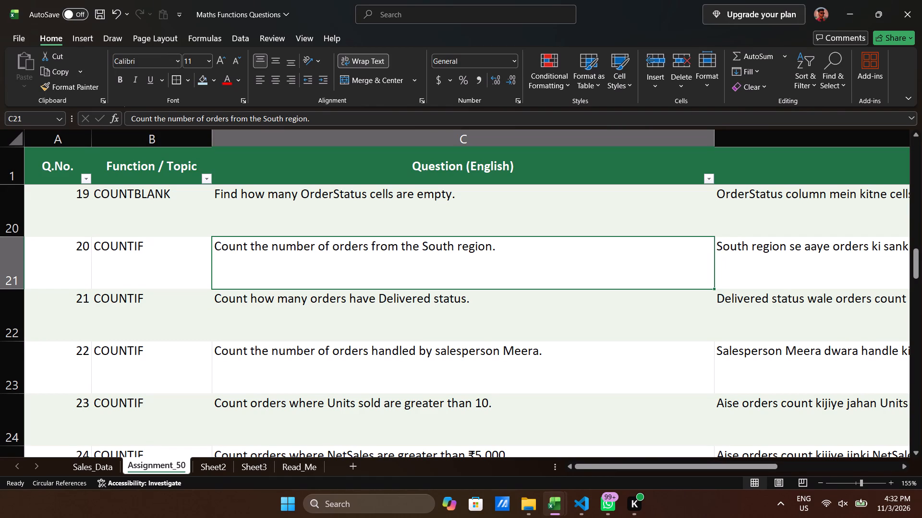
Outline the question 18 block, A30:H32 on Sheet2, with an outside border.
click(218, 467)
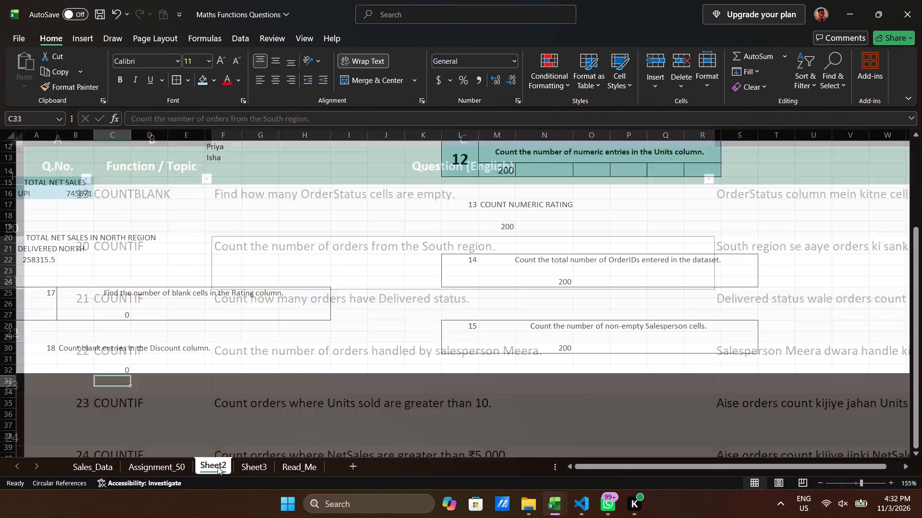
scroll(476, 320, down, 2)
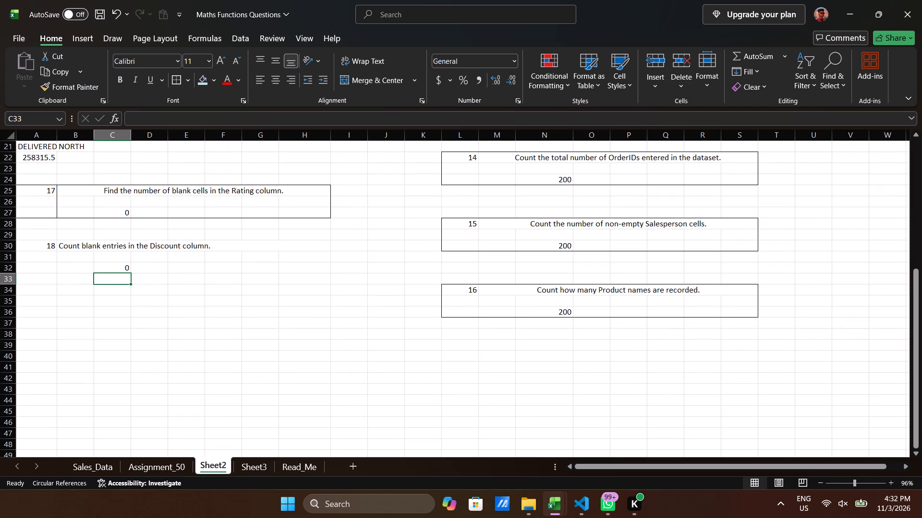
drag(36, 243, 150, 269)
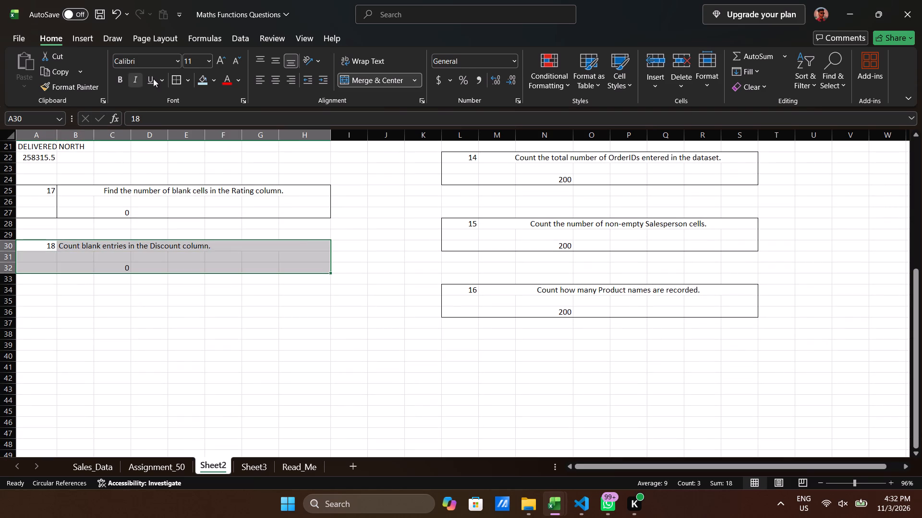
click(177, 79)
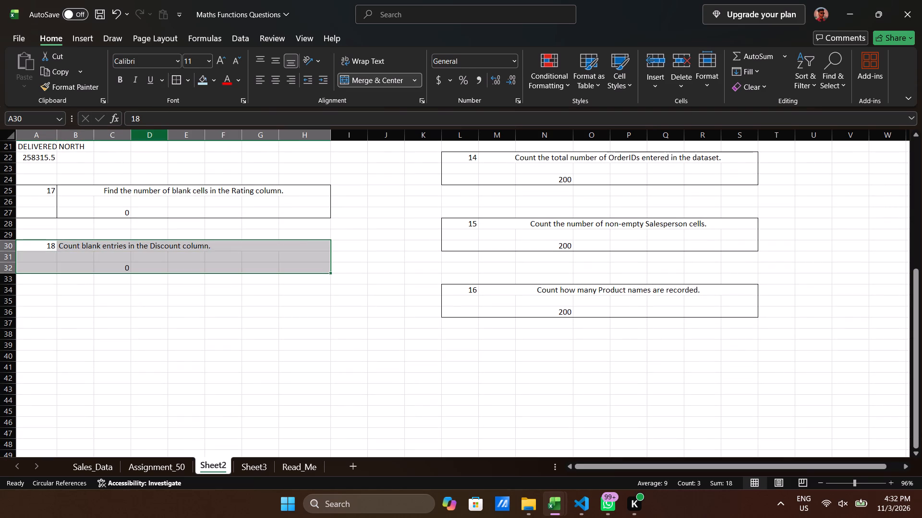
Enter the labels SOUTH in A36 and DELIVERED in B36 on Sheet2, below the question 18 block.
click(58, 307)
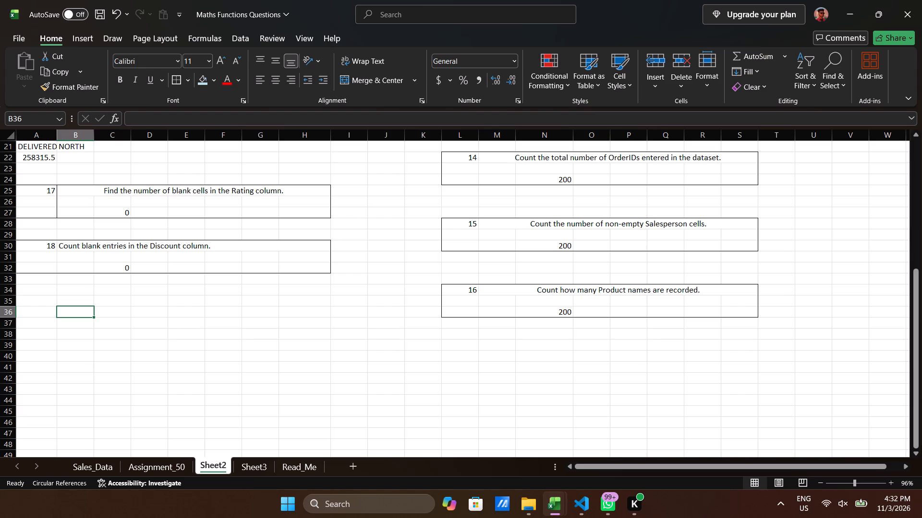
click(46, 310)
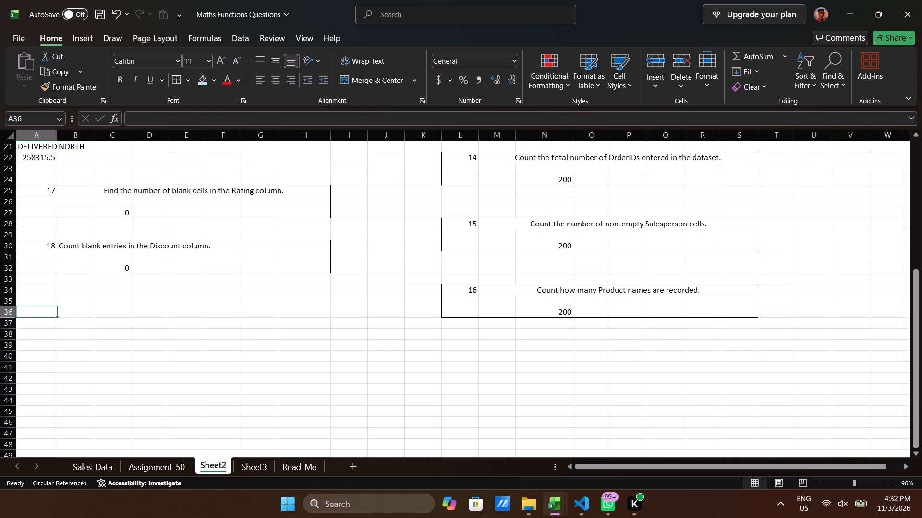
text(SOUTH)
key(space)
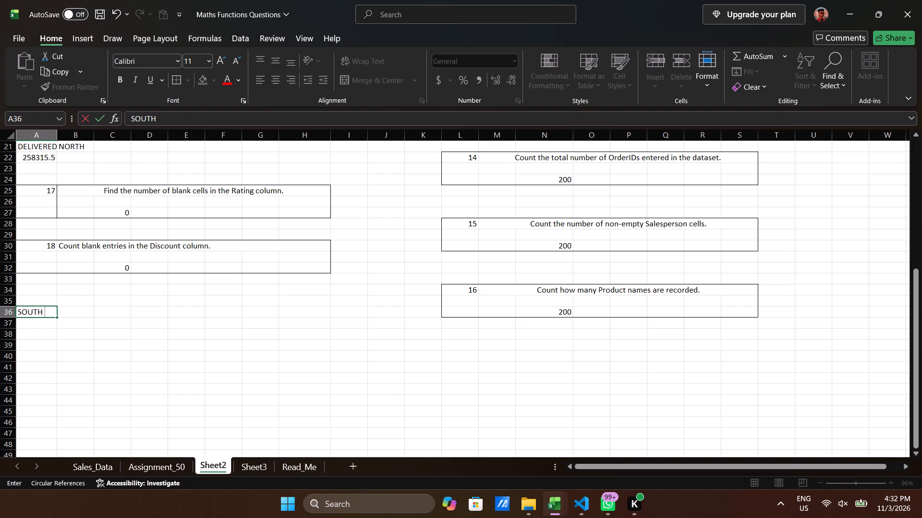
key(Tab)
text(DELIVERED)
key(Return)
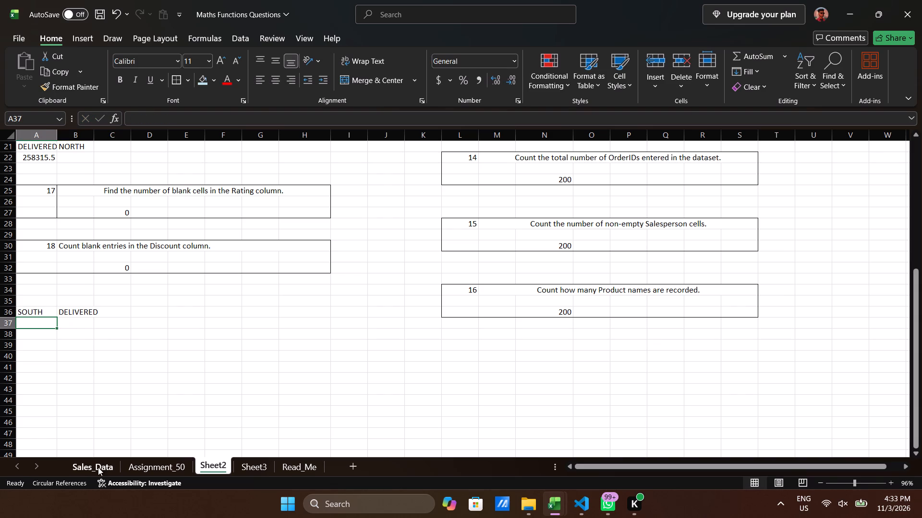
Recheck question 20 on Assignment_50 and replace the label in Sheet2 cell B36 with TOTAL ORDER.
click(129, 465)
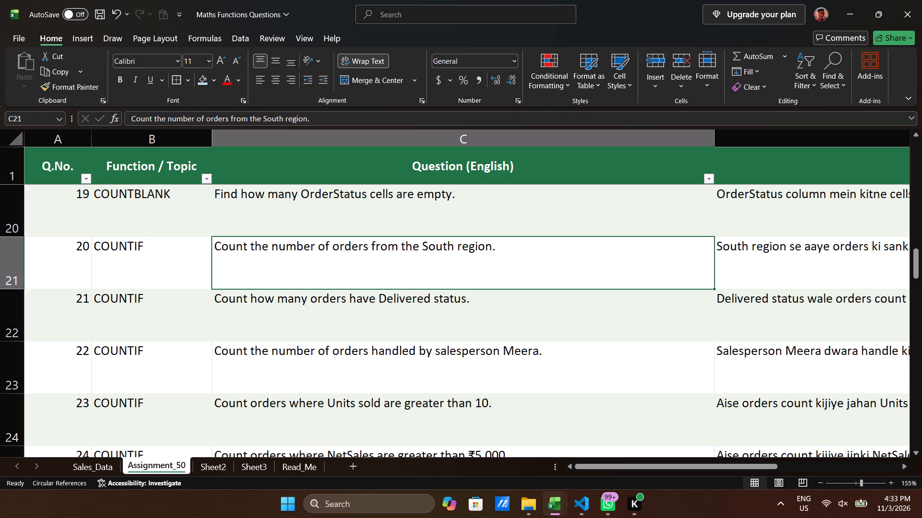
click(211, 473)
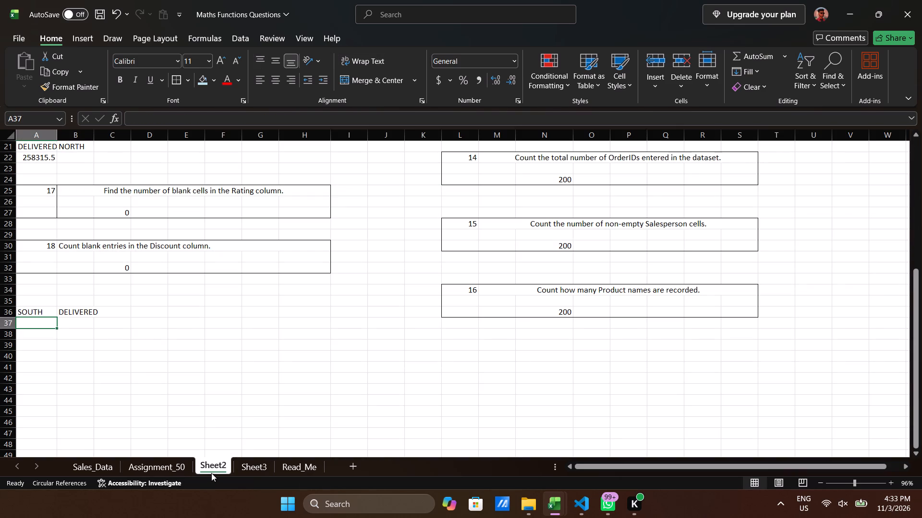
click(73, 314)
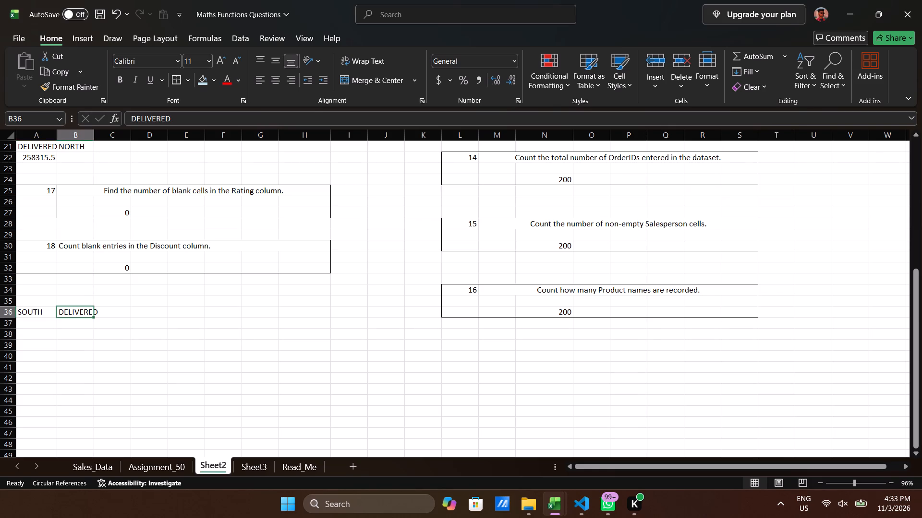
key(BackSpace)
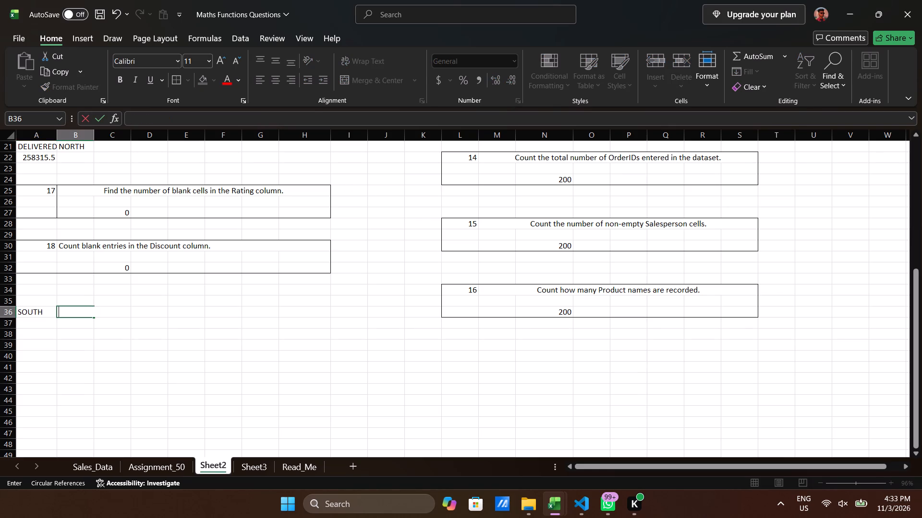
text(TOTAL OR)
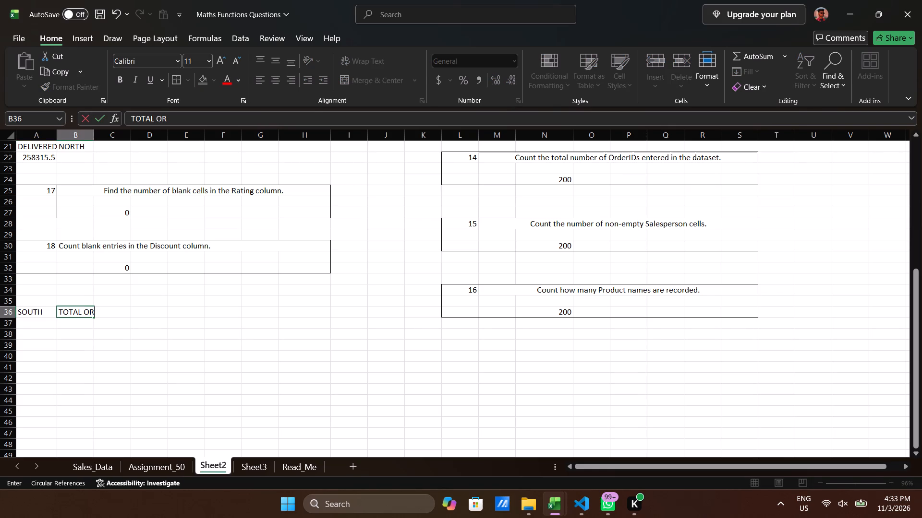
text(DER)
key(Return)
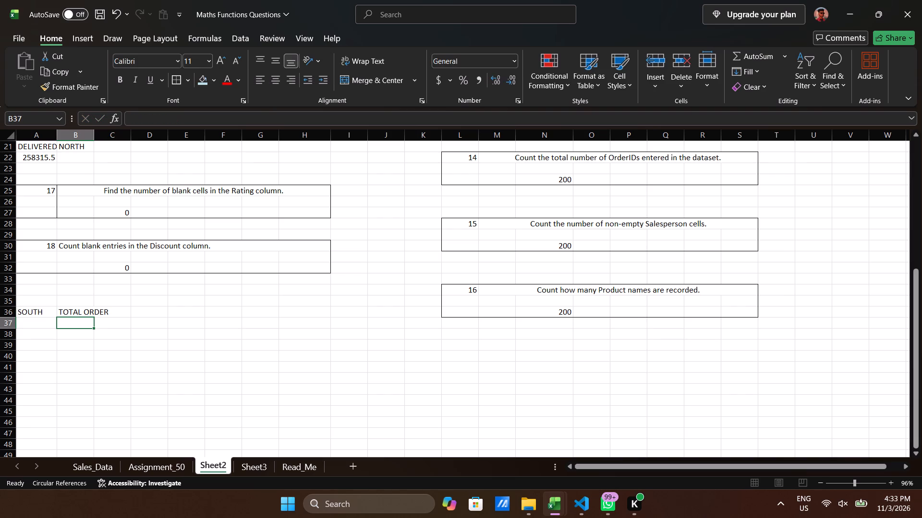
Start a COUNTIF formula in cell A37, below the SOUTH label.
key(Left)
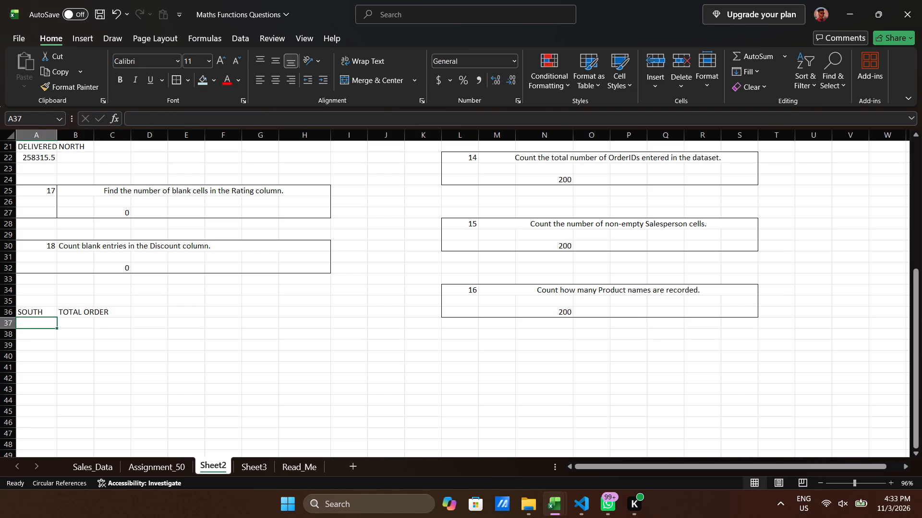
key(equal)
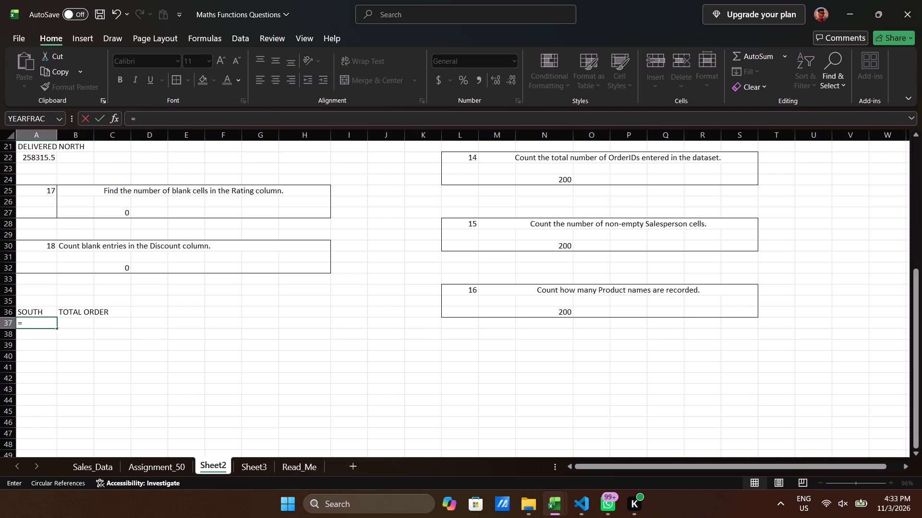
text(COUNT)
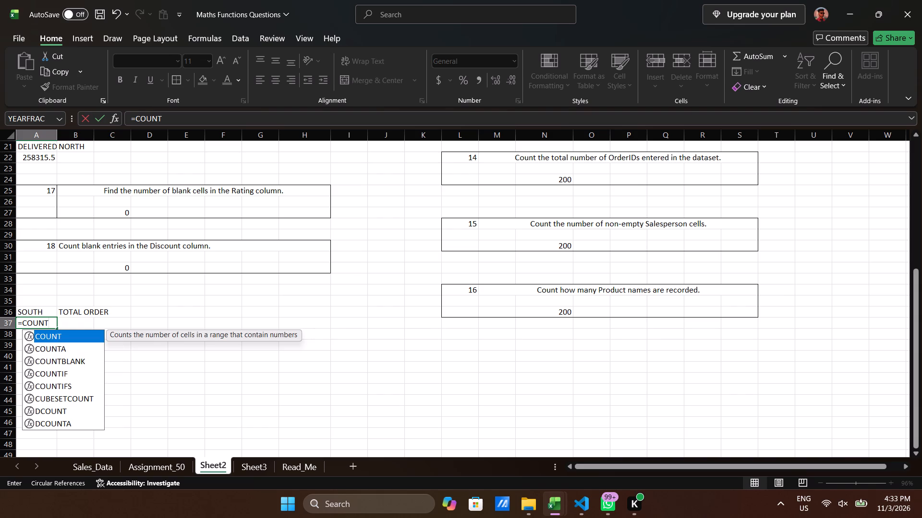
text(IF)
key(Tab)
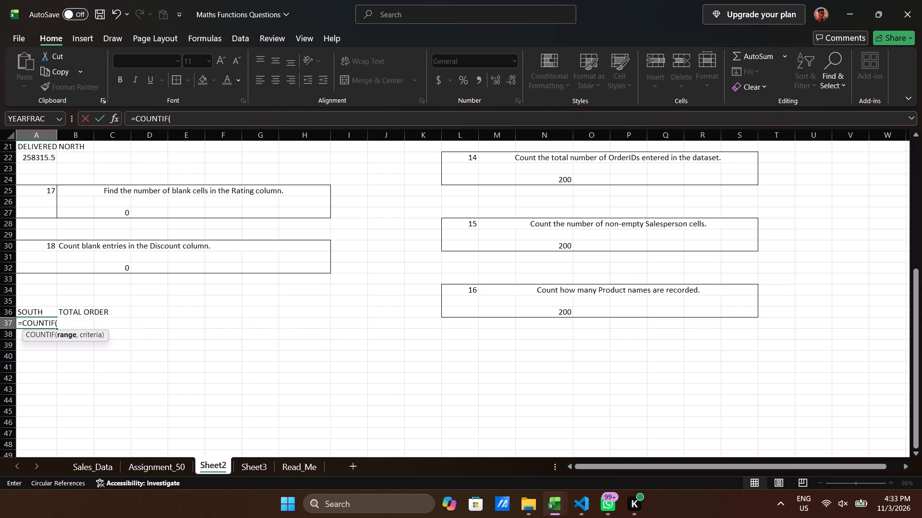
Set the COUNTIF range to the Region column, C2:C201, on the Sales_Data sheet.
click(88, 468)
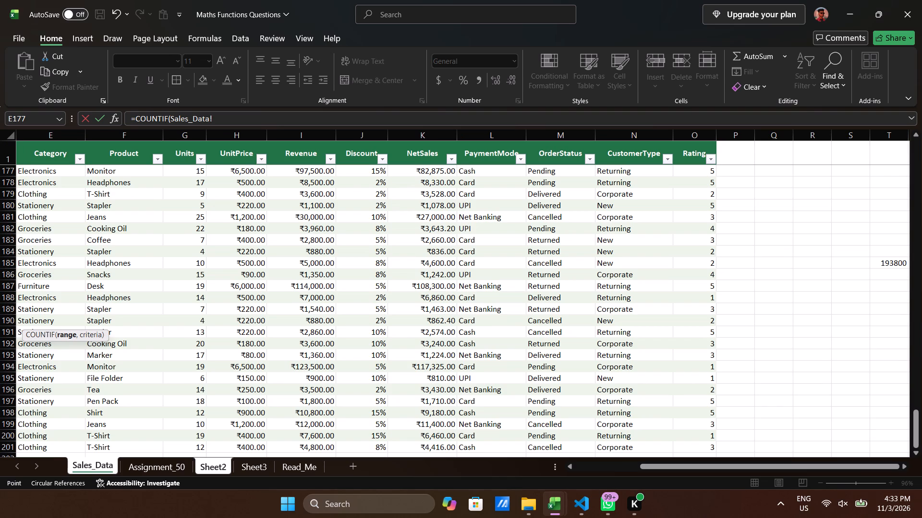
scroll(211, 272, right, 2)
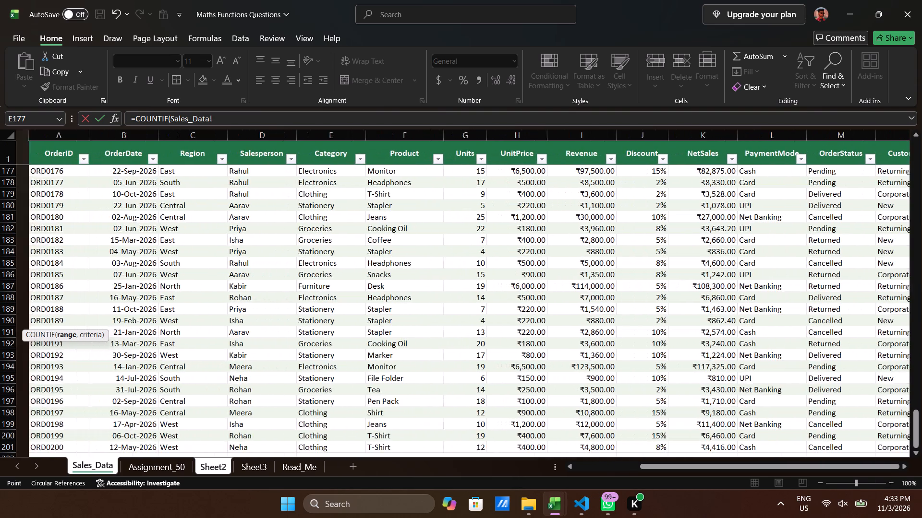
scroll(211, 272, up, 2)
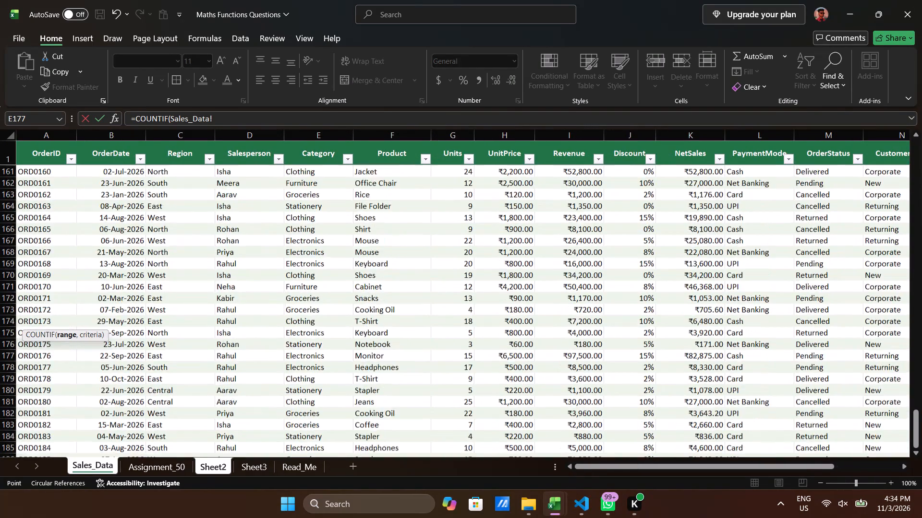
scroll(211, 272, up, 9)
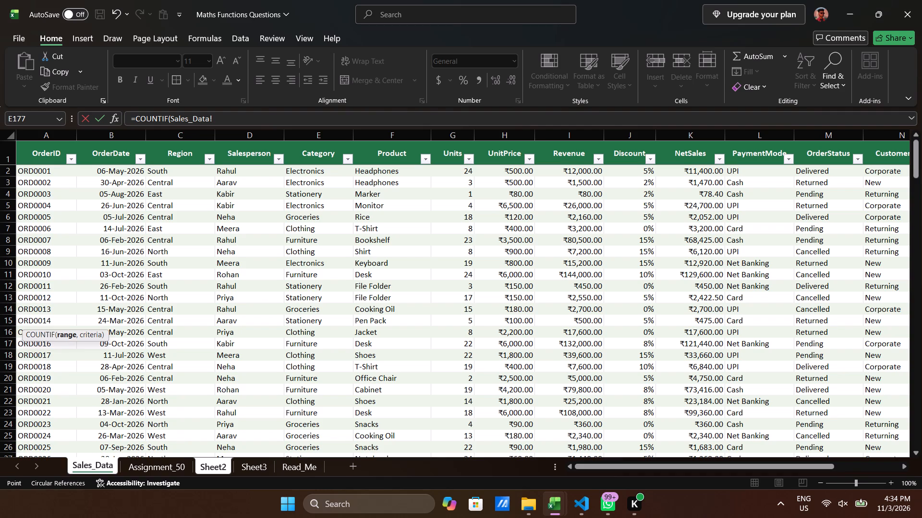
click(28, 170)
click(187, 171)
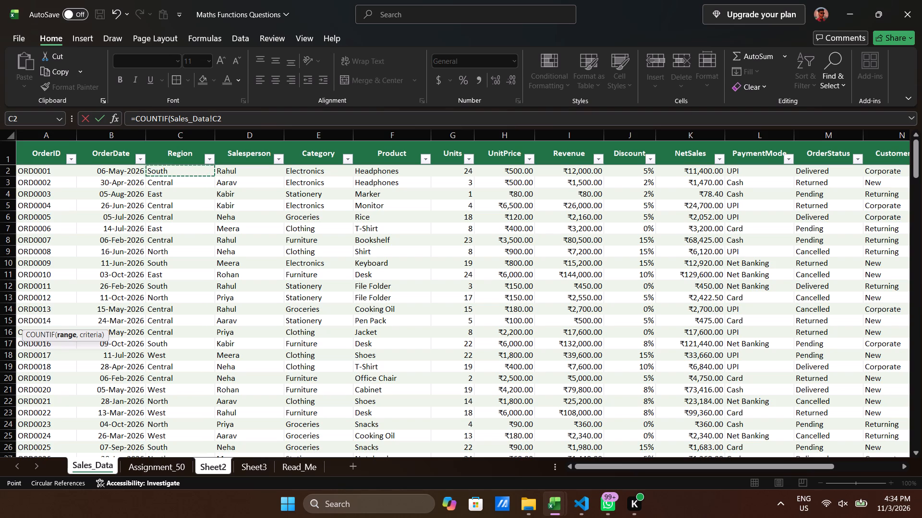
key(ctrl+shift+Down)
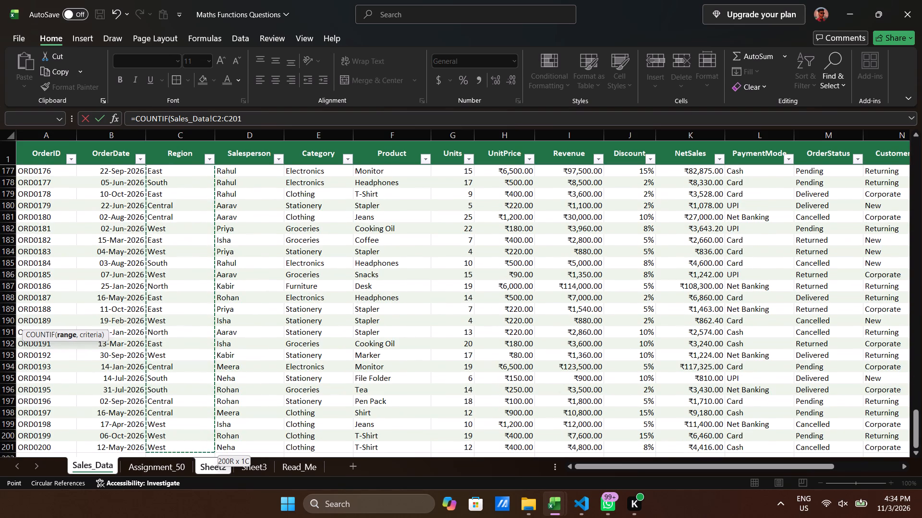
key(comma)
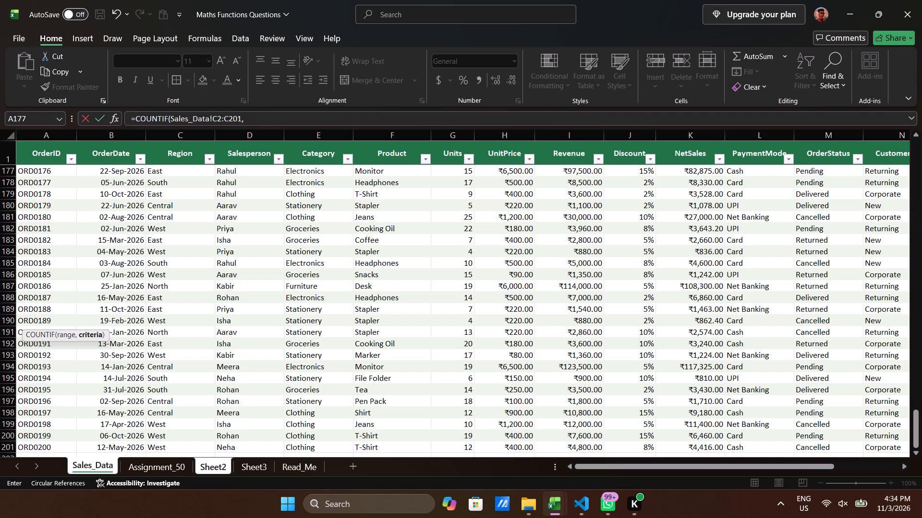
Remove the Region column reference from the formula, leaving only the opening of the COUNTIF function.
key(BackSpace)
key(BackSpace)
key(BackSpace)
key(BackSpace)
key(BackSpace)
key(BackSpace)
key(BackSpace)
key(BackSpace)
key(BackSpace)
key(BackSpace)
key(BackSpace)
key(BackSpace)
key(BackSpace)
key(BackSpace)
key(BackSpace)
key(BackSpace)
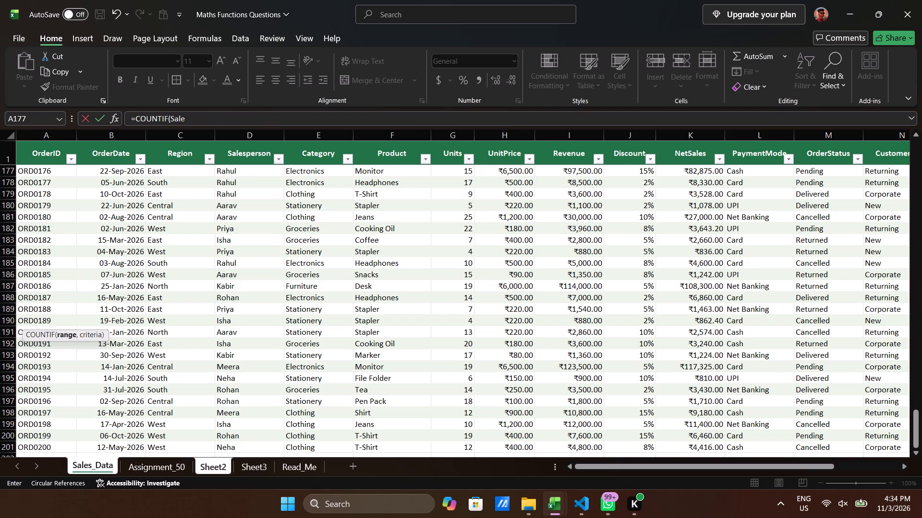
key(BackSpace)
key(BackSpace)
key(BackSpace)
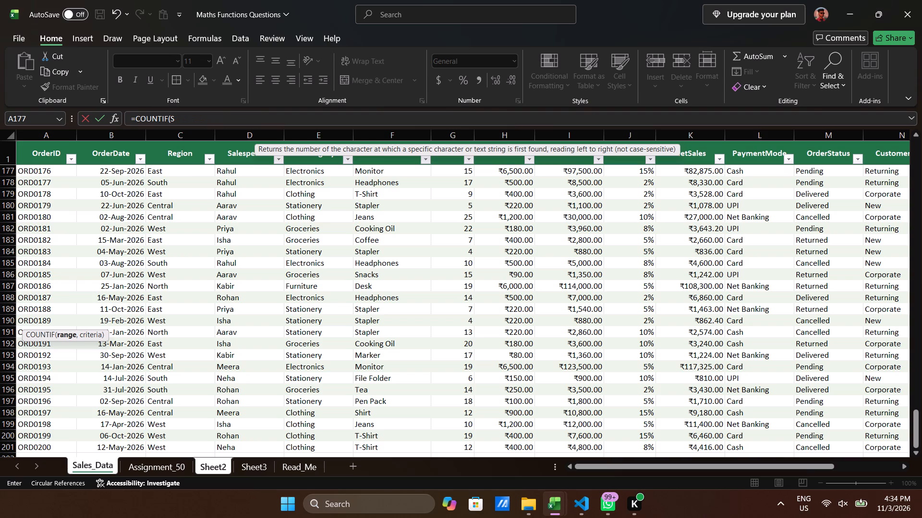
Set the COUNTIF range to the whole Sales_Data table, A2:O201, and move on to the criteria argument.
scroll(35, 170, right, 2)
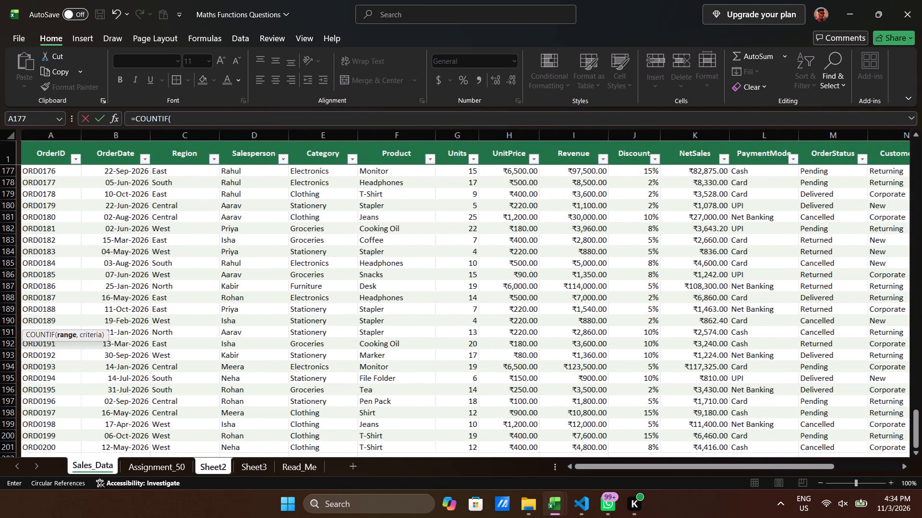
scroll(35, 170, up, 15)
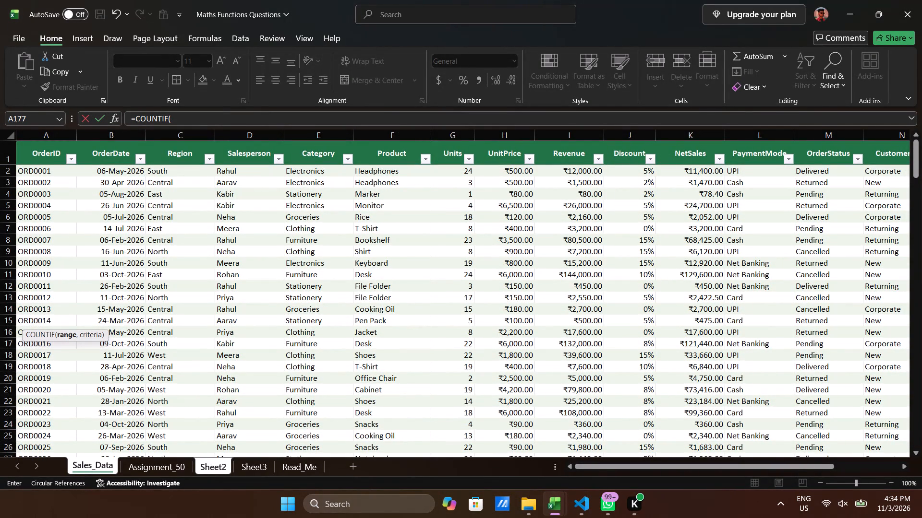
click(37, 171)
key(ctrl+shift+Right)
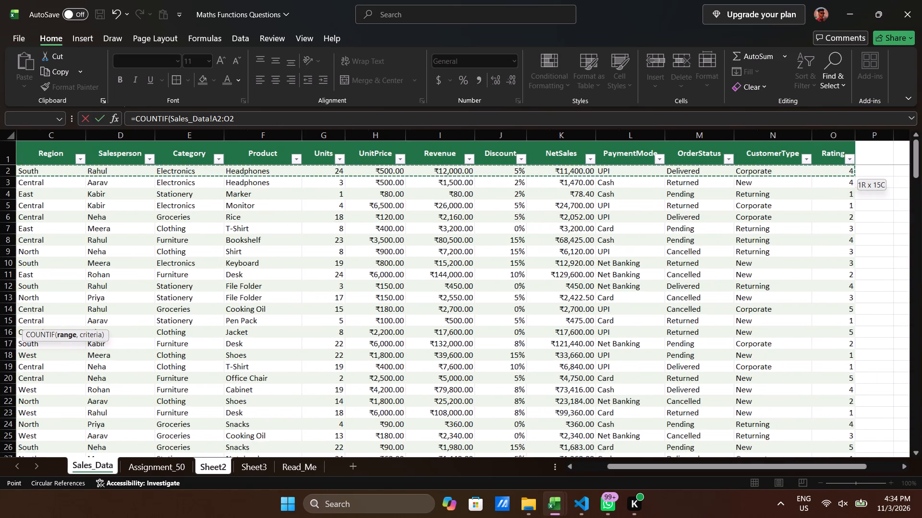
key(ctrl+shift+Down)
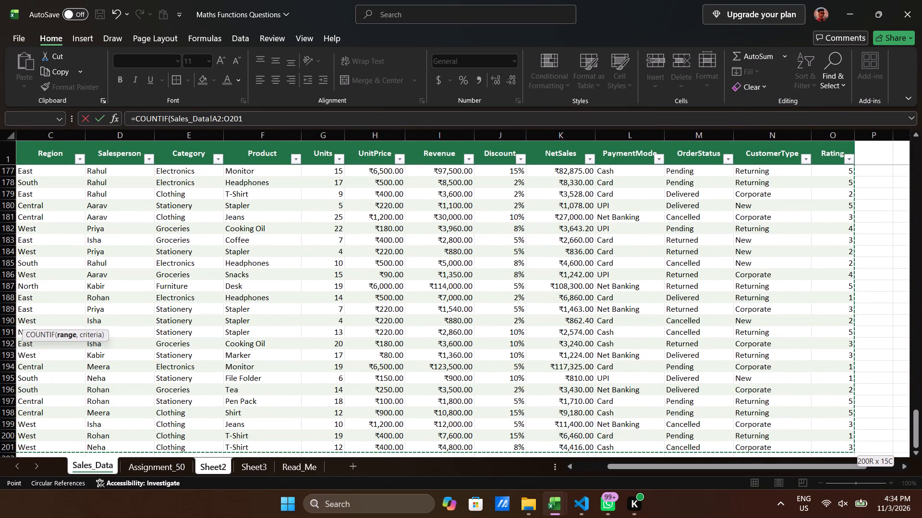
key(comma)
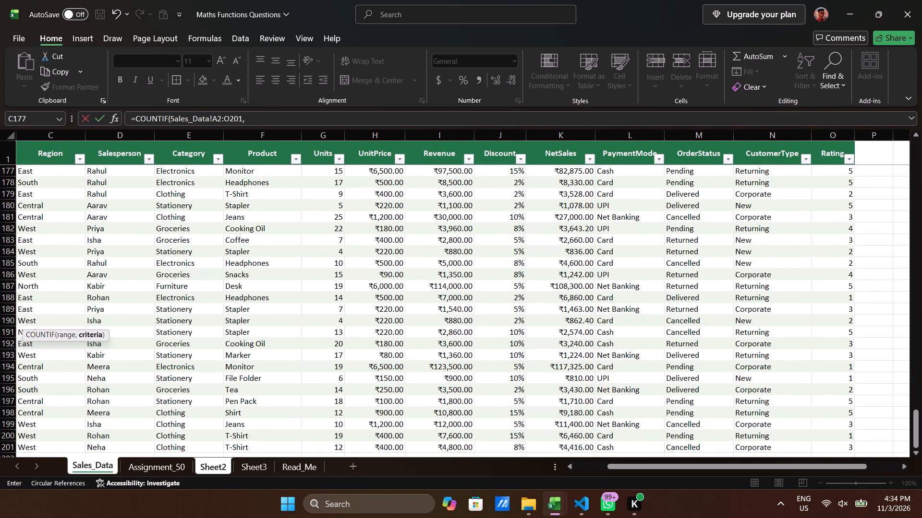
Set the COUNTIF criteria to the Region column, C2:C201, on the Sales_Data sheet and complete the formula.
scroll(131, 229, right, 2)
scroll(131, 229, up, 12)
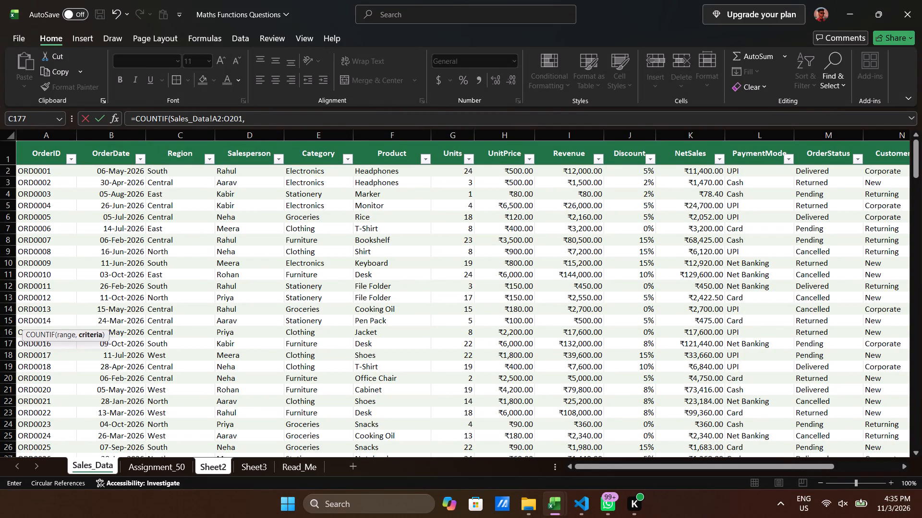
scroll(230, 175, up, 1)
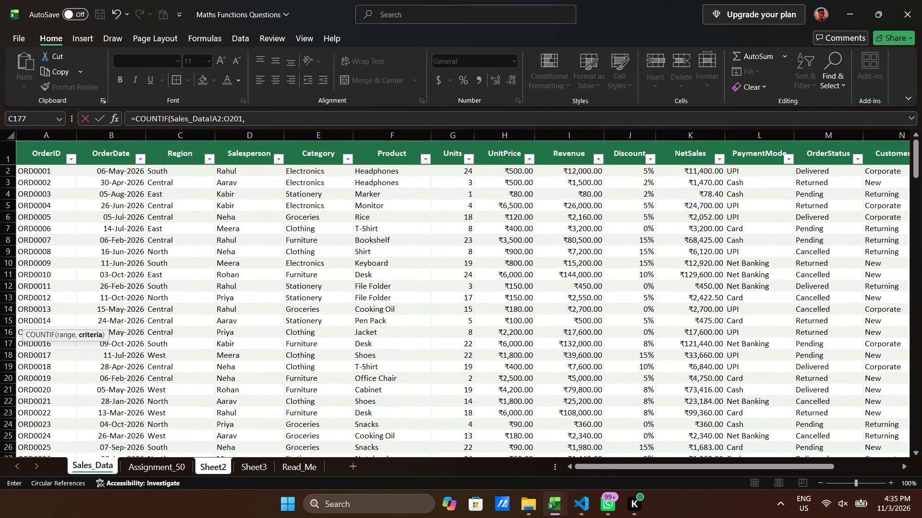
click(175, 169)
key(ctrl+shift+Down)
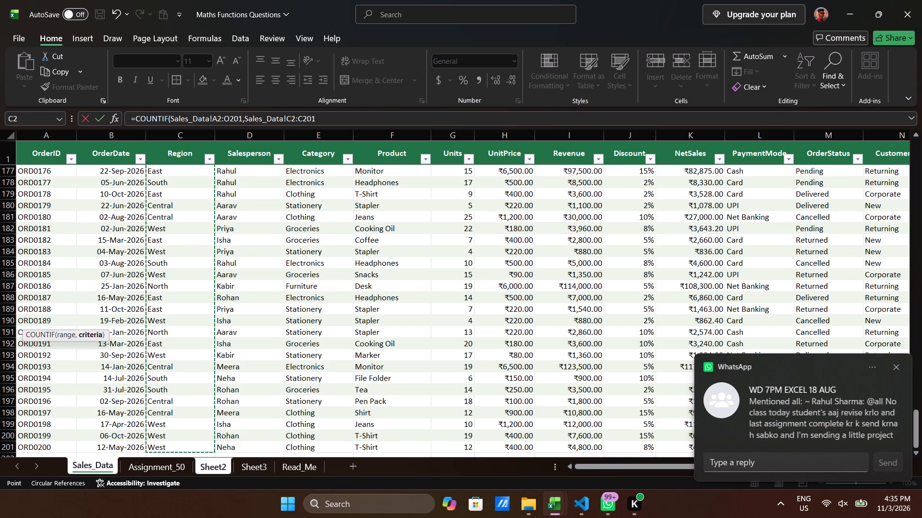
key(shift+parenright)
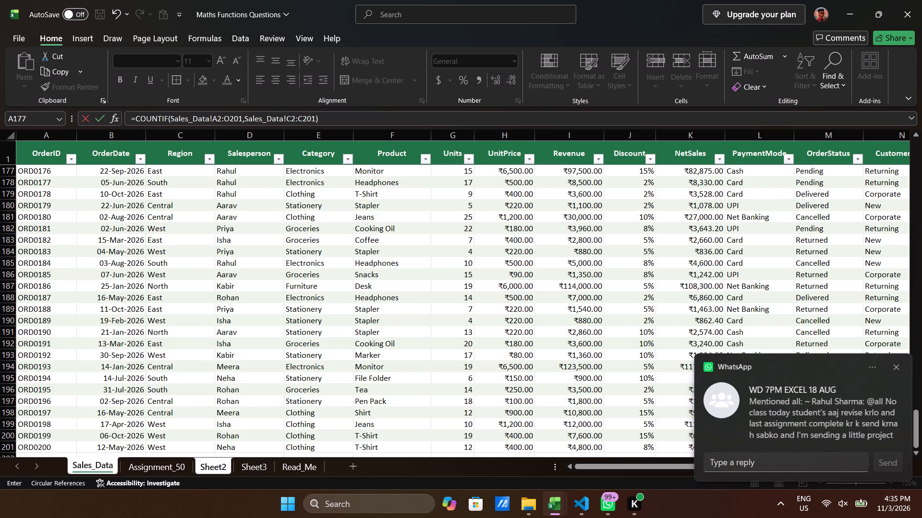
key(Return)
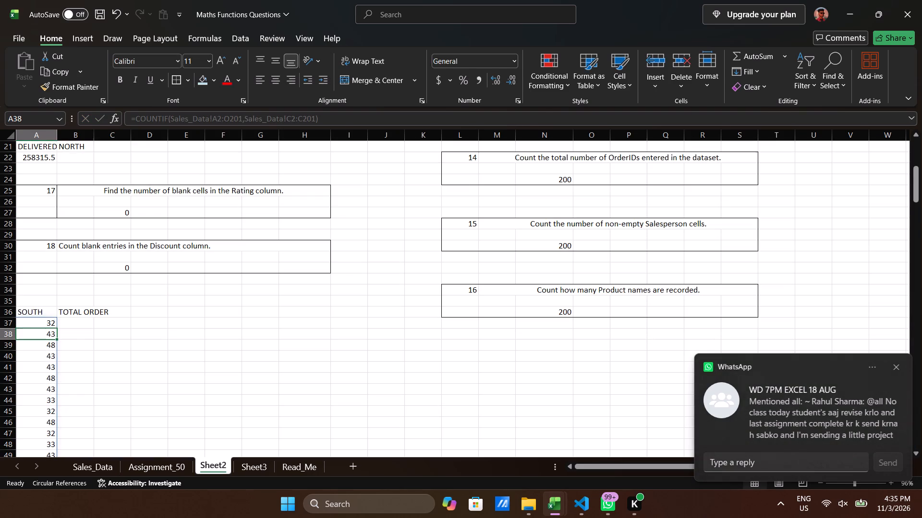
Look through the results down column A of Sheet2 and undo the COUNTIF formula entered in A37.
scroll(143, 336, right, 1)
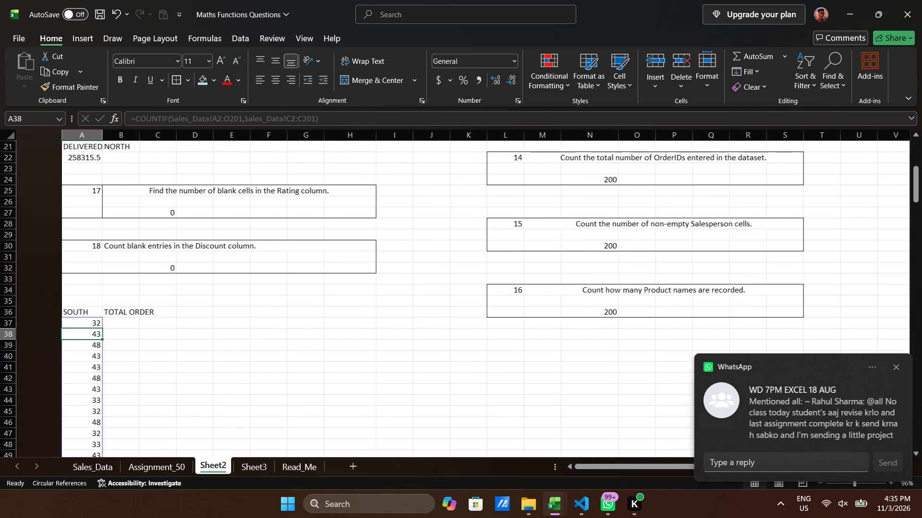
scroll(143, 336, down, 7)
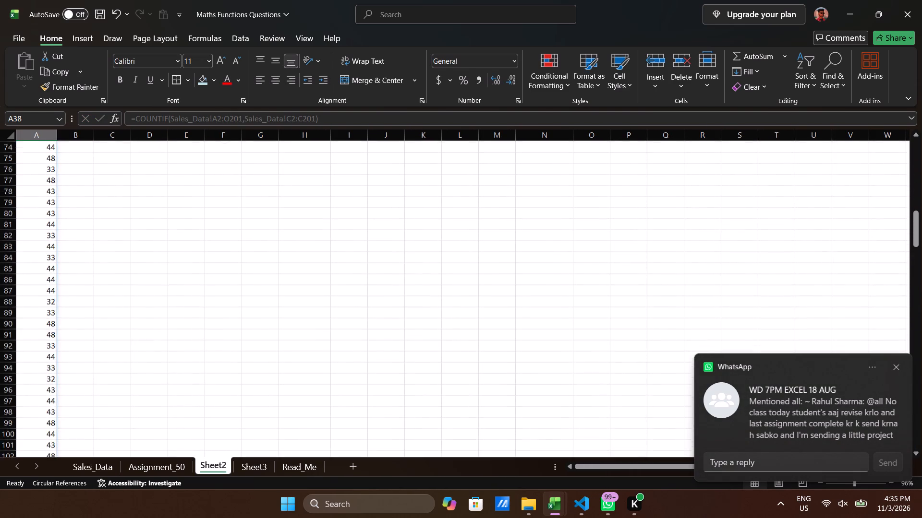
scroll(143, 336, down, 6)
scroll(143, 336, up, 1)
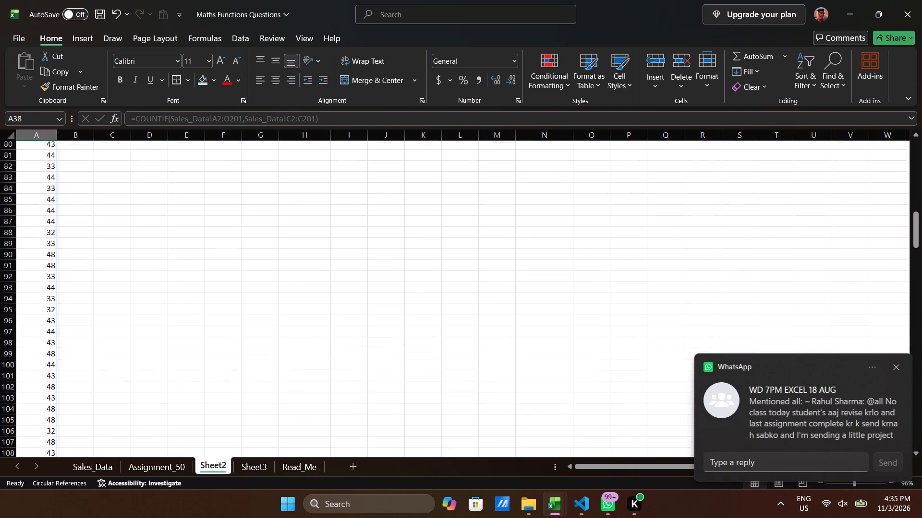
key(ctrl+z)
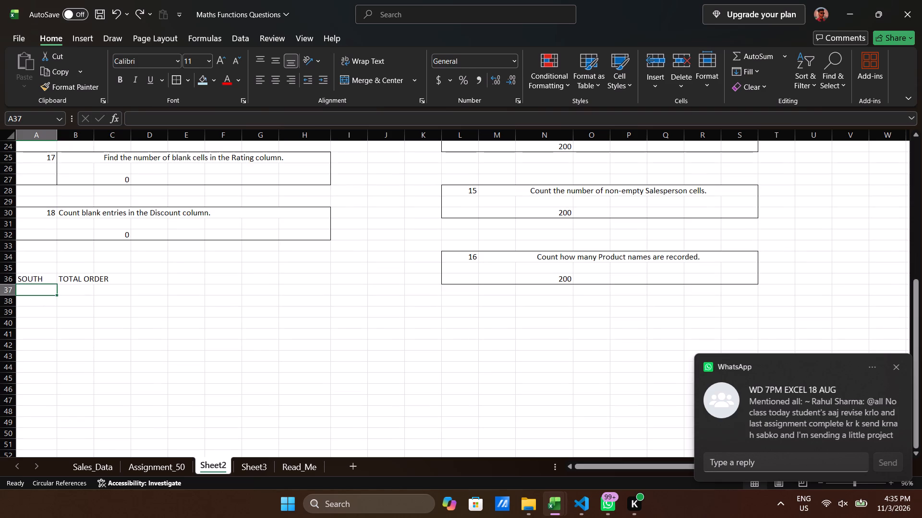
Start a COUNTIF formula in A37 with the Sales_Data Region column, C2:C201, as its range, ready for the criteria argument.
key(equal)
text(COUNT)
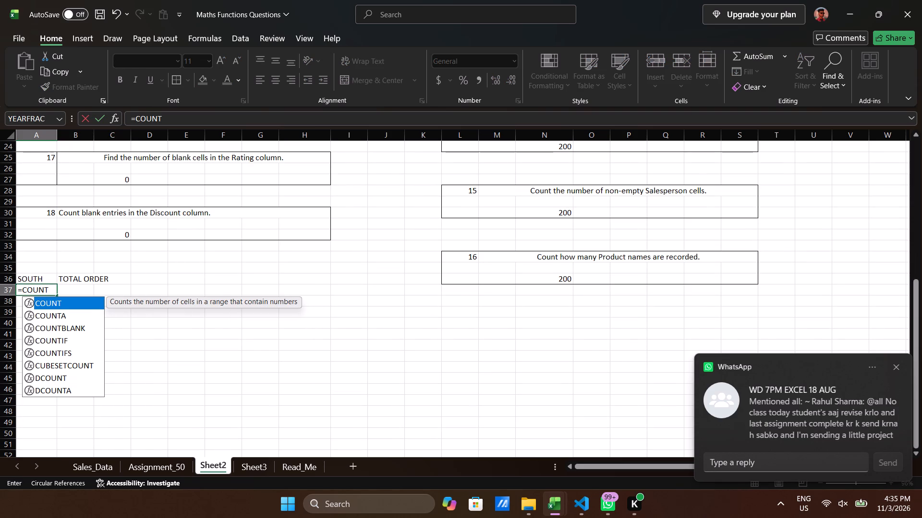
text(IF)
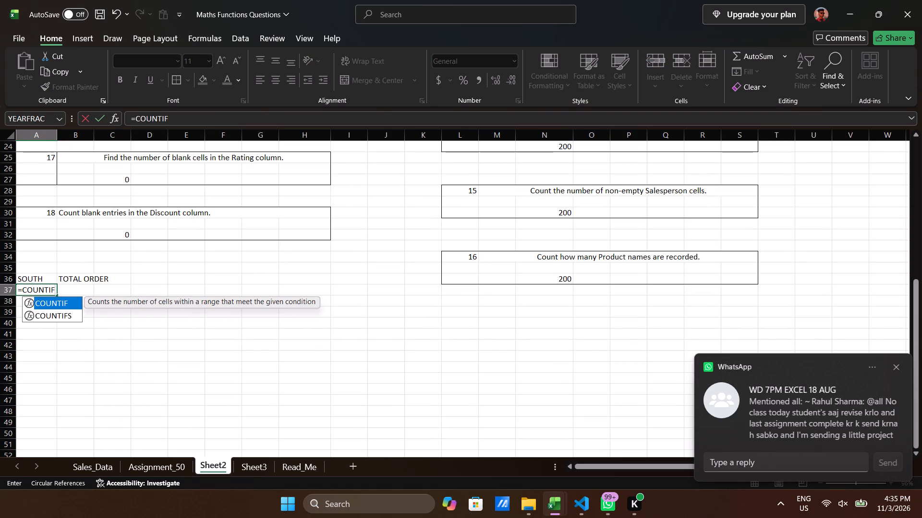
key(Tab)
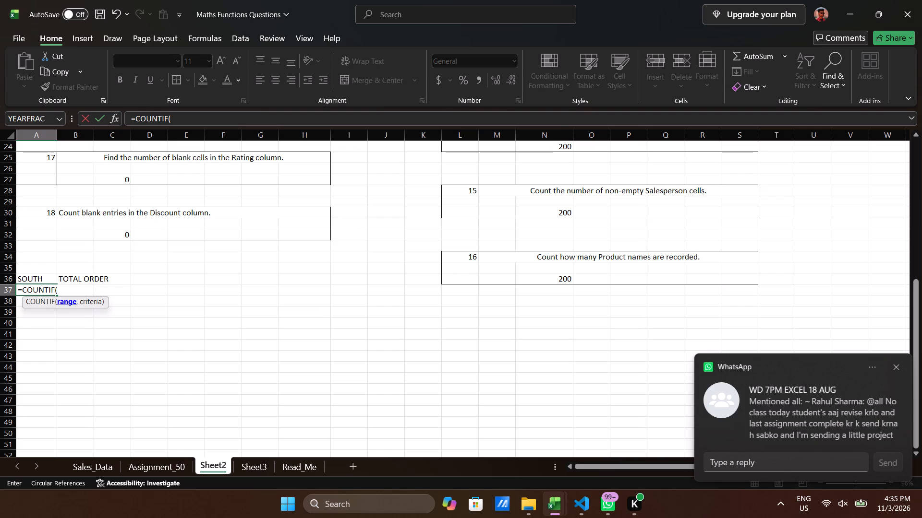
click(88, 464)
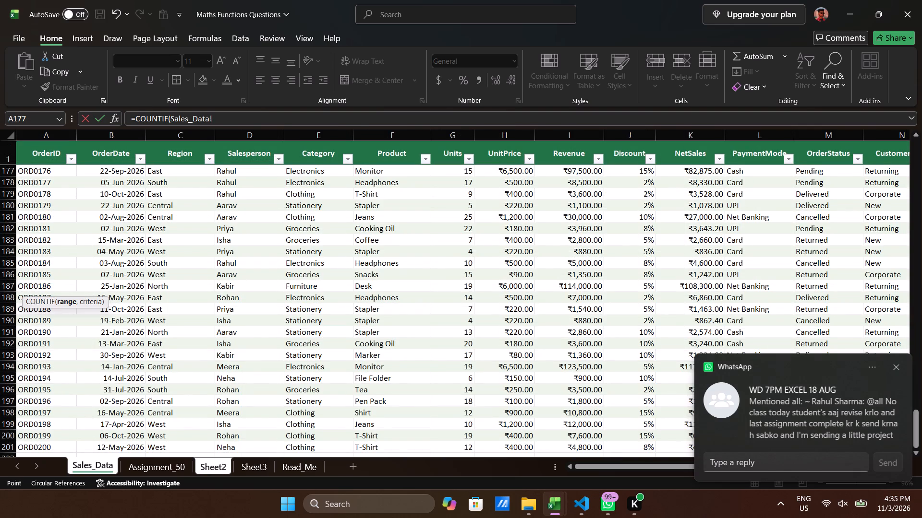
click(180, 169)
key(ctrl+Up)
key(Down)
key(ctrl+shift+Down)
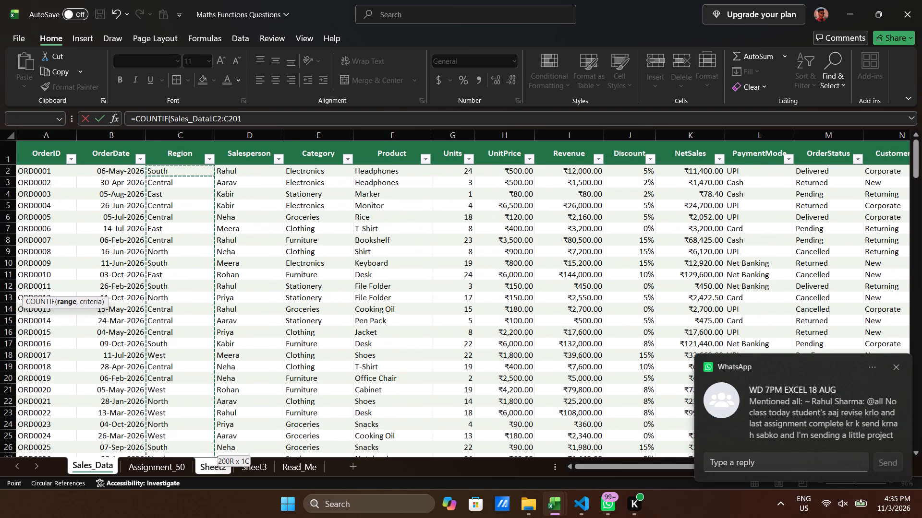
key(comma)
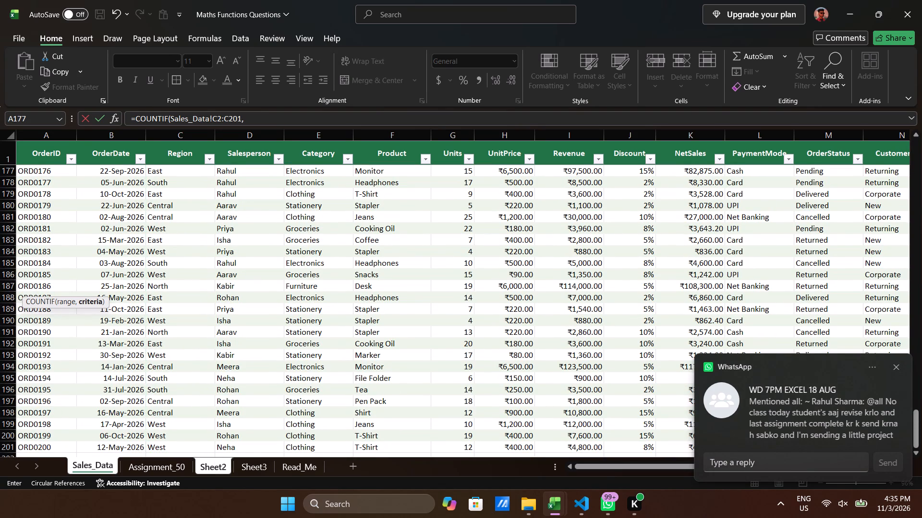
Set the COUNTIF criteria to the SOUTH label in Sheet2 cell A36 and complete the formula.
scroll(180, 169, up, 6)
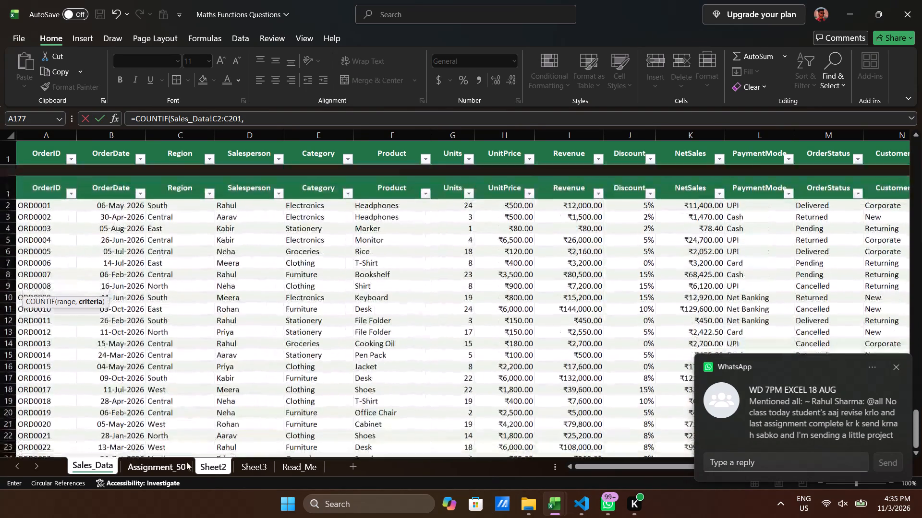
click(208, 465)
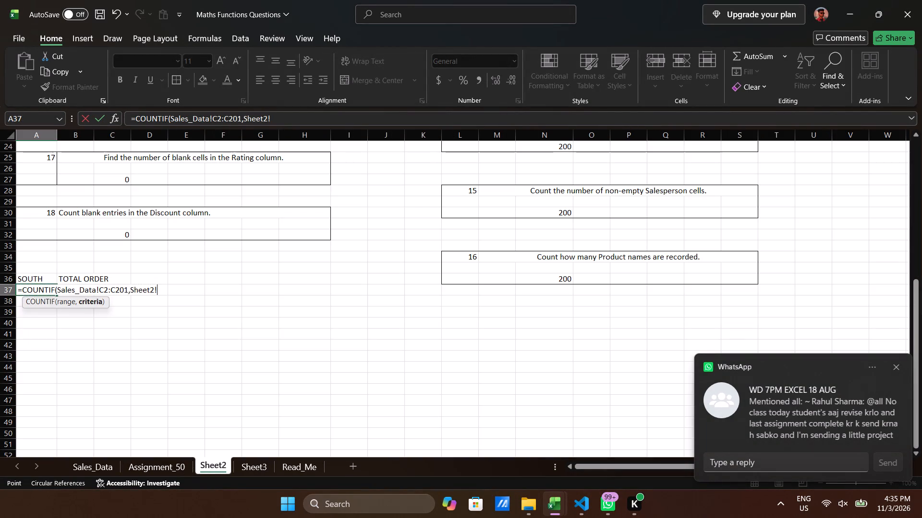
click(32, 277)
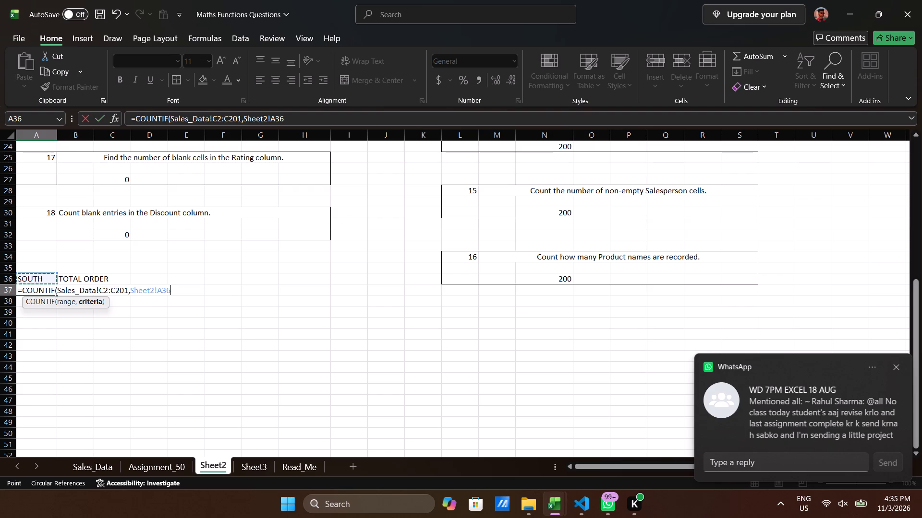
key(shift+parenright)
key(Return)
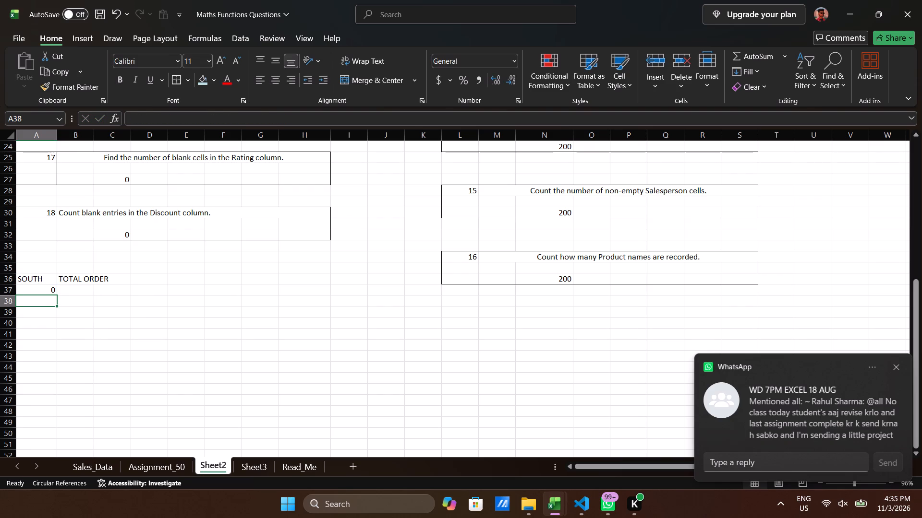
Change the label in cell A36 to "South" and check the COUNTIF cell below it.
click(37, 278)
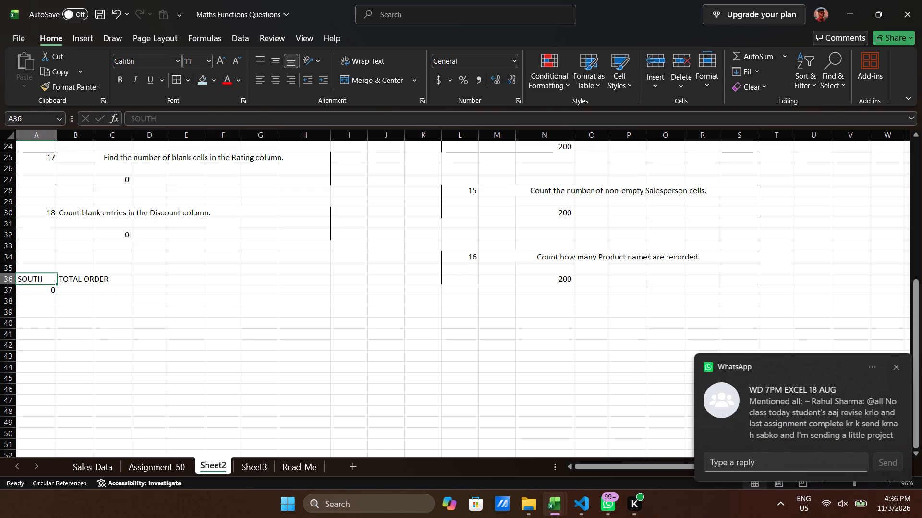
double_click(37, 278)
key(Right)
key(BackSpace)
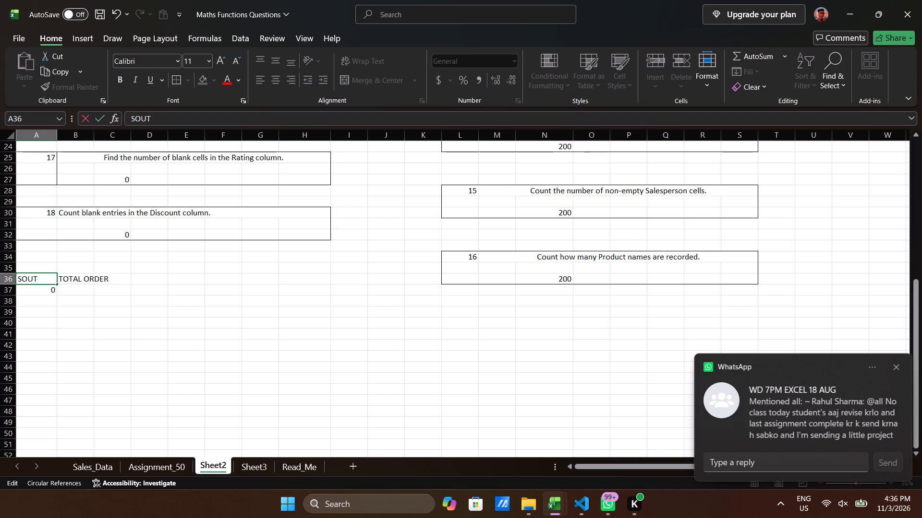
key(BackSpace)
key(BackSpace)
key(BackSpace)
text(outh)
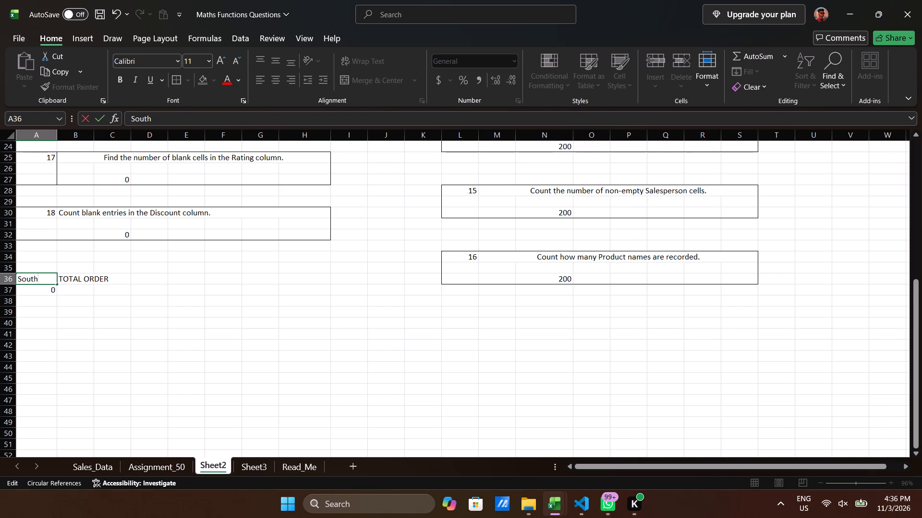
key(Return)
click(51, 289)
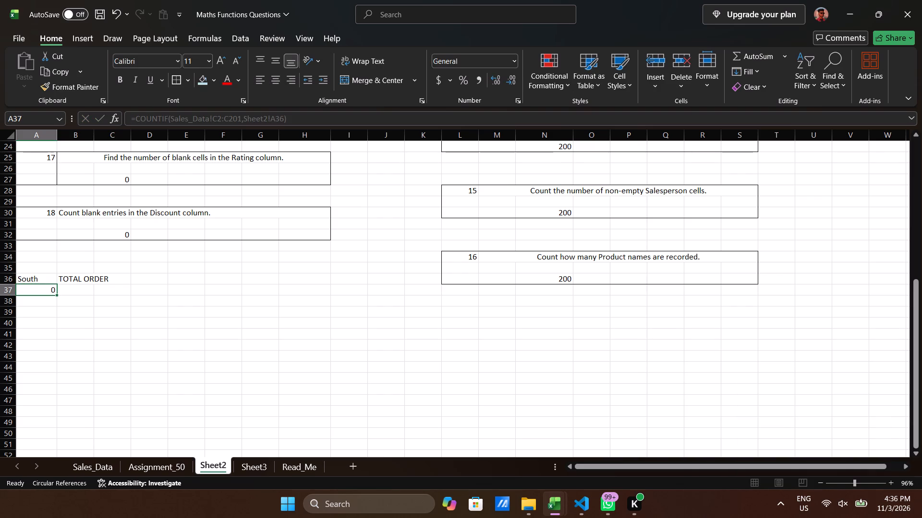
Start a COUNTIF formula in the empty cell T20 of the Sales_Data sheet.
click(92, 462)
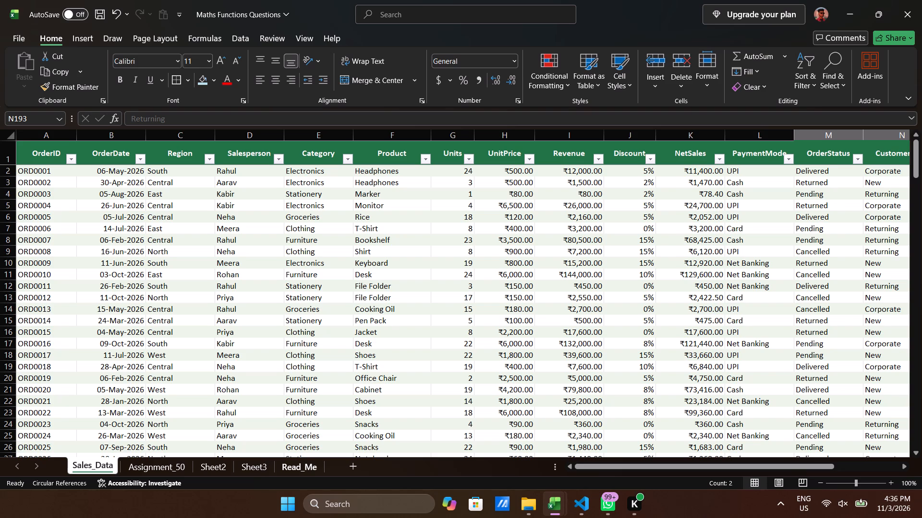
scroll(744, 282, left, 1)
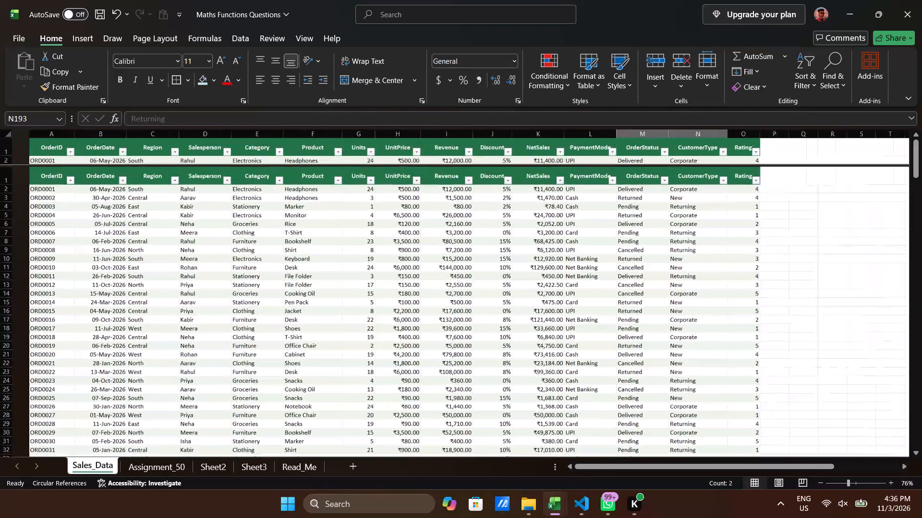
scroll(744, 282, right, 1)
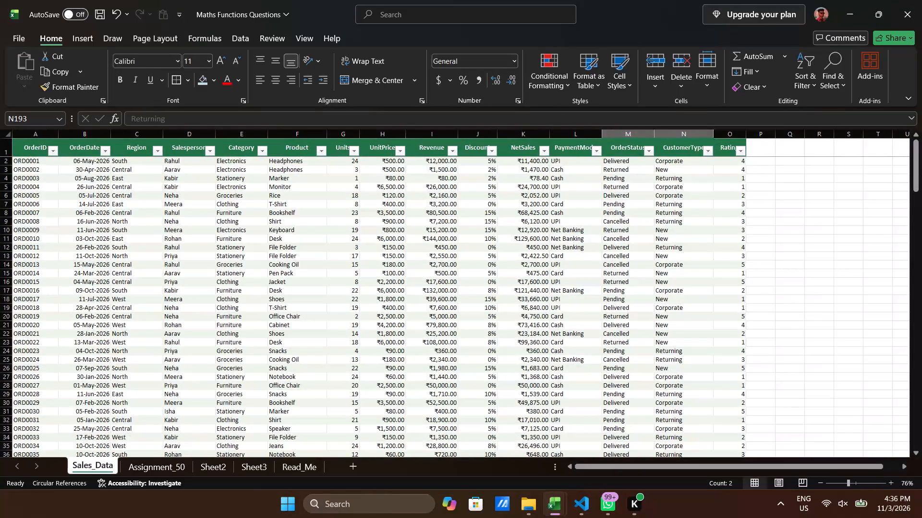
scroll(441, 321, right, 4)
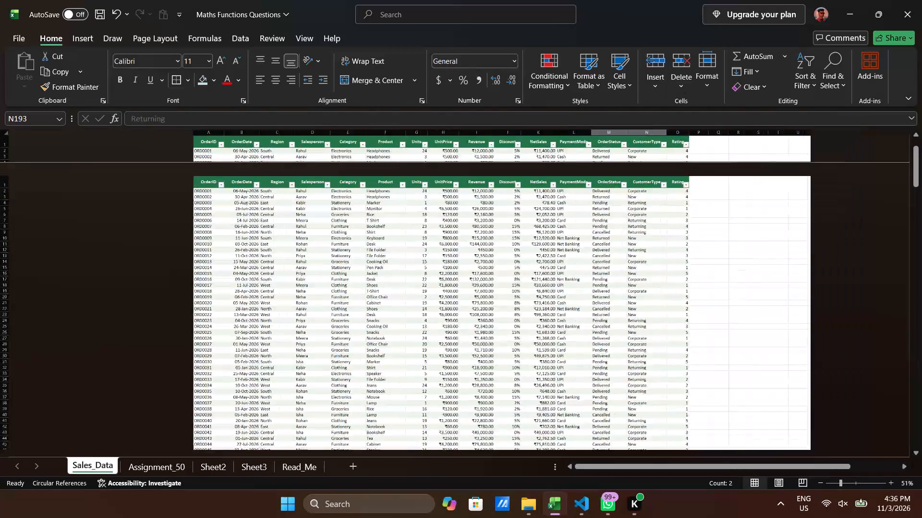
click(601, 251)
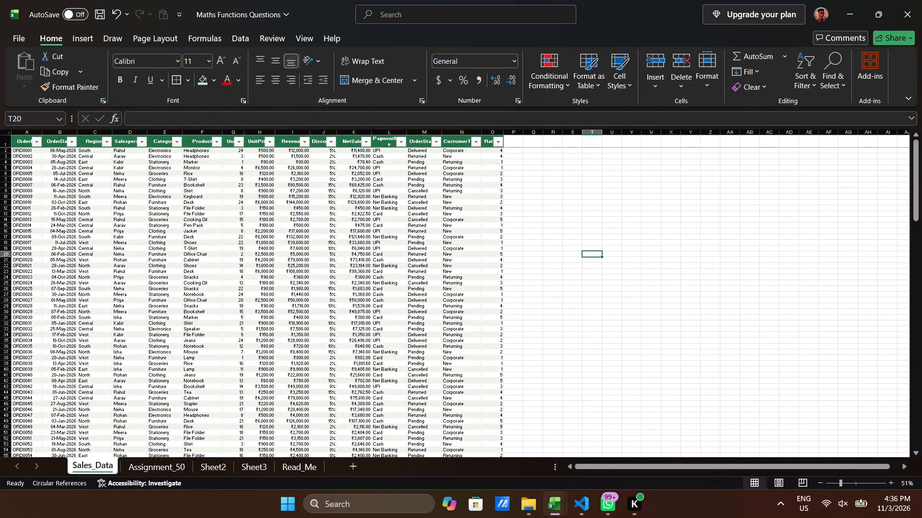
key(equal)
text(couont)
text(if)
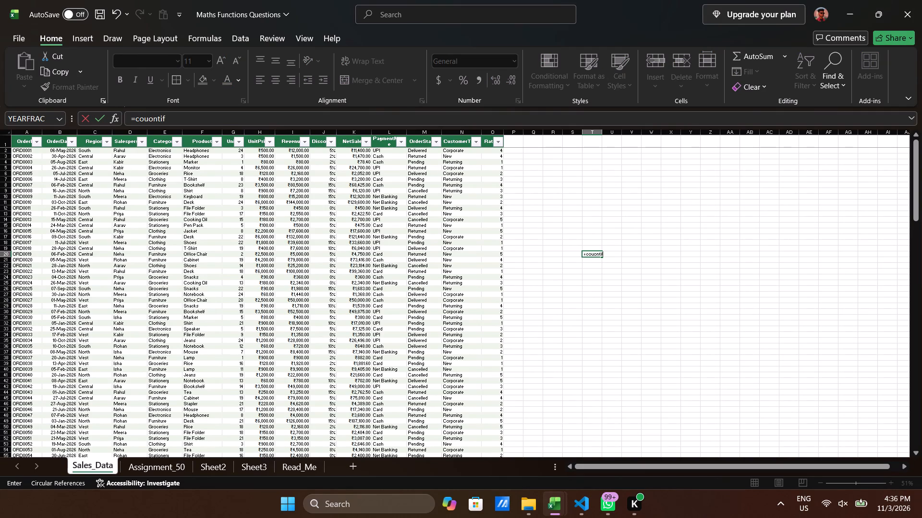
key(BackSpace)
key(BackSpace)
key(BackSpace)
key(BackSpace)
key(BackSpace)
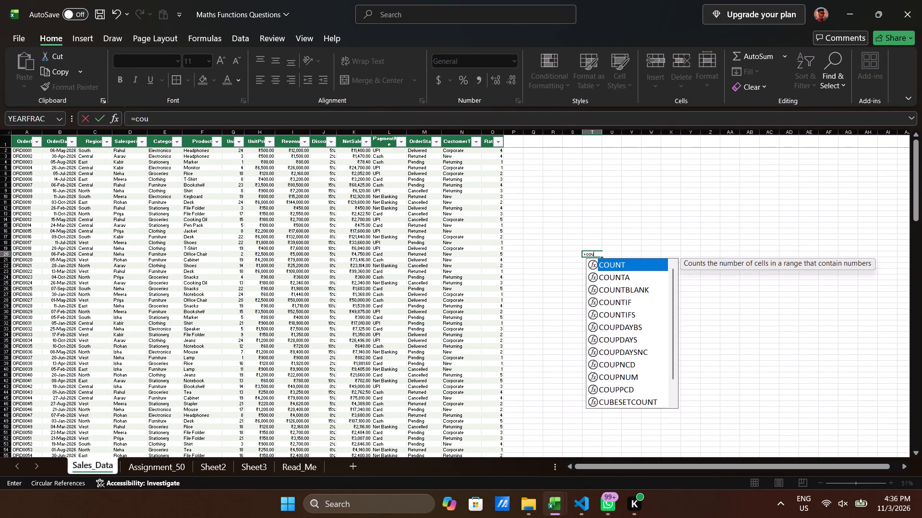
text(ny)
key(BackSpace)
key(BackSpace)
click(608, 302)
key(Tab)
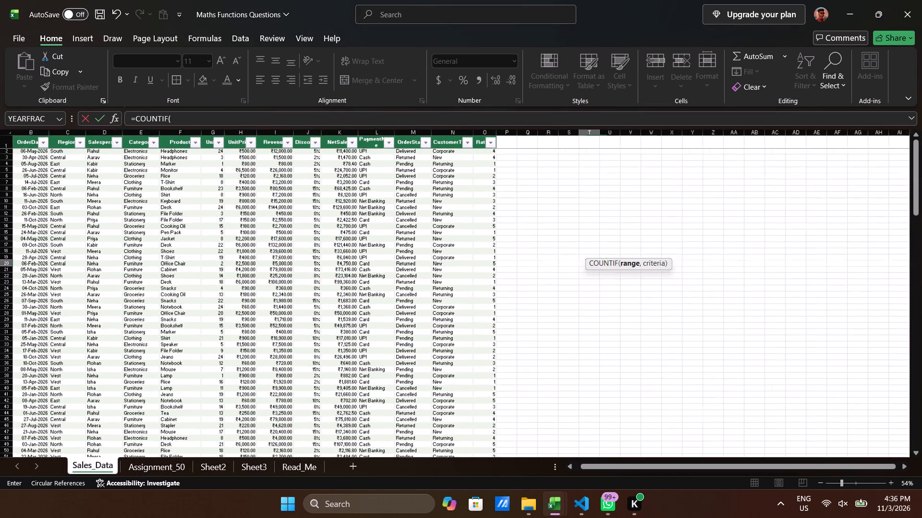
Set the COUNTIF range to the Region cells C2:C201 and the criteria to C157, and complete the formula in T20.
scroll(210, 212, right, 1)
scroll(210, 212, up, 1)
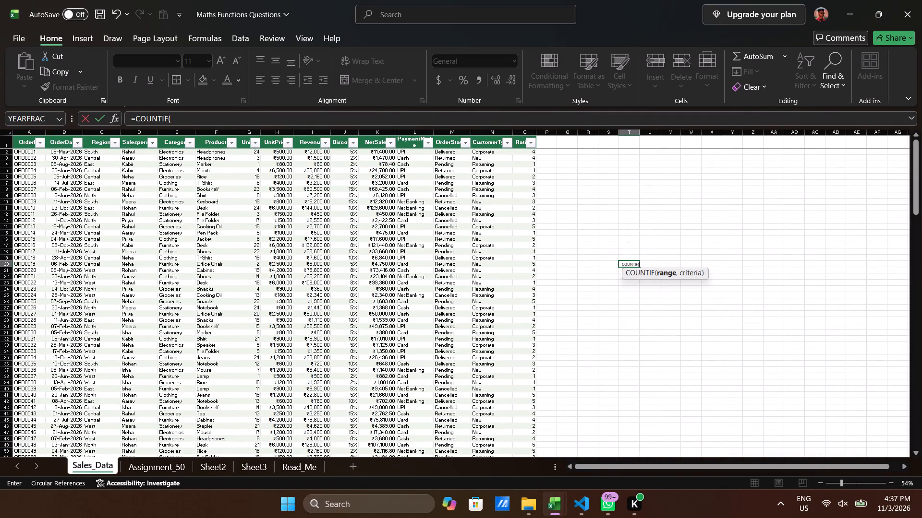
click(93, 153)
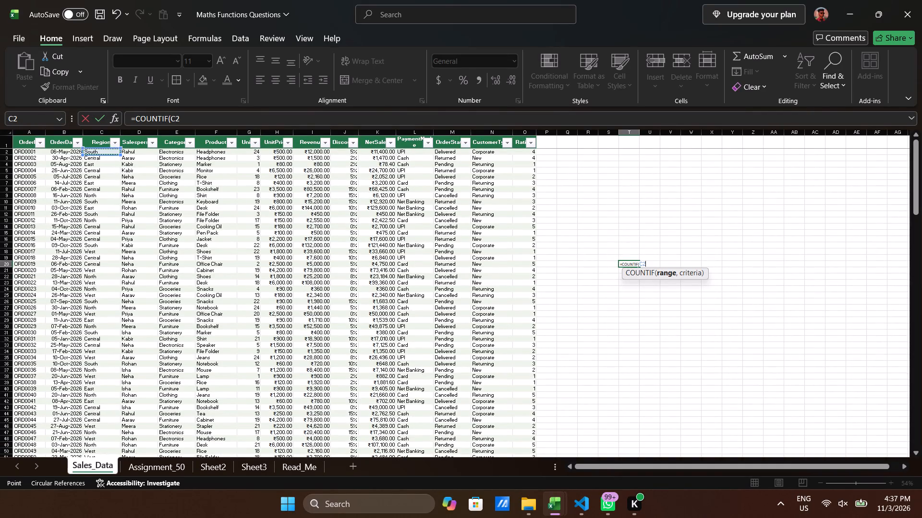
key(ctrl+shift+Down)
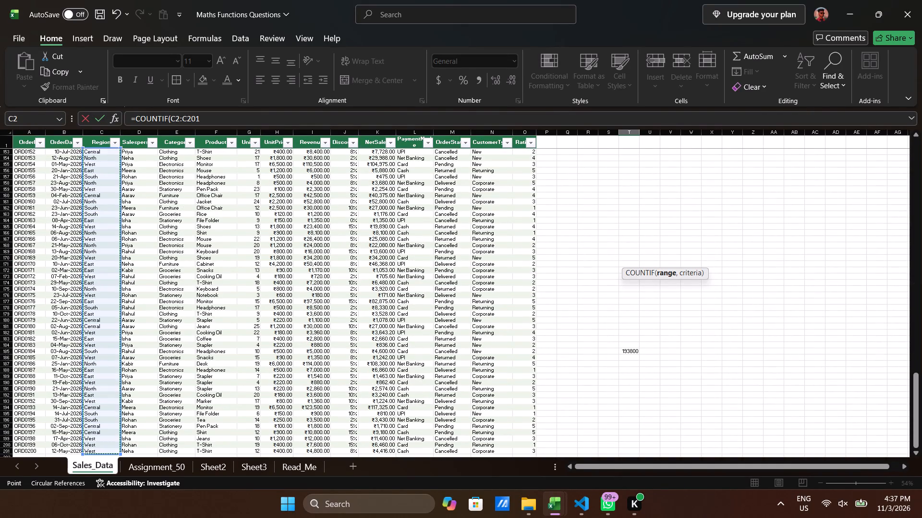
key(comma)
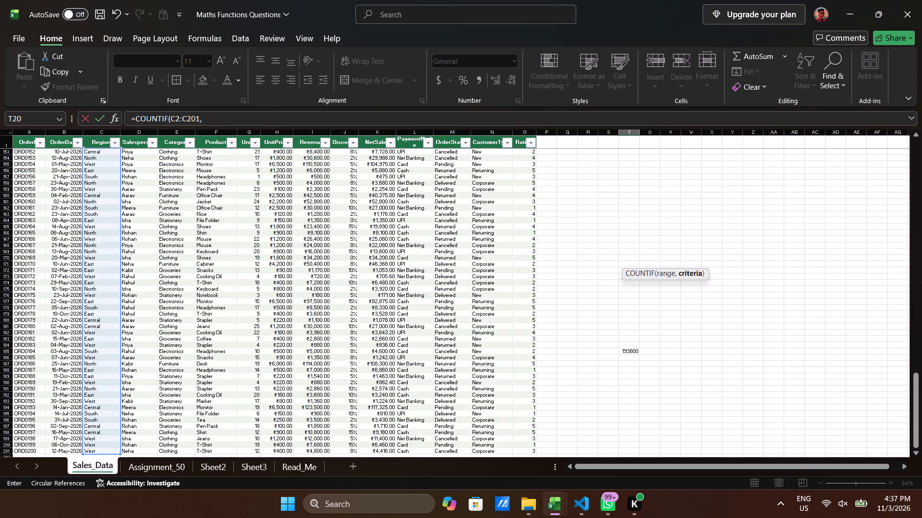
click(93, 178)
key(shift+parenright)
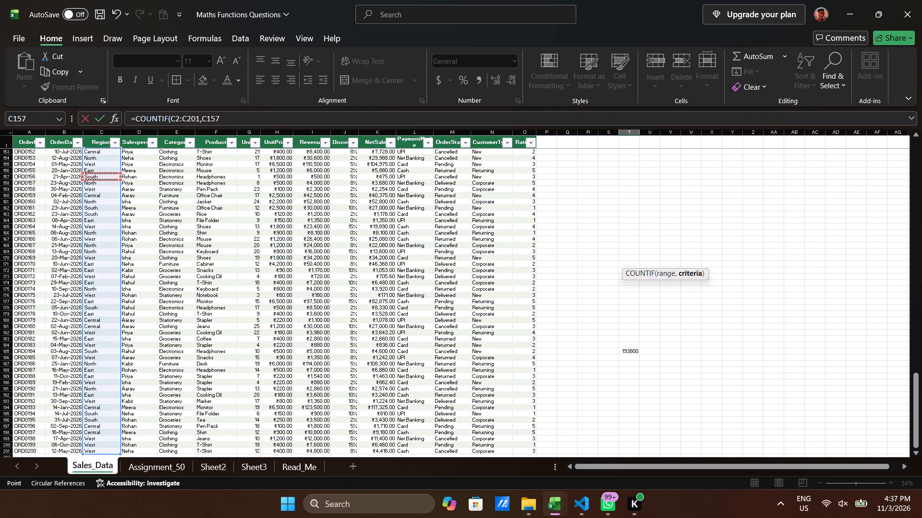
key(Return)
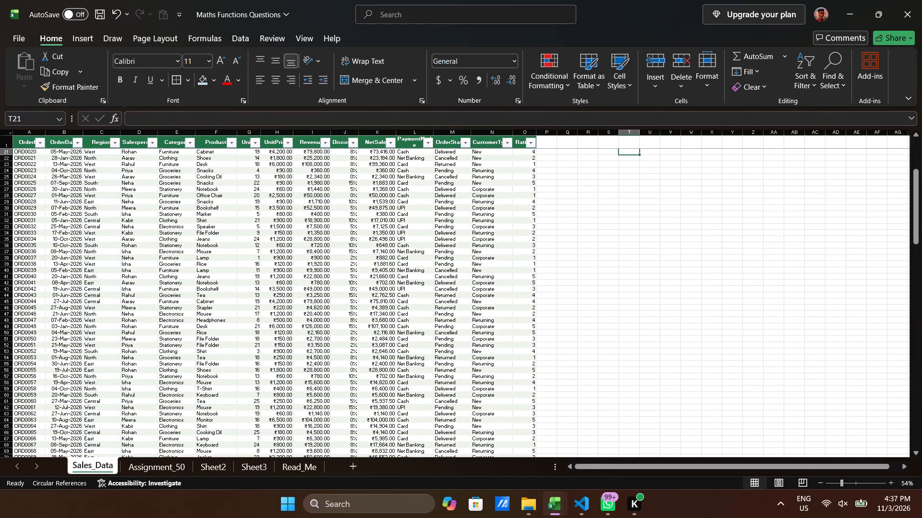
scroll(570, 292, up, 1)
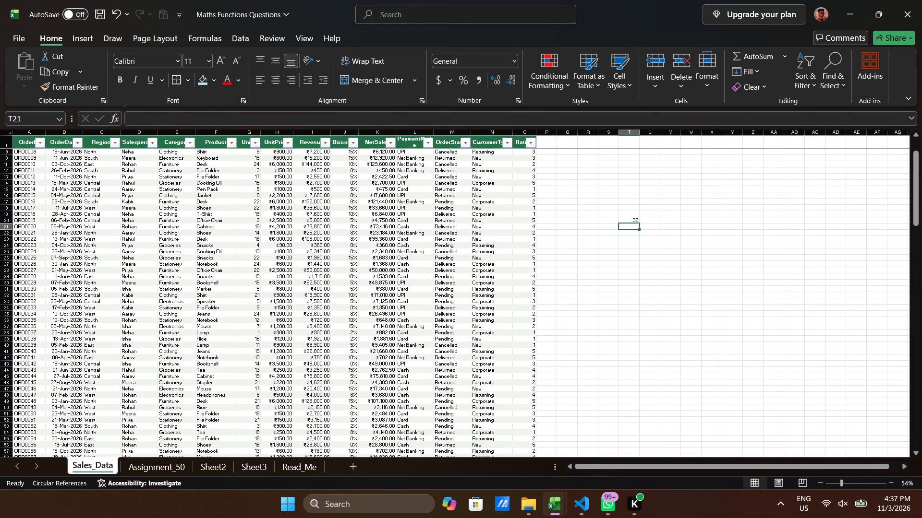
scroll(570, 292, up, 1)
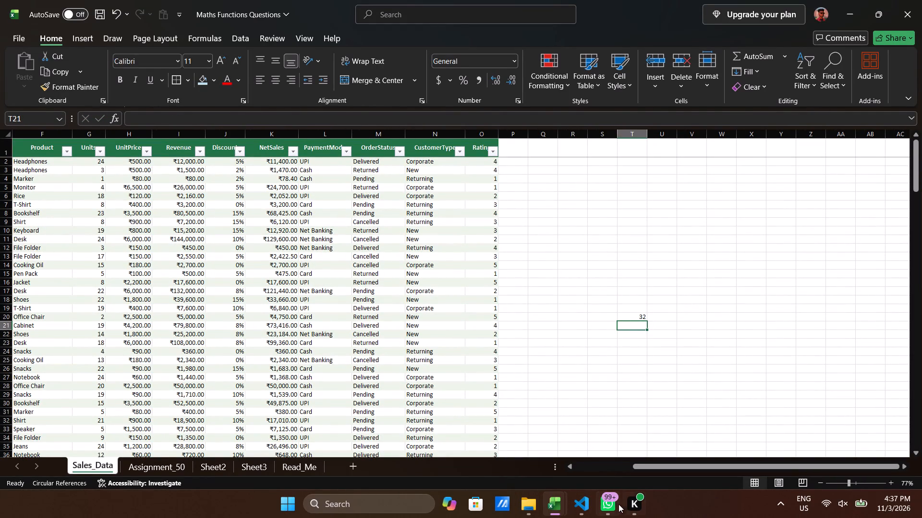
Copy the South entry from Sales_Data cell C12 and paste it over the label in Sheet2 cell A36.
scroll(33, 232, right, 2)
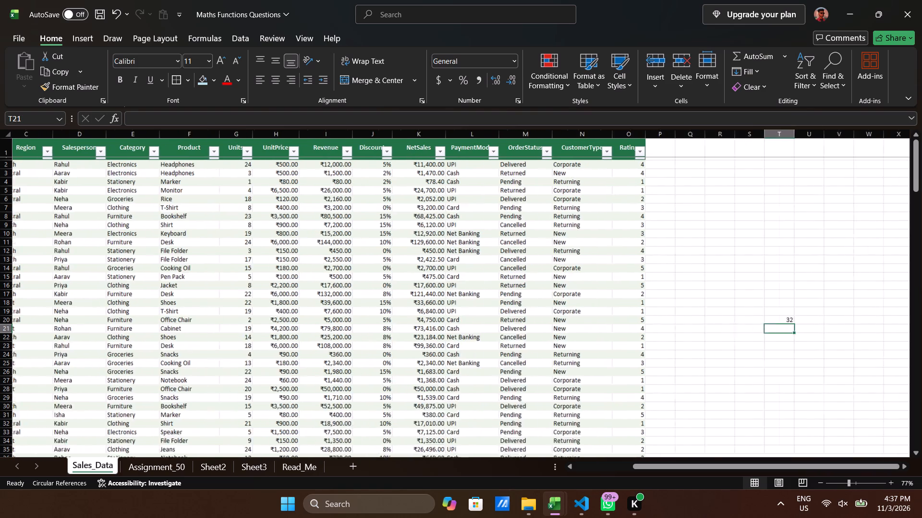
click(126, 247)
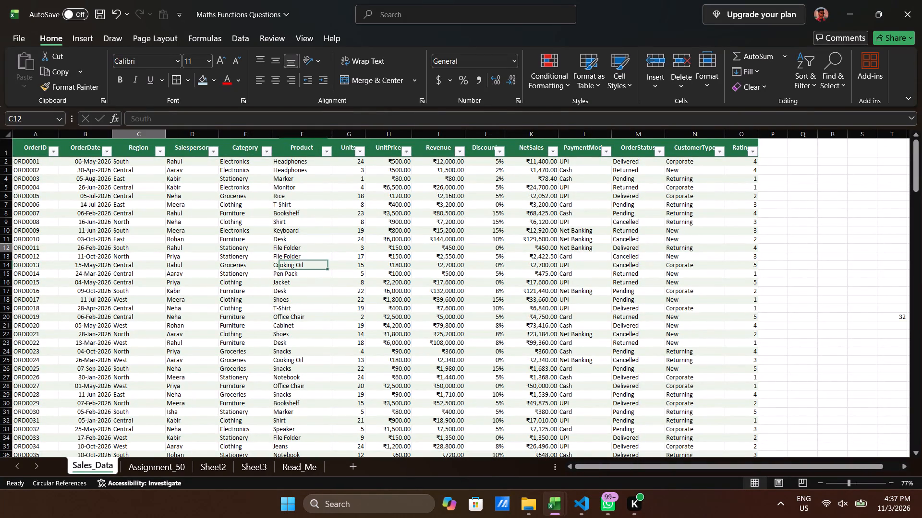
key(ctrl+c)
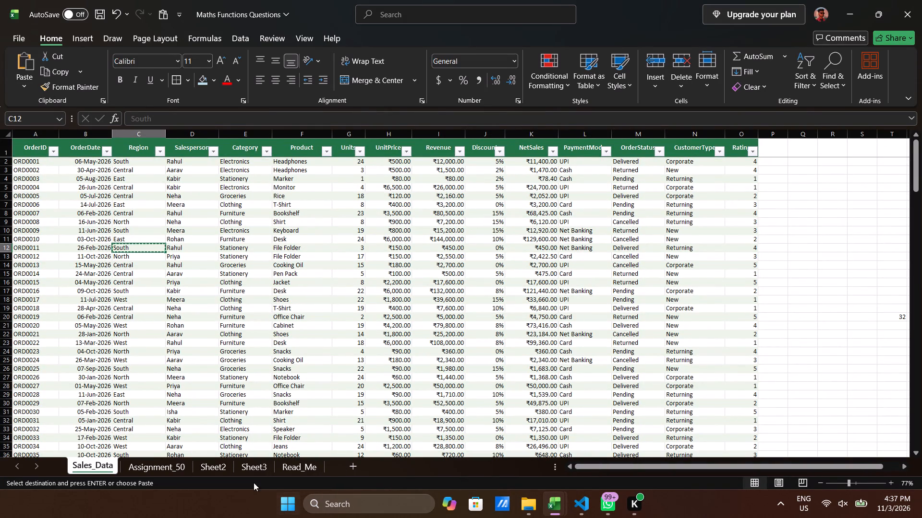
click(223, 465)
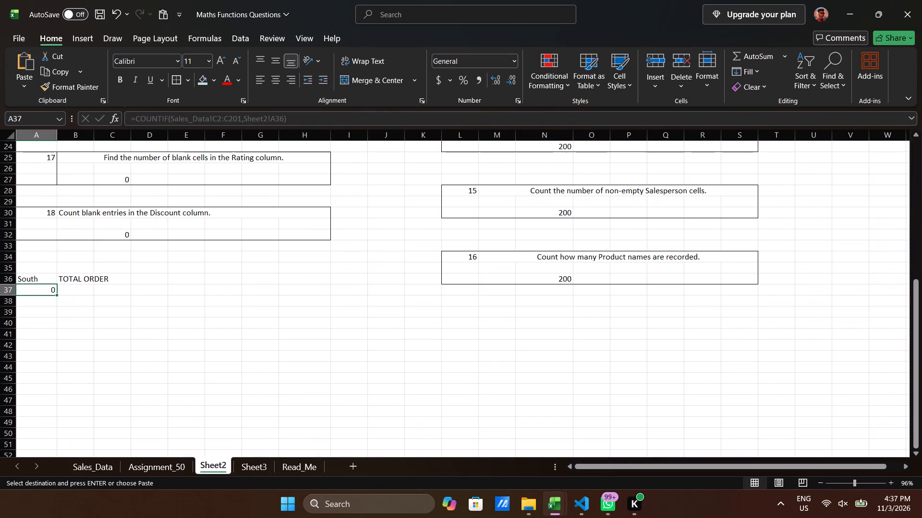
click(37, 278)
key(ctrl+v)
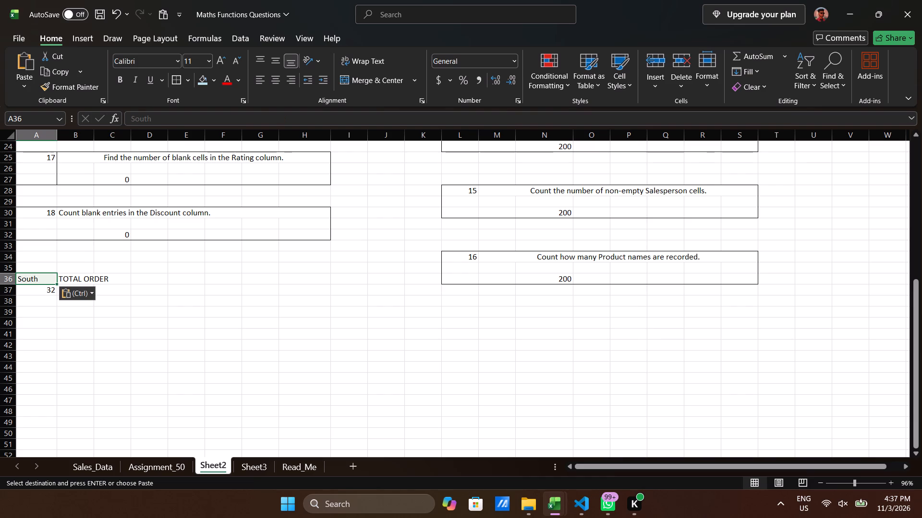
Add an outside border around the South total order block, A36:C37, on Sheet2.
click(120, 294)
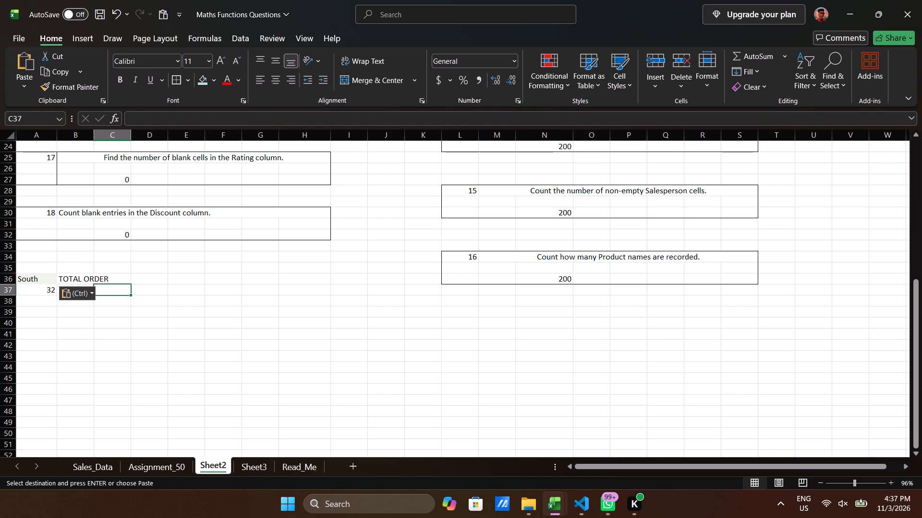
click(27, 302)
drag(27, 277, 75, 283)
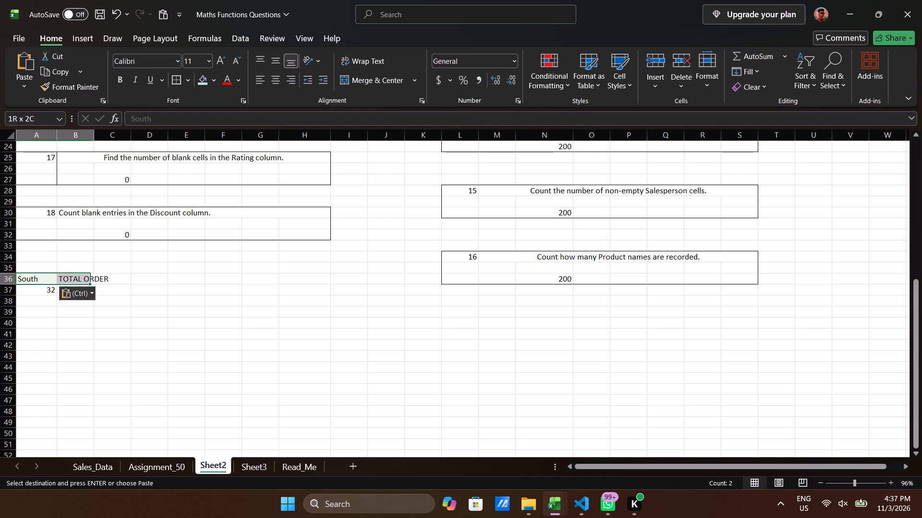
drag(75, 283, 106, 290)
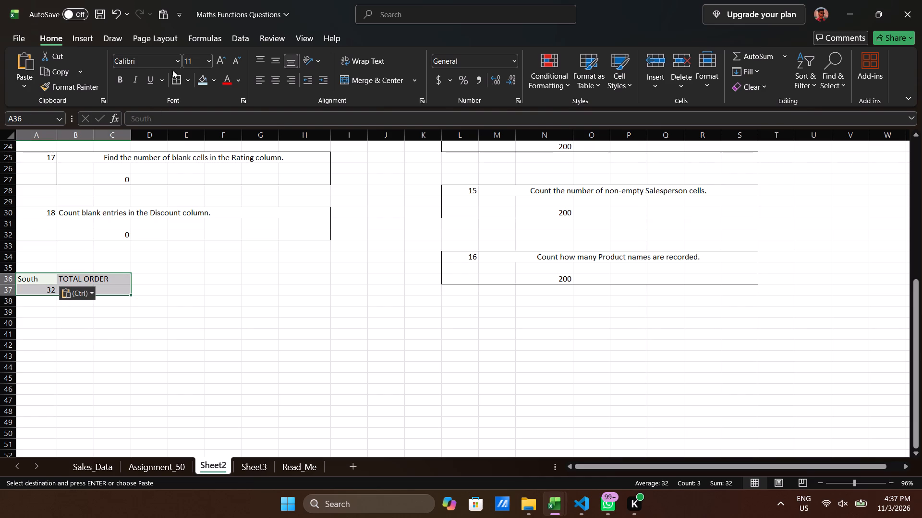
click(173, 81)
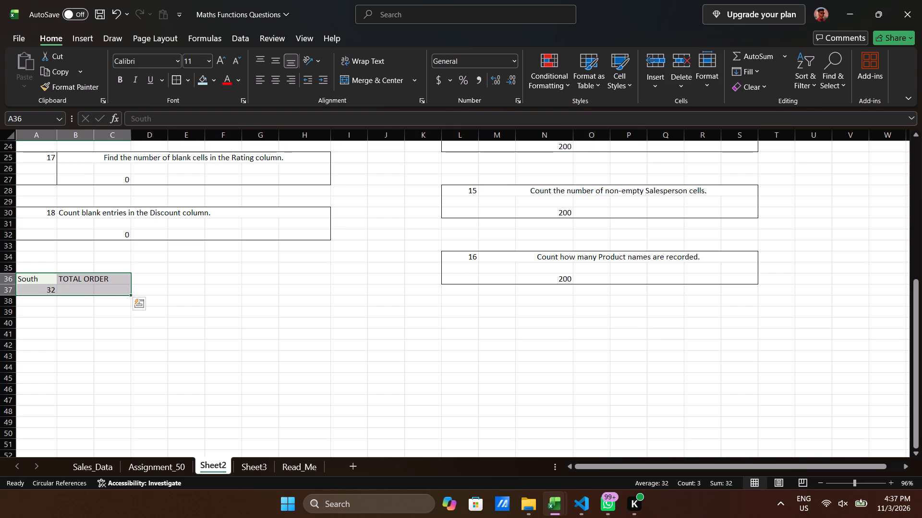
click(66, 311)
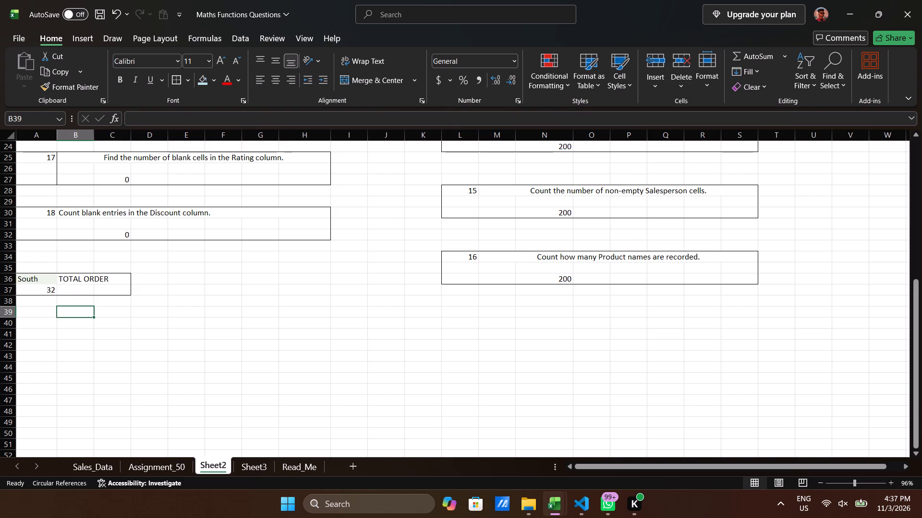
Move the bordered South total order block from A36:C37 one column over so it starts at B36.
drag(25, 279, 106, 291)
key(ctrl+x)
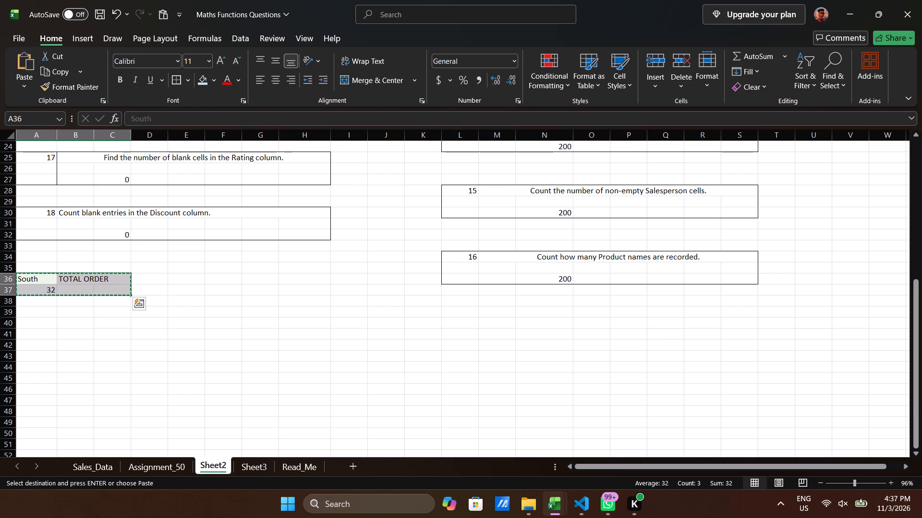
click(75, 279)
ctrl+click(75, 279)
key(ctrl+v)
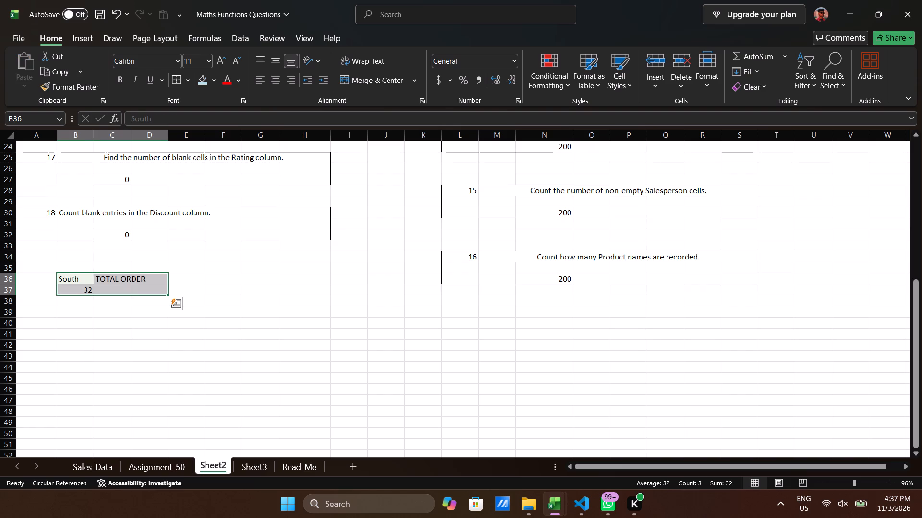
Select the empty cells A36:A37 beside the South total order block.
drag(40, 277, 43, 300)
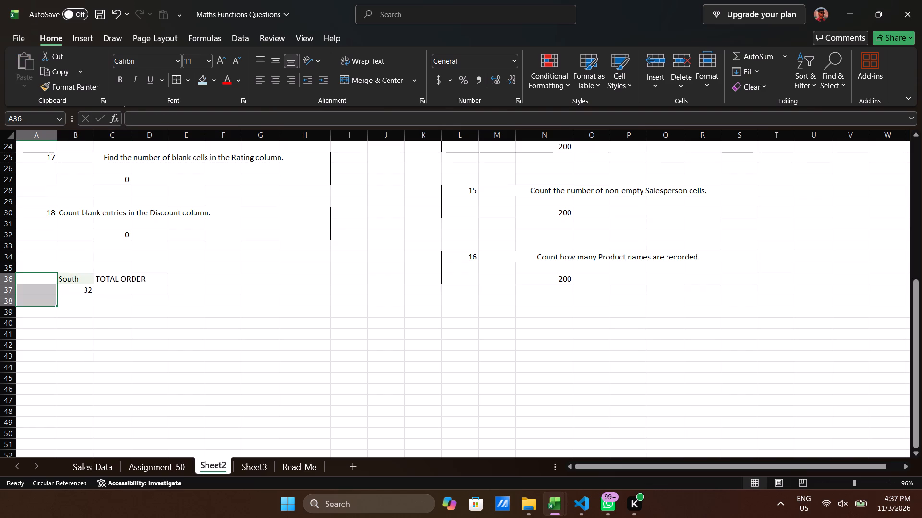
click(71, 301)
drag(42, 281, 42, 282)
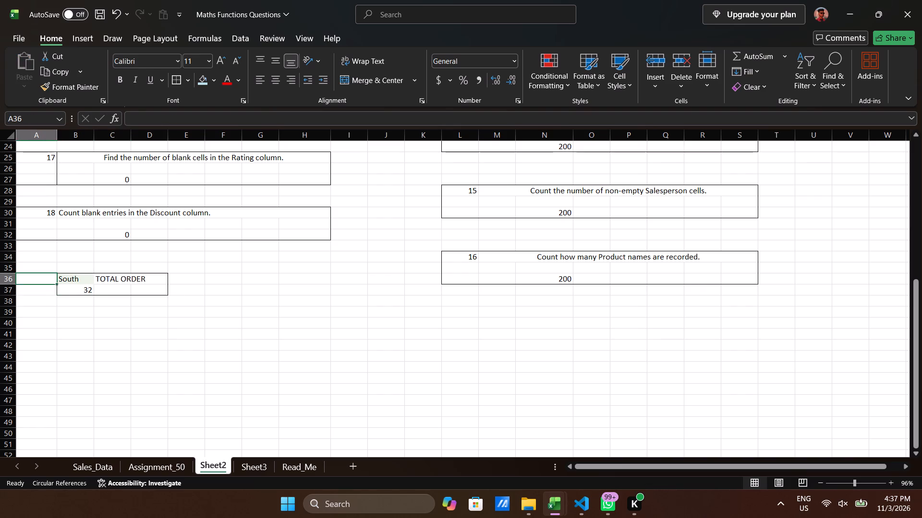
drag(42, 282, 46, 293)
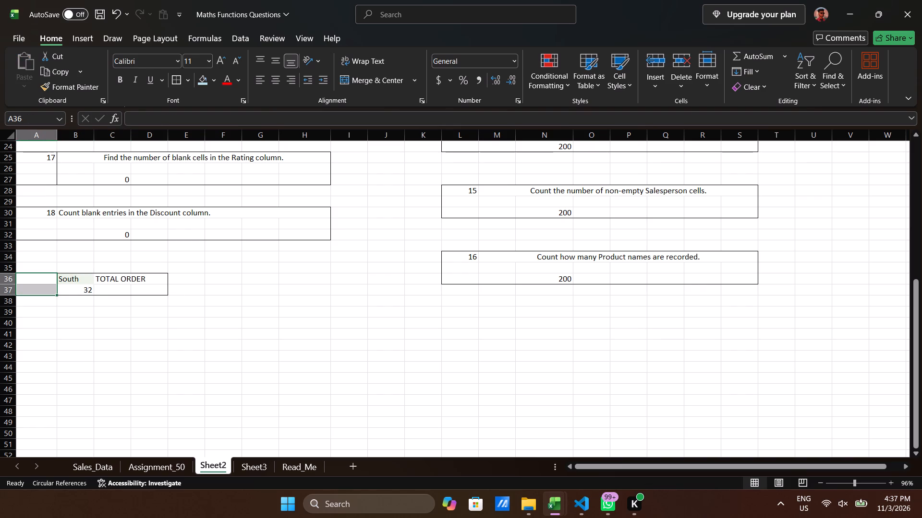